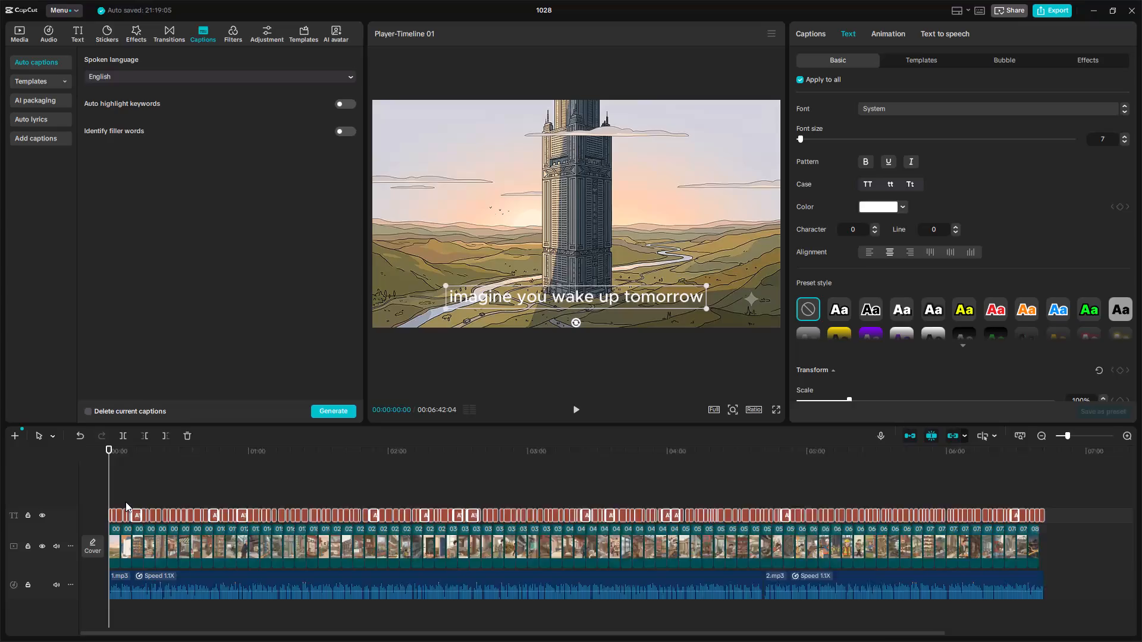
Show the hidden background apps in the Windows system tray.
click(981, 623)
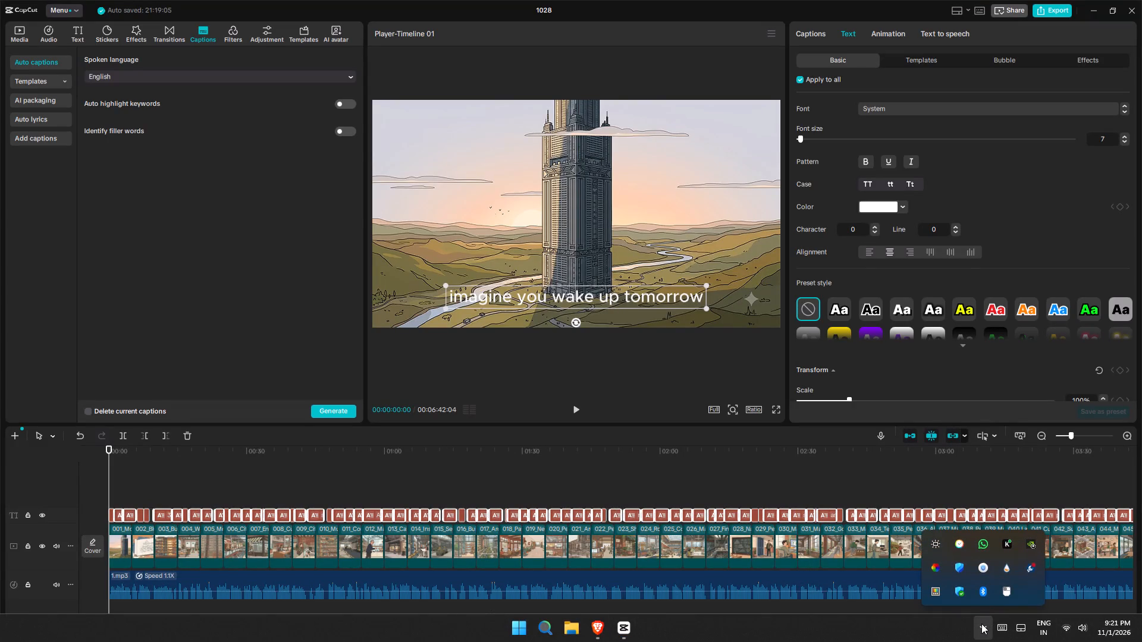
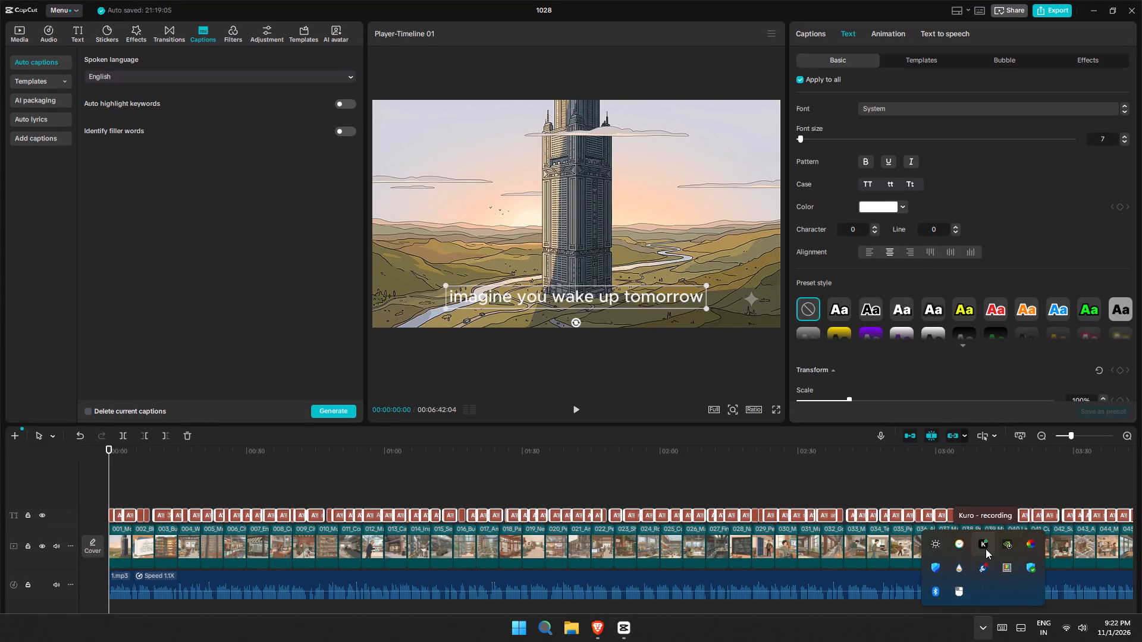
In the captions list, split the first caption into "imagine you wake up" and "tomorrow".
click(199, 262)
ctrl+scroll(253, 520, up, 8)
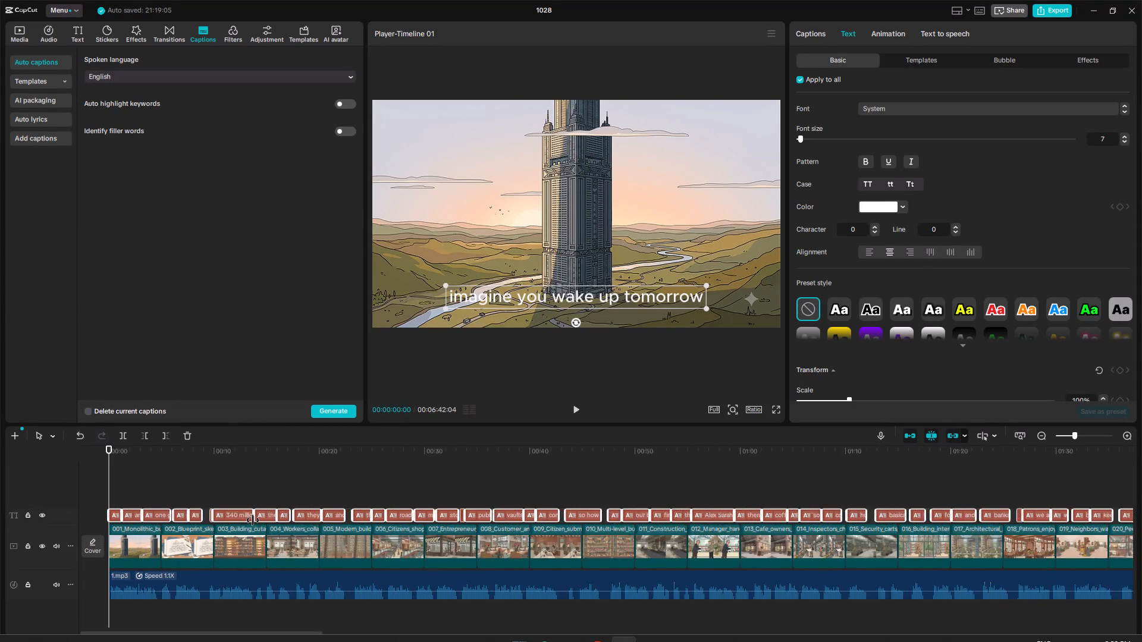
ctrl+scroll(253, 520, up, 1)
ctrl+scroll(253, 520, down, 1)
ctrl+scroll(253, 520, up, 14)
ctrl+scroll(252, 520, down, 1)
ctrl+scroll(253, 520, up, 6)
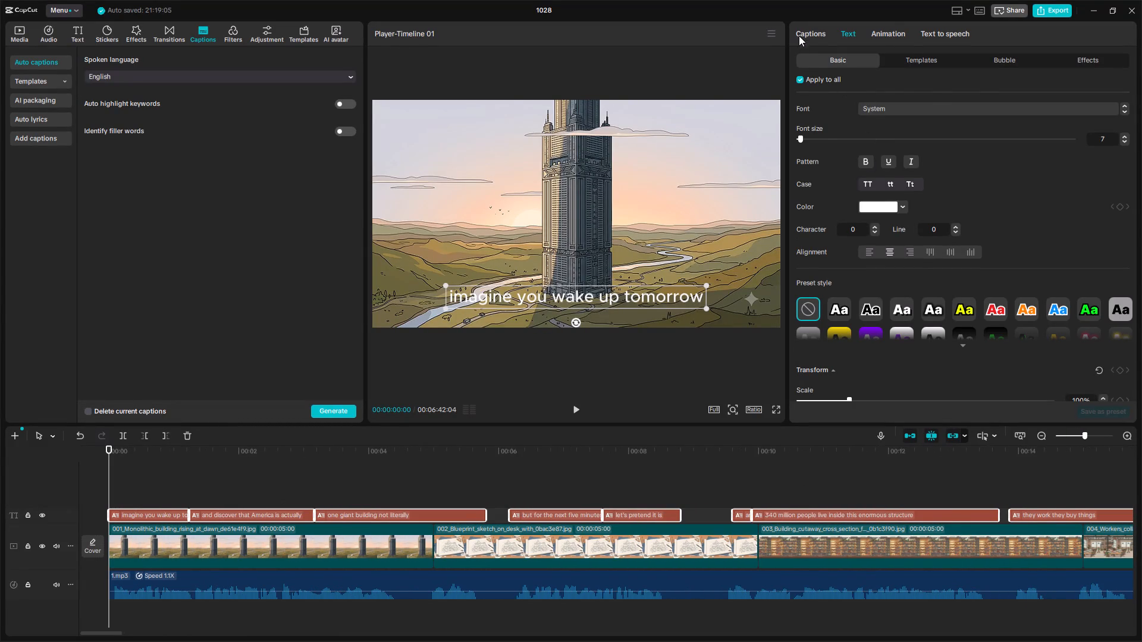
click(801, 34)
scroll(842, 96, up, 10)
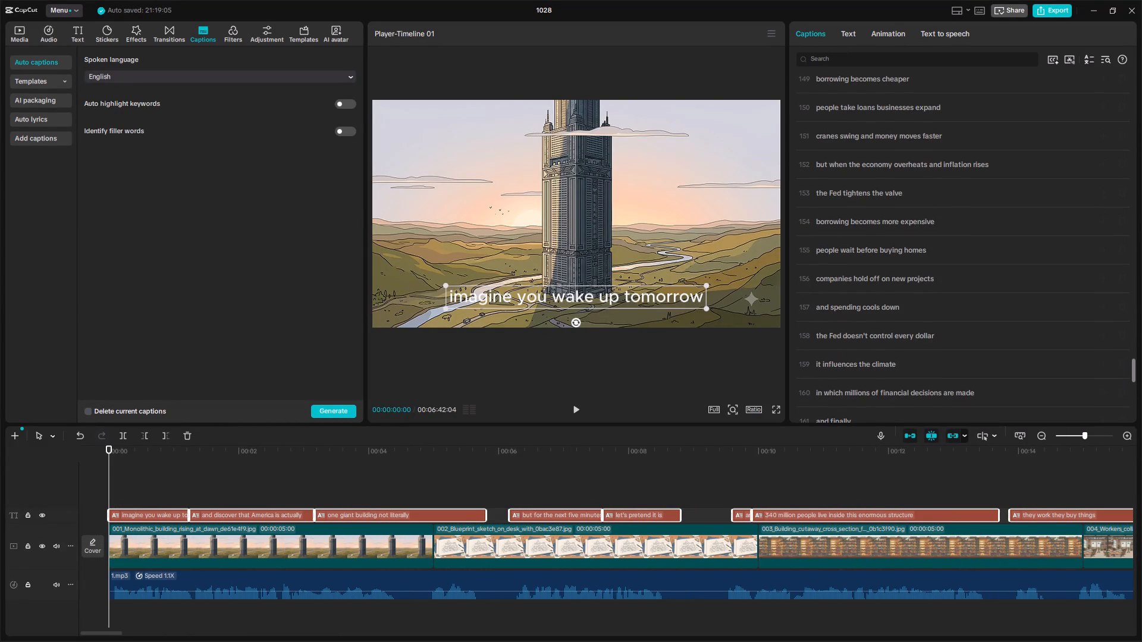
drag(1135, 367, 1122, 54)
click(887, 90)
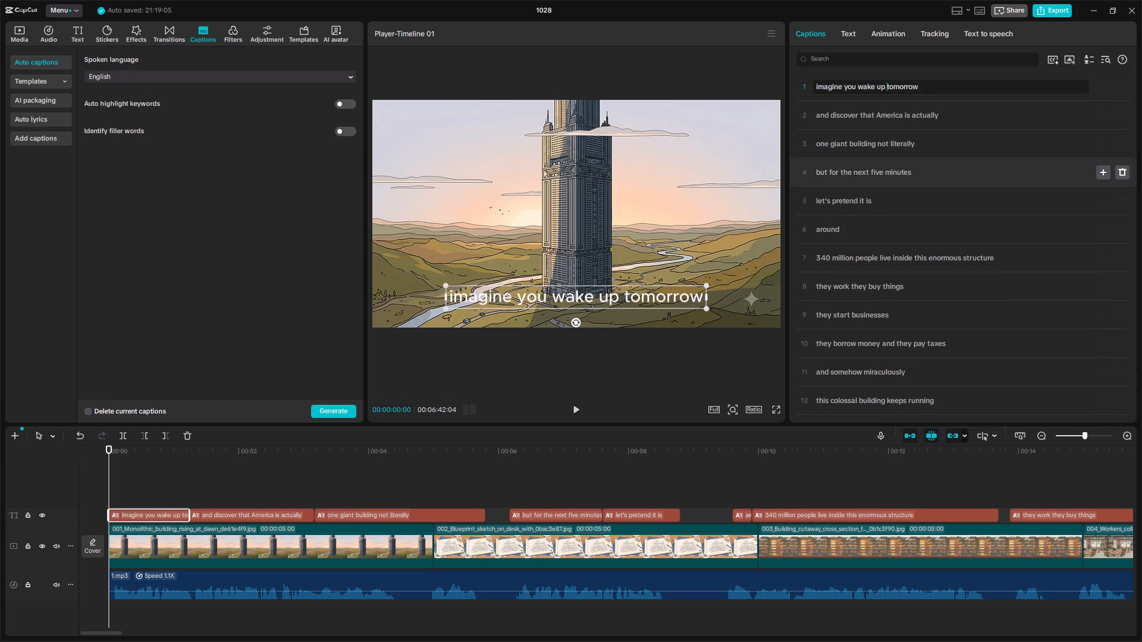
key(Return)
Split the caption "and discover that America is actually" right after "discover".
click(857, 143)
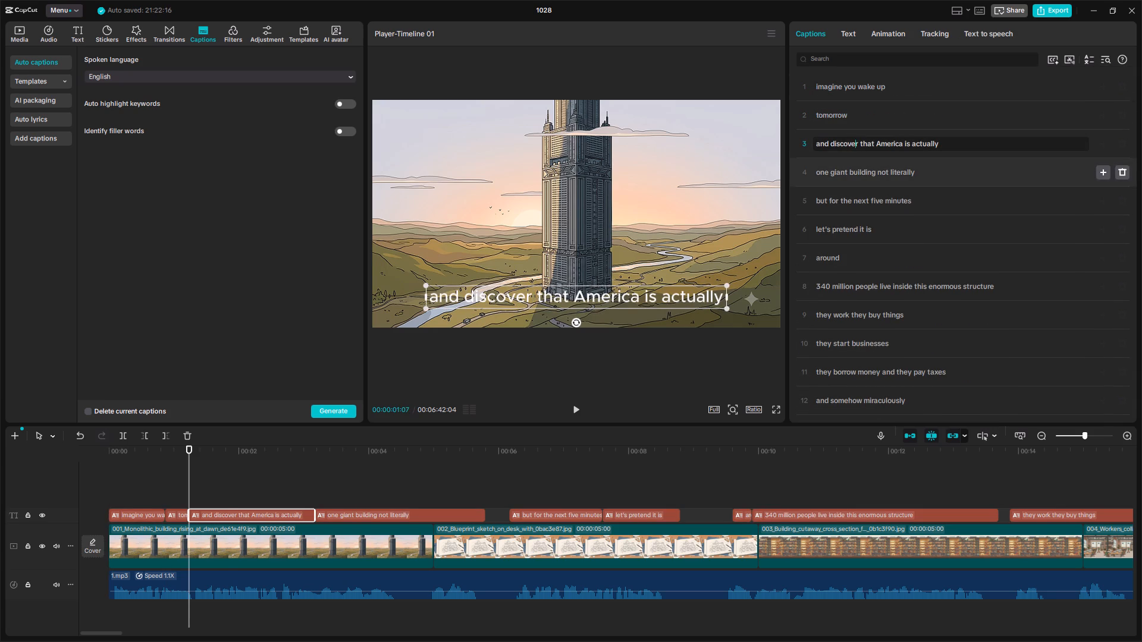
key(Right)
key(Return)
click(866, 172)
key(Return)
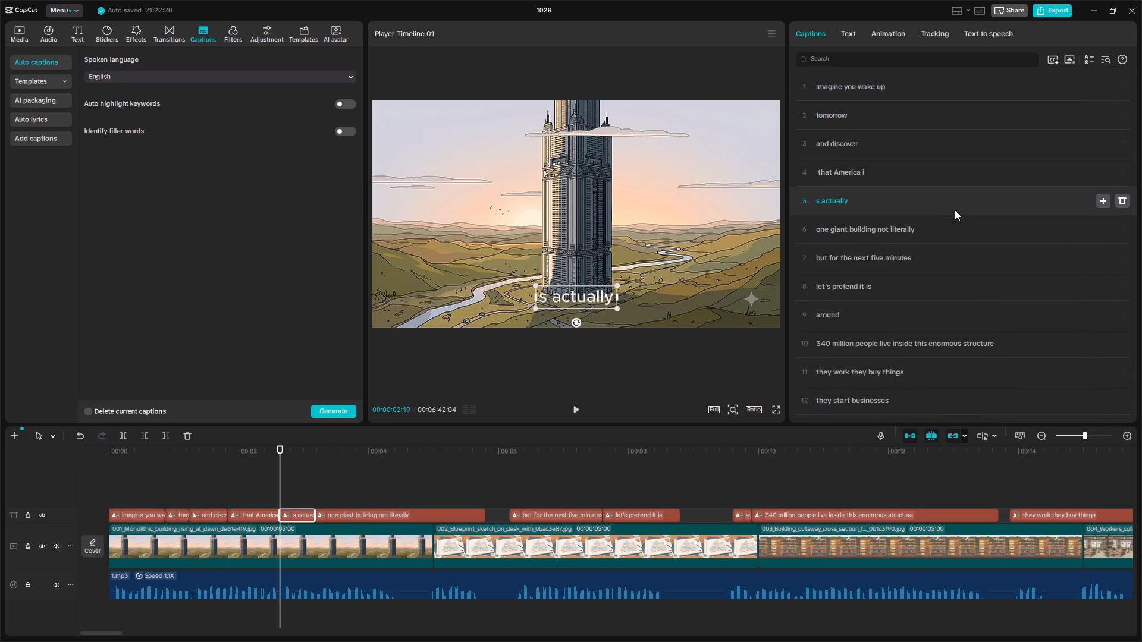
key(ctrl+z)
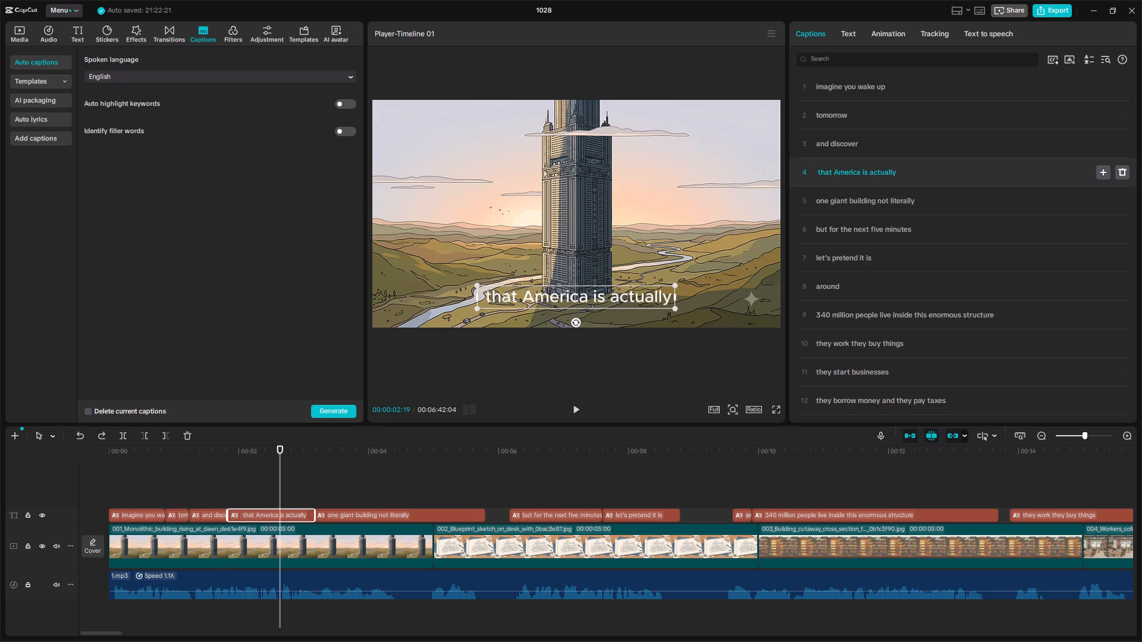
Split the caption "that America is actually" into "that America is" and "actually".
click(868, 173)
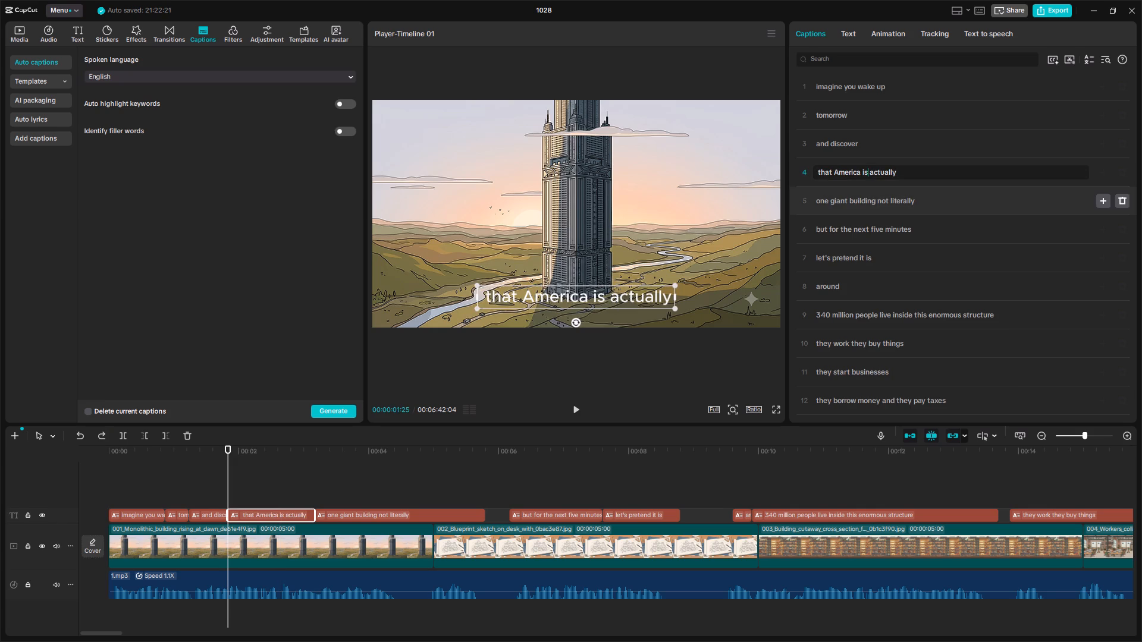
key(Right)
key(Return)
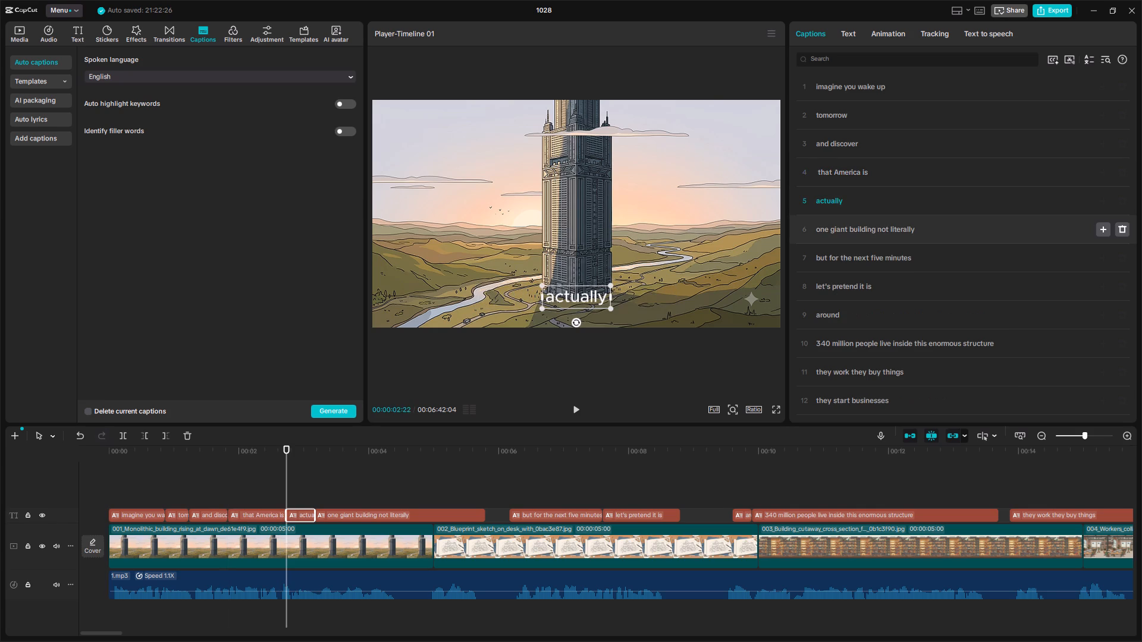
Split "one giant building not literally" after "building" and "but for the next five minutes" after "next".
click(874, 228)
key(Return)
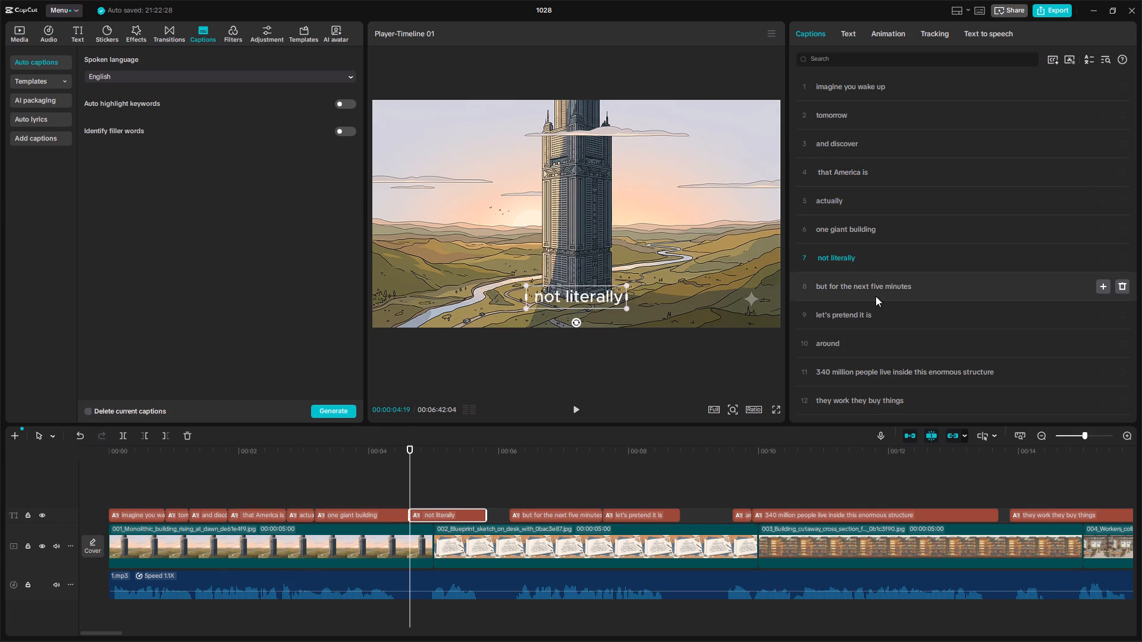
click(868, 285)
key(Return)
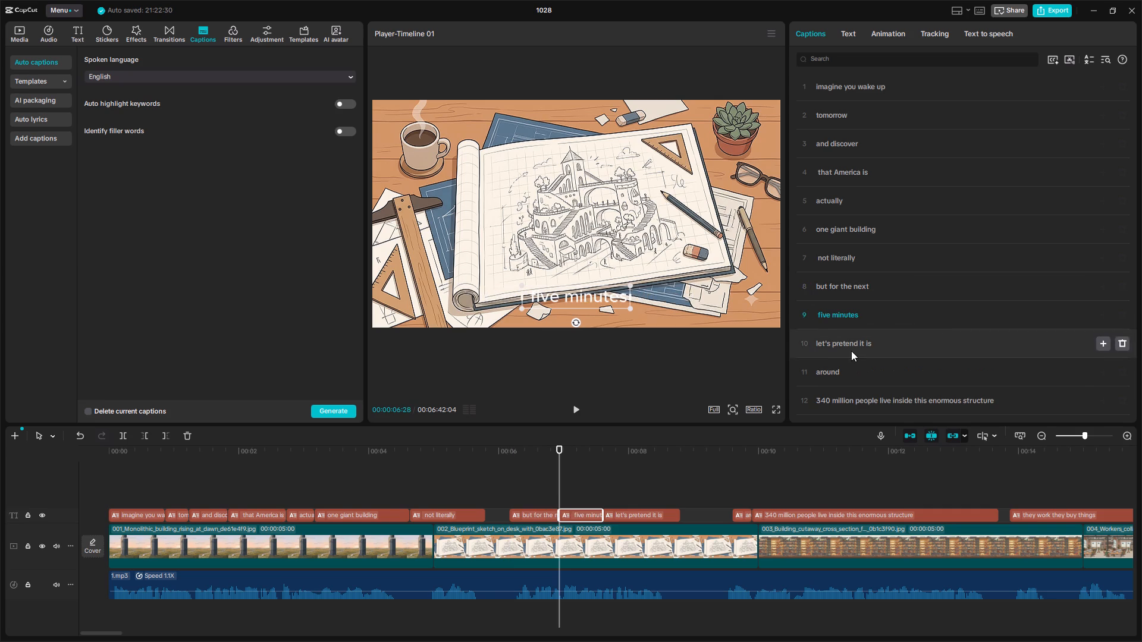
Split "340 million people live inside this enormous structure" after "live" and "they work they buy things" after the second "they".
scroll(844, 375, down, 1)
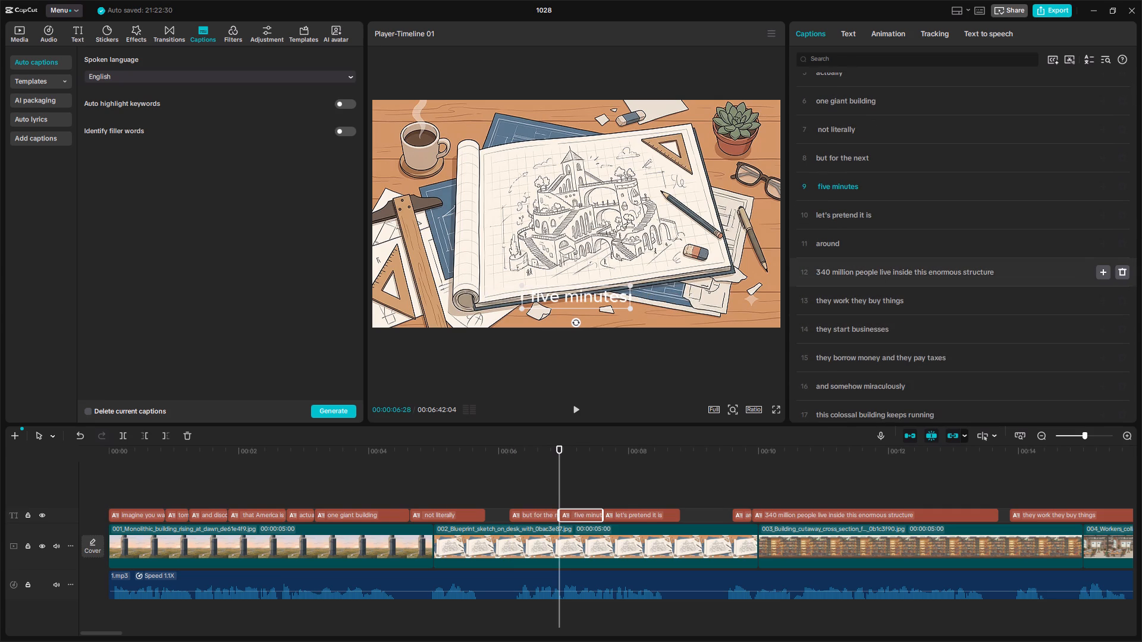
click(890, 275)
key(Return)
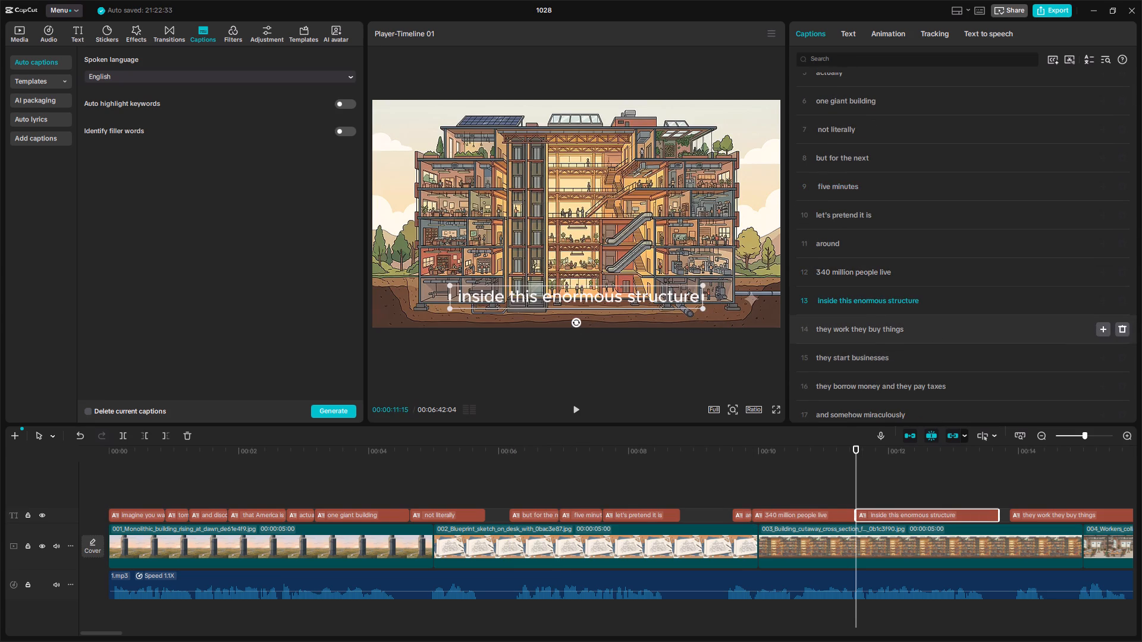
click(864, 325)
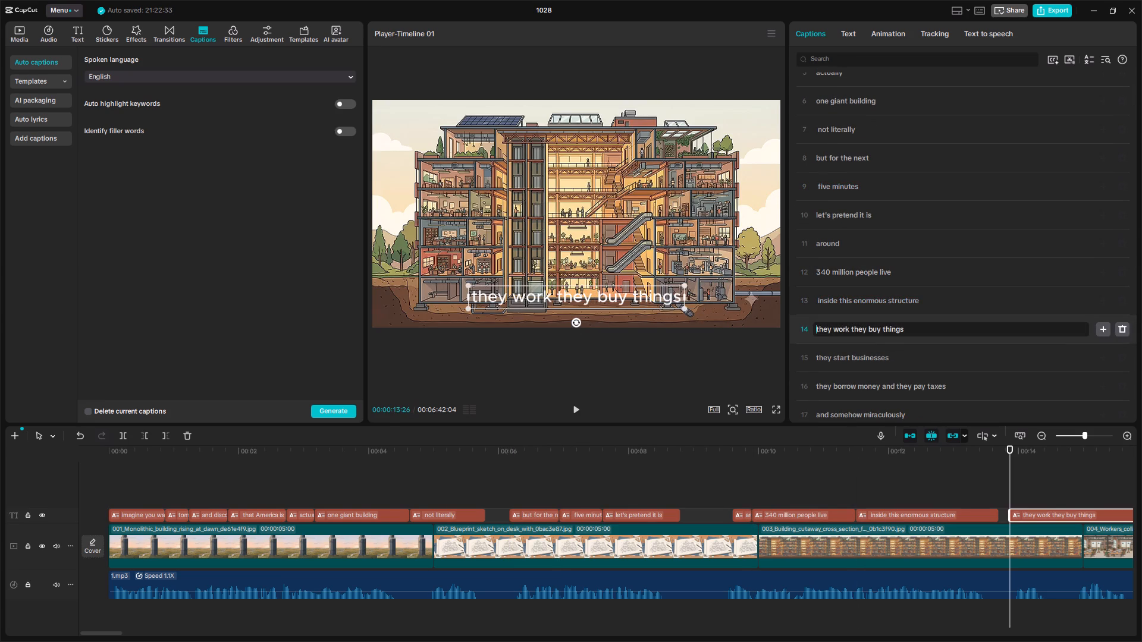
click(866, 329)
key(Return)
Split "they borrow money and they pay taxes" after "money" and "this colossal building keeps running" after "building".
scroll(854, 373, down, 1)
click(881, 285)
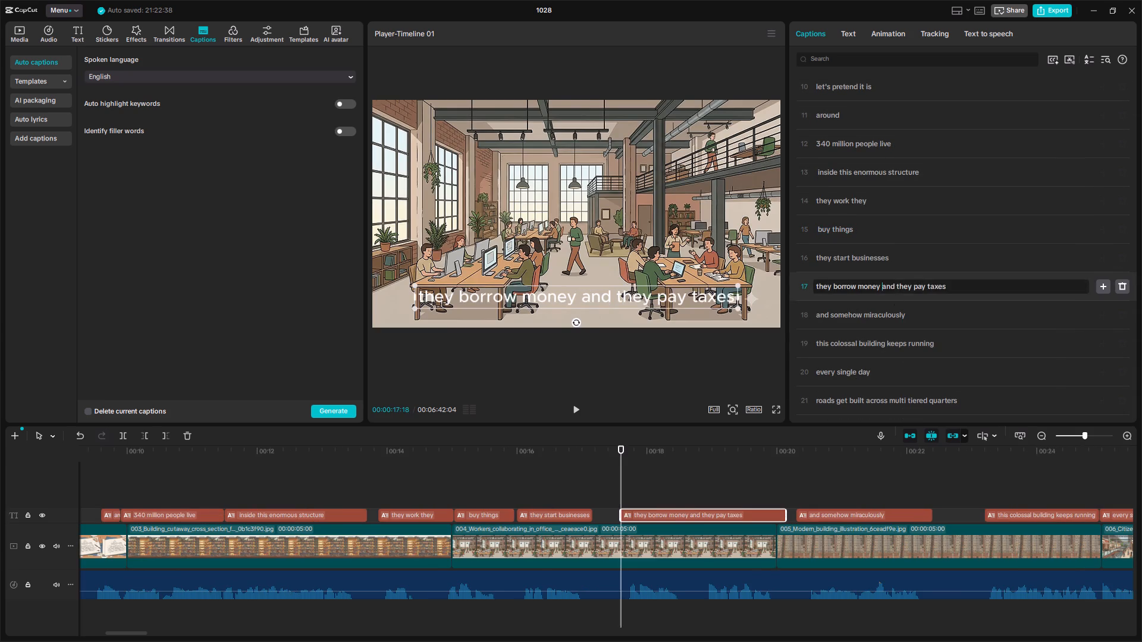
key(Return)
scroll(894, 338, down, 1)
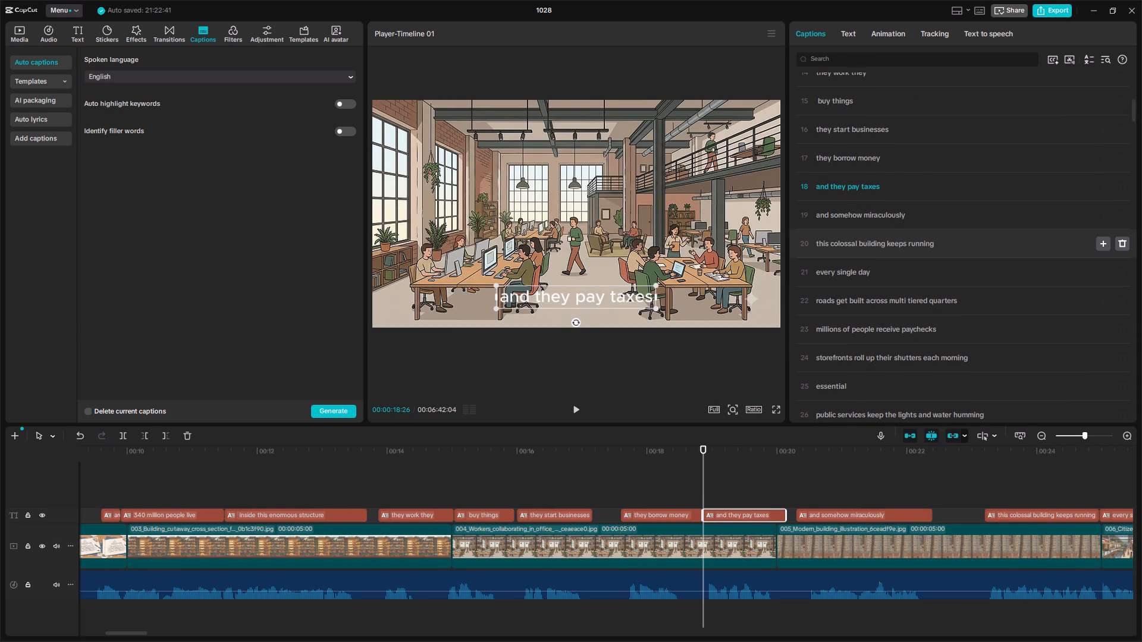
click(883, 240)
key(Return)
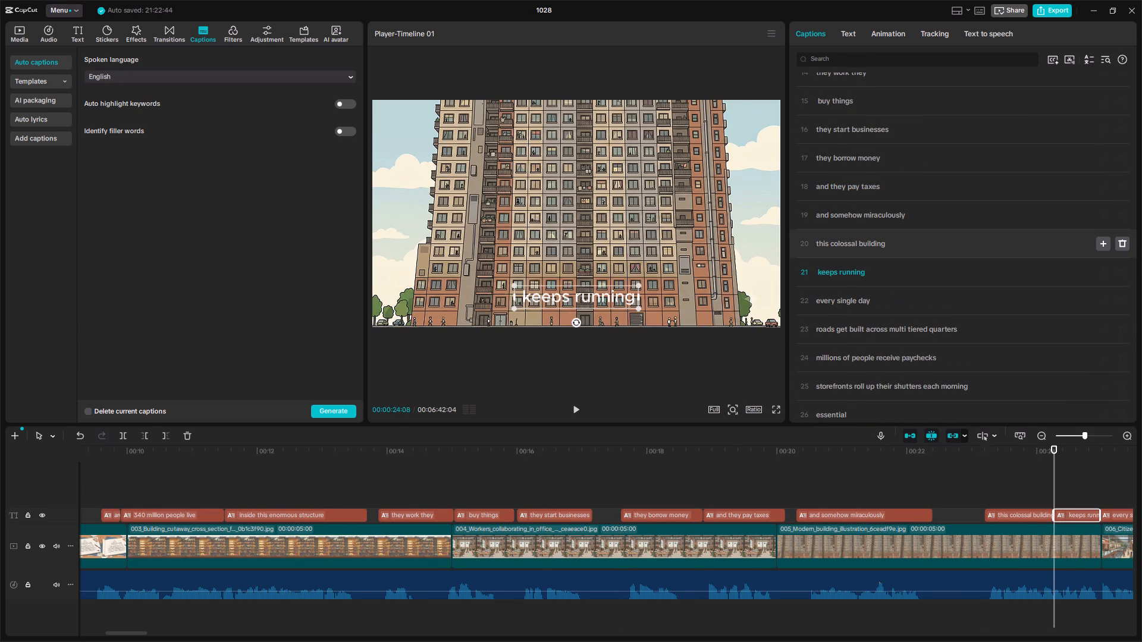
Split "roads get built across multi tiered quarters" after "across" and "millions of people receive paychecks" after "people".
click(858, 303)
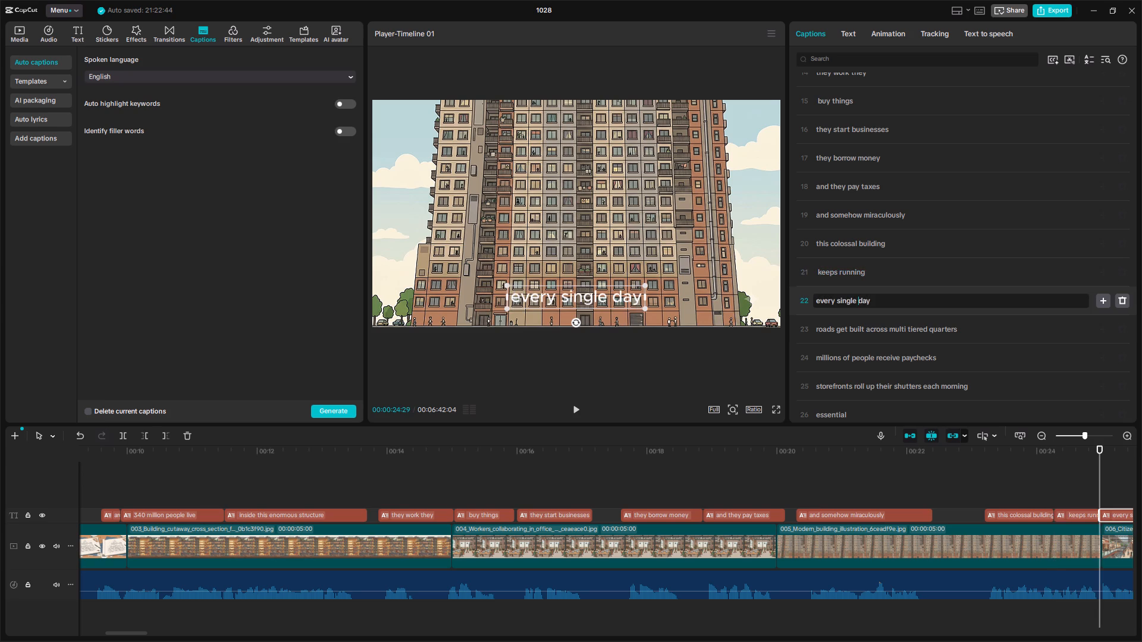
click(886, 328)
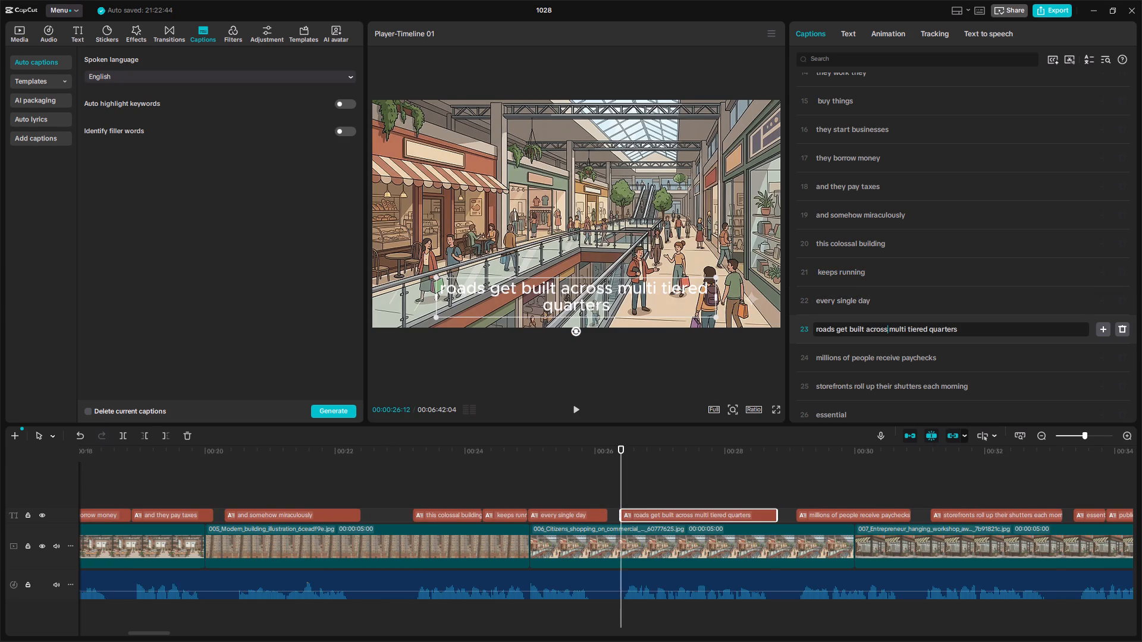
key(Return)
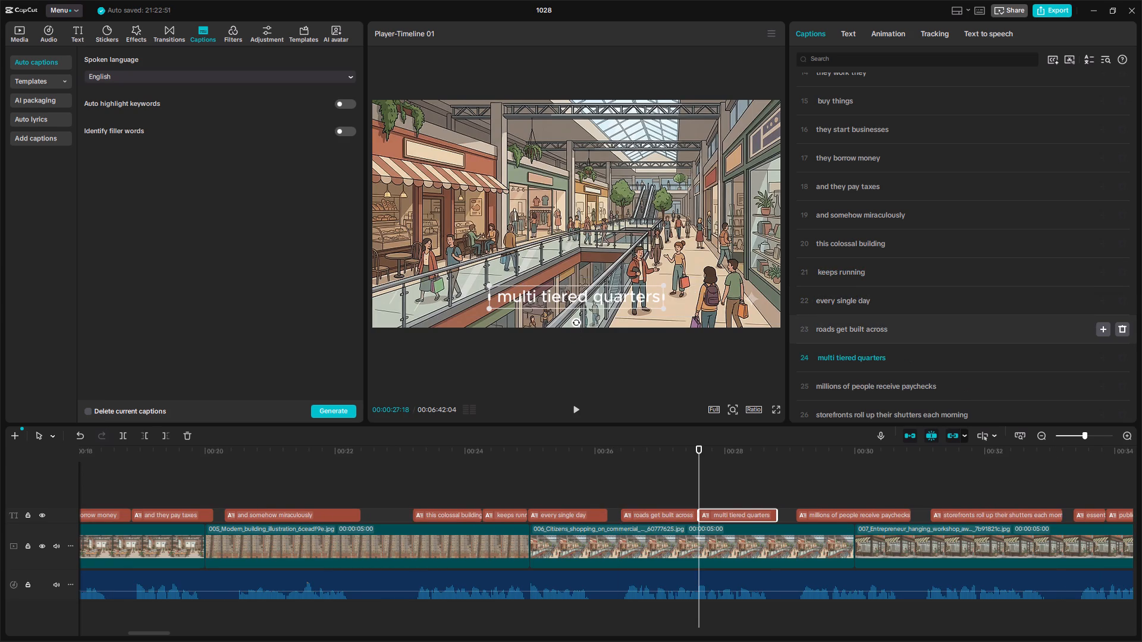
click(872, 385)
key(Right)
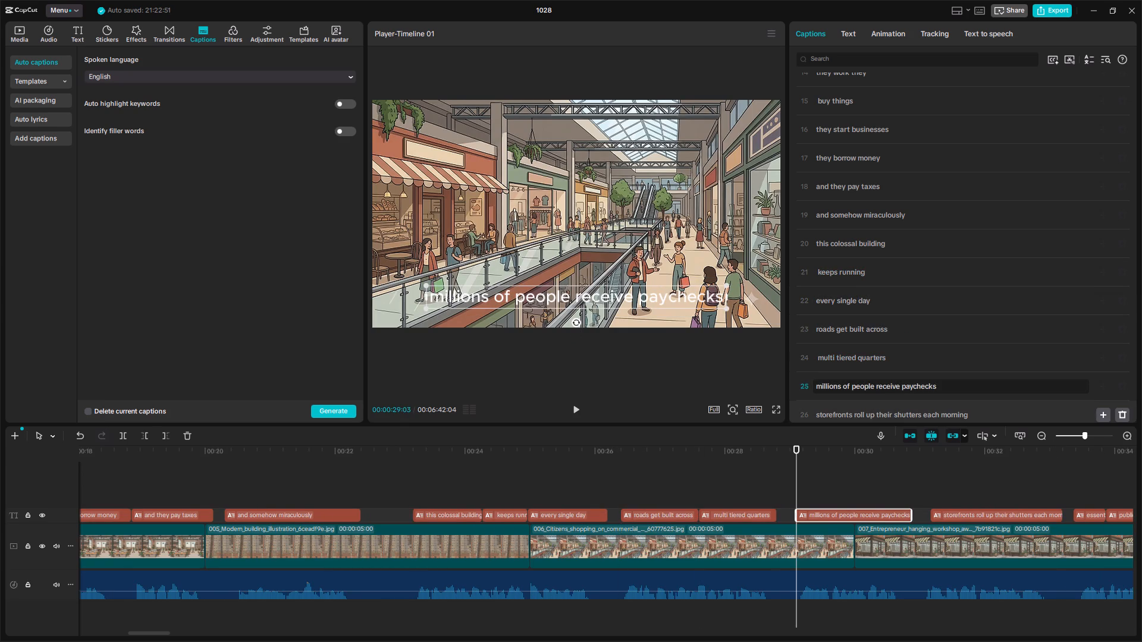
key(Return)
Split the public services caption after "keep" and the vaults caption into "vaults and digital networks" and "move billions by the second".
scroll(903, 410, down, 2)
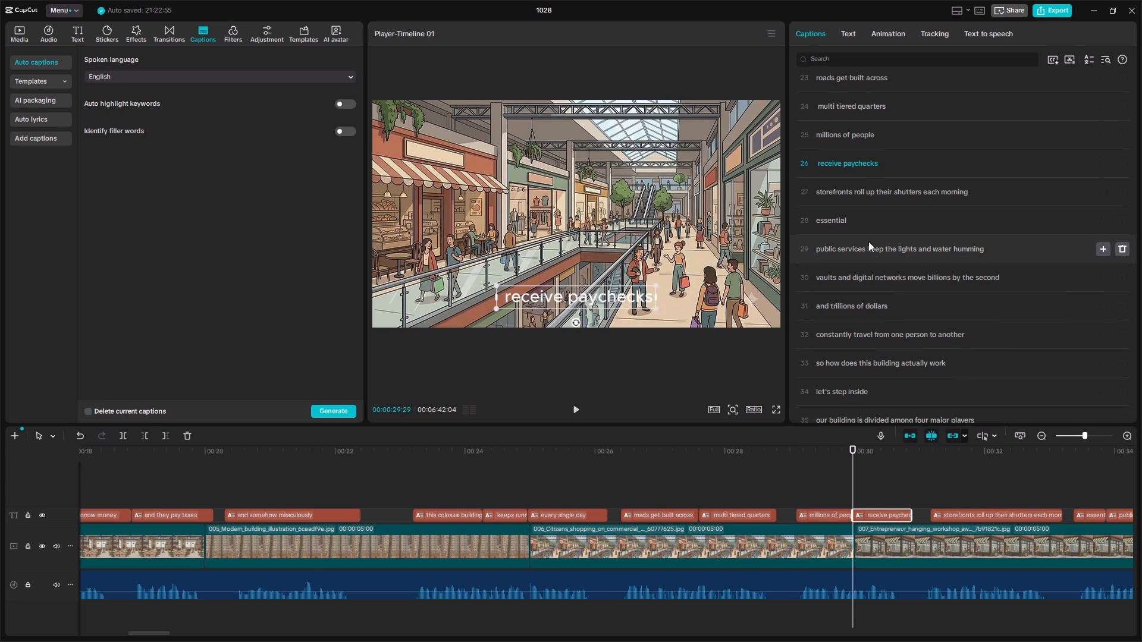
click(883, 250)
key(Return)
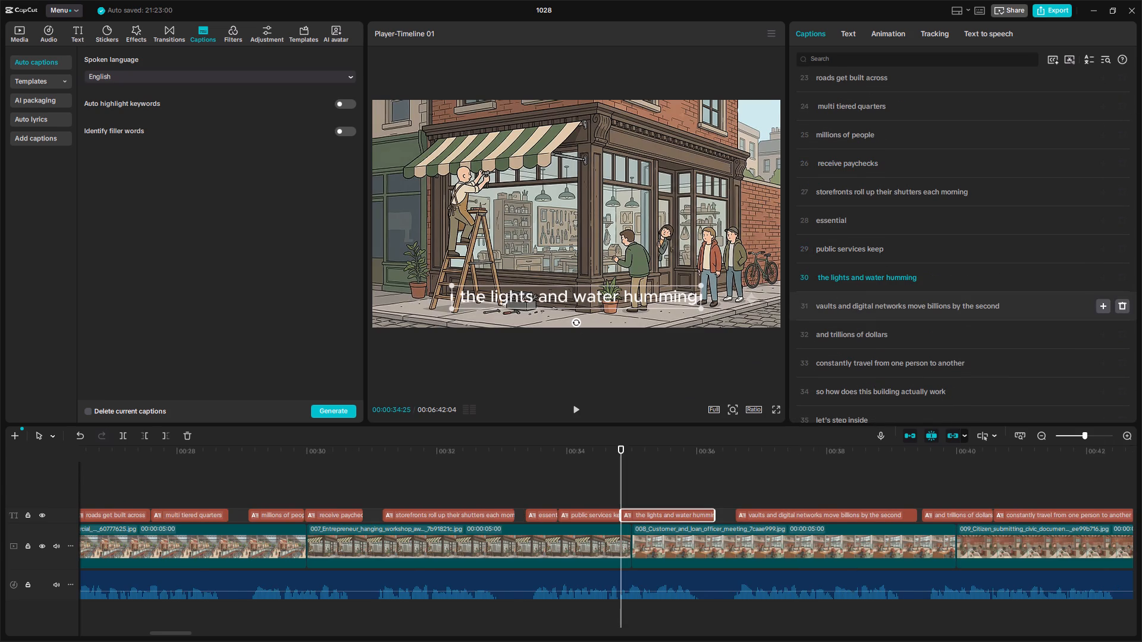
click(906, 304)
key(Return)
Split the caption "constantly travel from one person to another" into "constantly travel" and "from one person to another".
scroll(871, 375, down, 1)
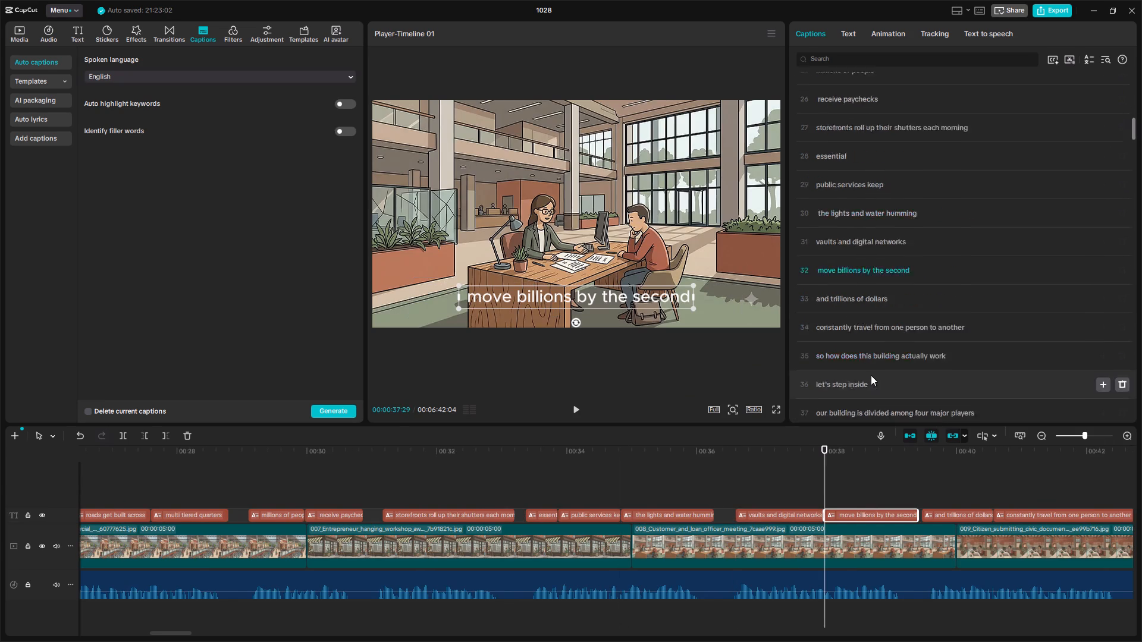
click(874, 260)
key(Return)
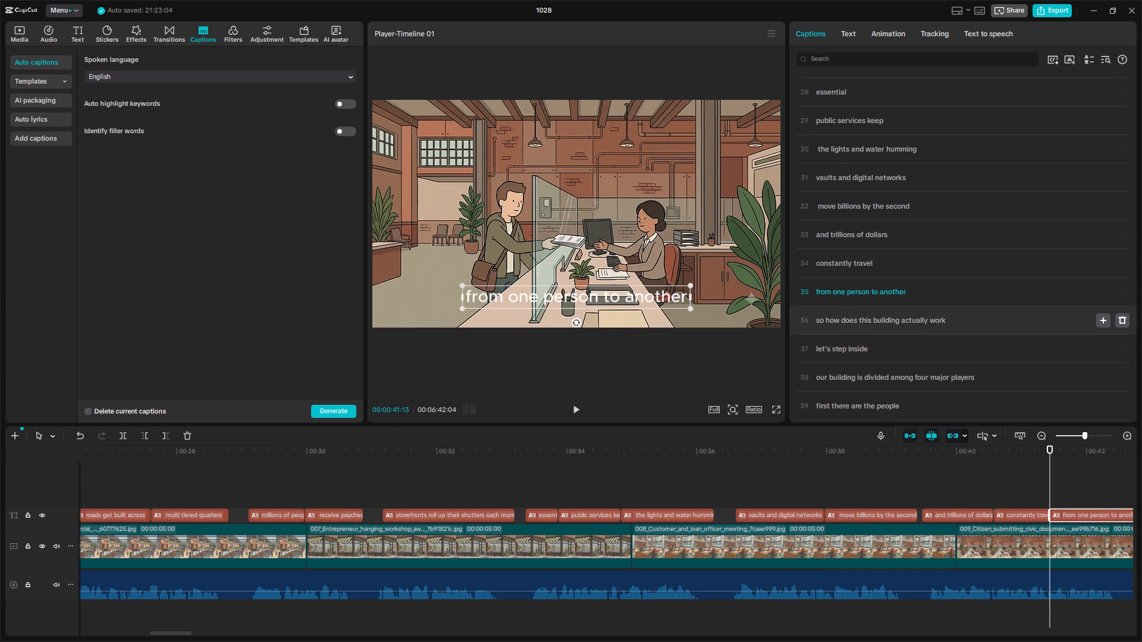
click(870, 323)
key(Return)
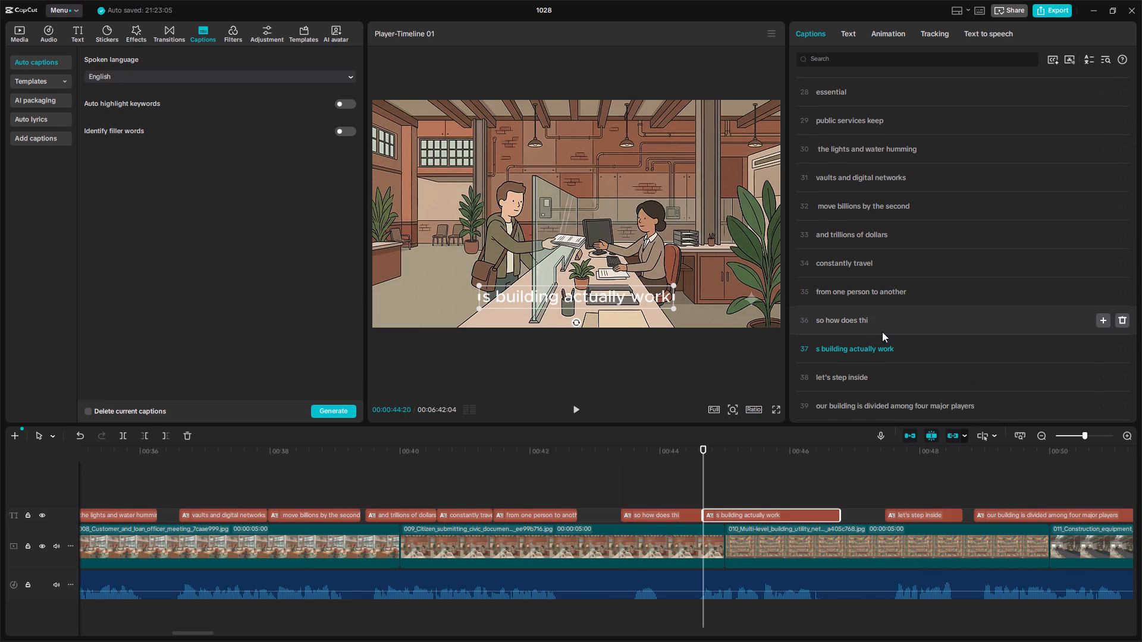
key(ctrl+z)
Split "so how does this building actually work" after "this" and "our building is divided among four major players" after "divided".
click(869, 319)
key(Right)
key(Return)
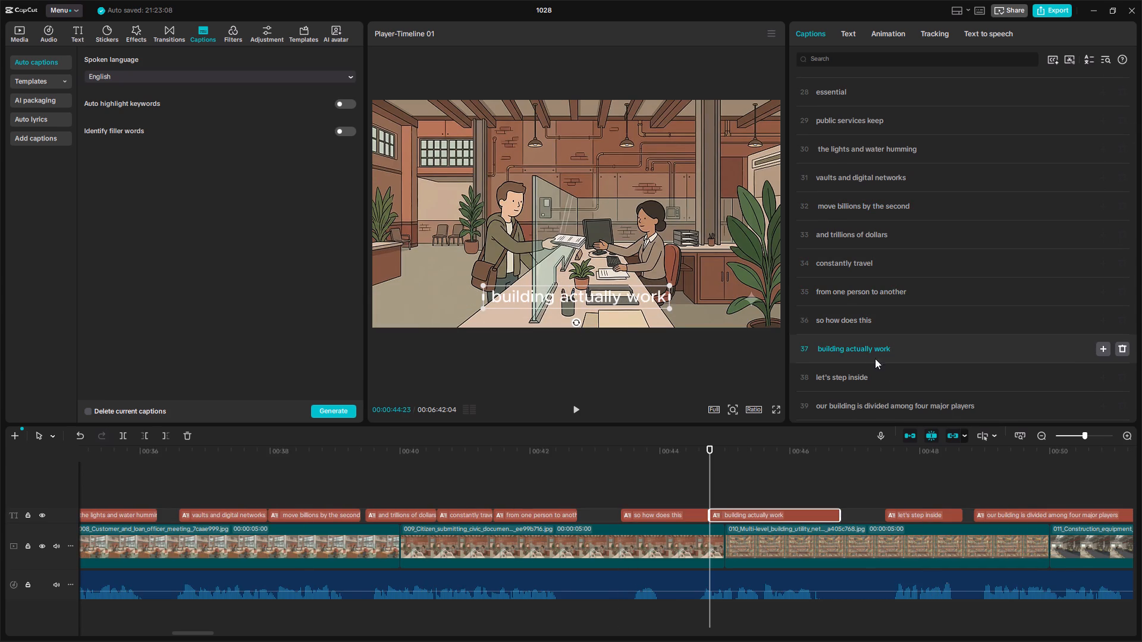
click(886, 402)
key(Right)
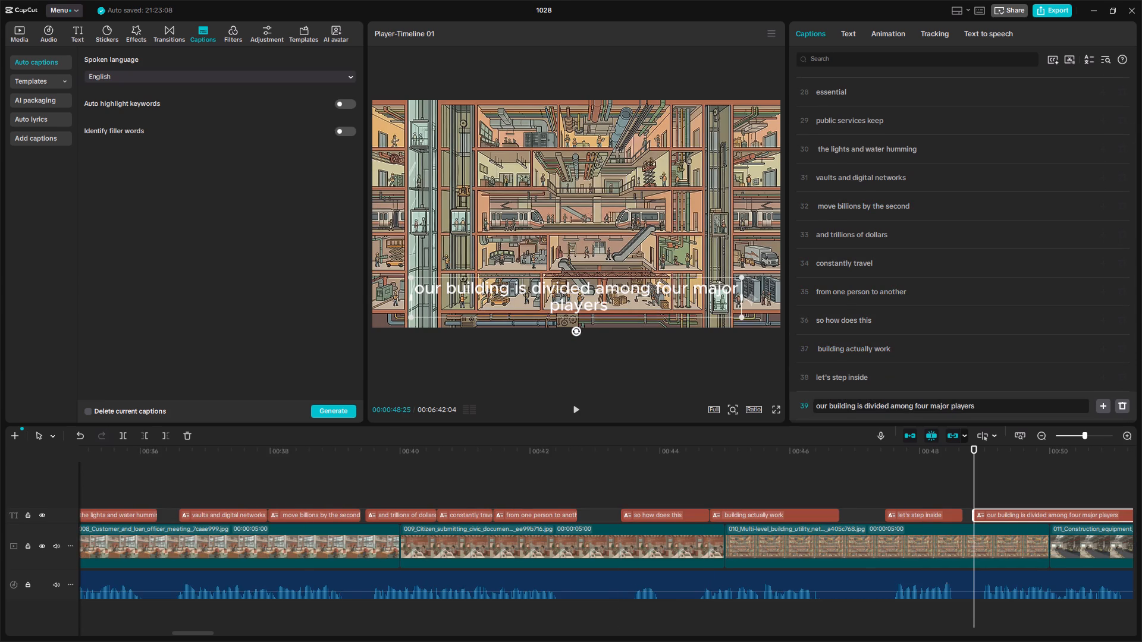
key(Return)
Split off "roughly 340 million others" as its own caption, and split "then come the businesses neighborhood diners" after "the".
scroll(886, 353, down, 1)
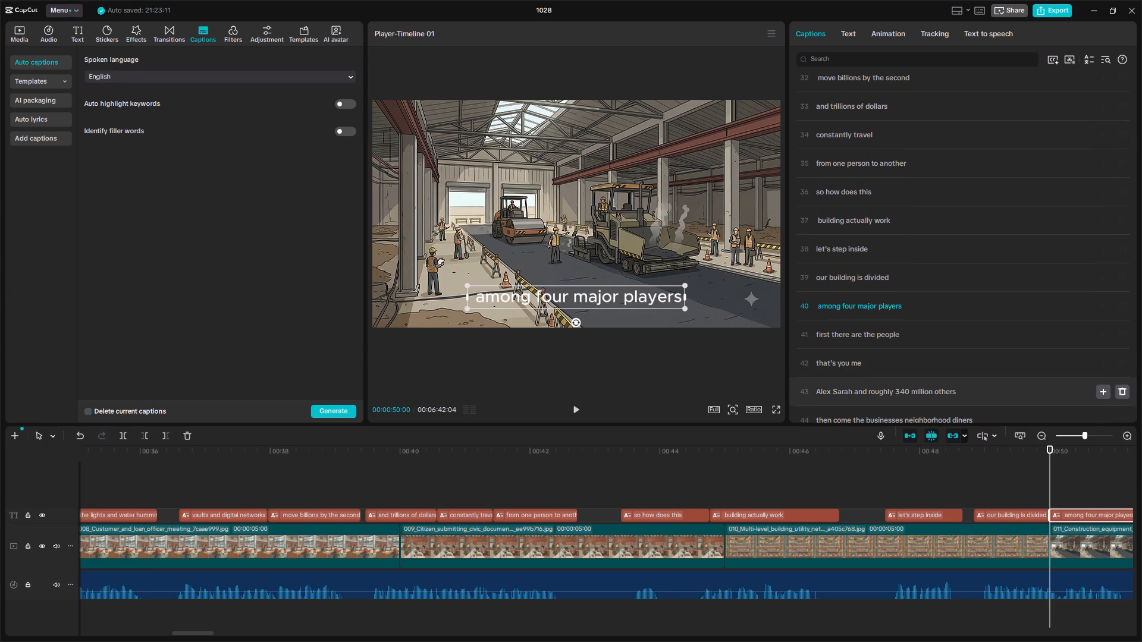
click(869, 392)
key(Return)
scroll(899, 392, down, 2)
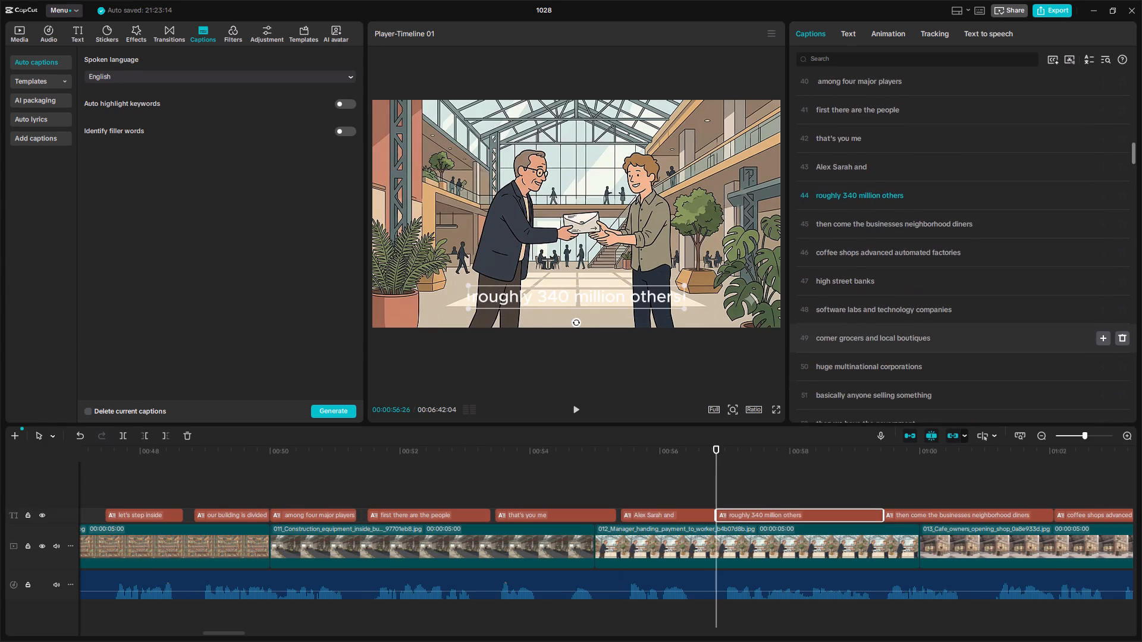
click(868, 224)
key(Left)
key(Return)
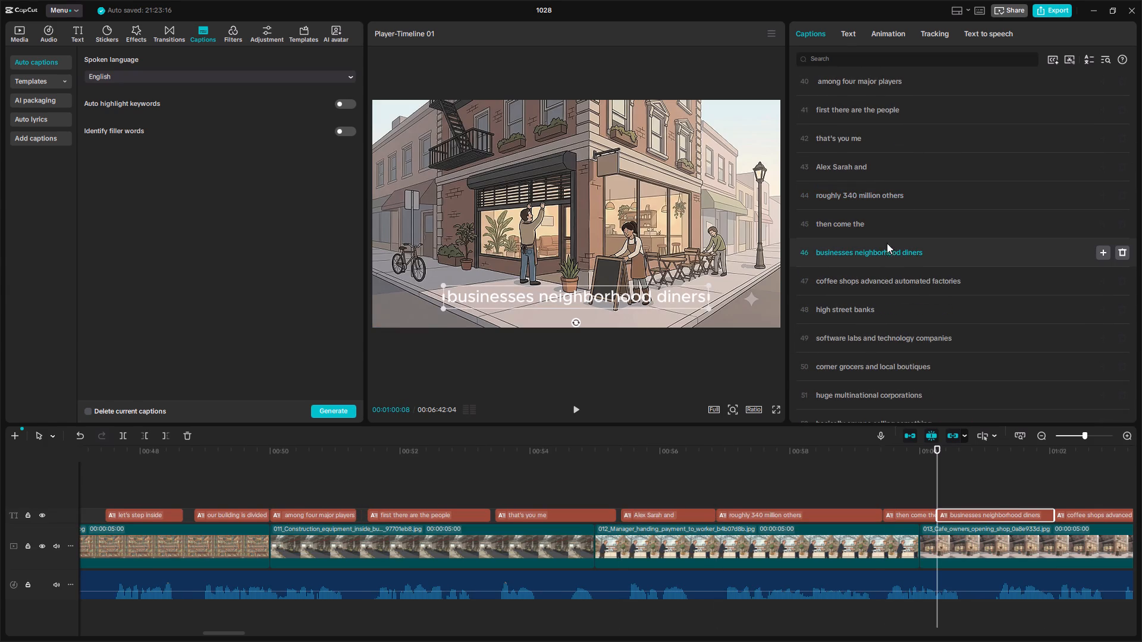
Split "coffee shops advanced automated factories" after "advanced" and "software labs and technology companies" after "and".
click(892, 283)
key(Return)
scroll(859, 358, down, 1)
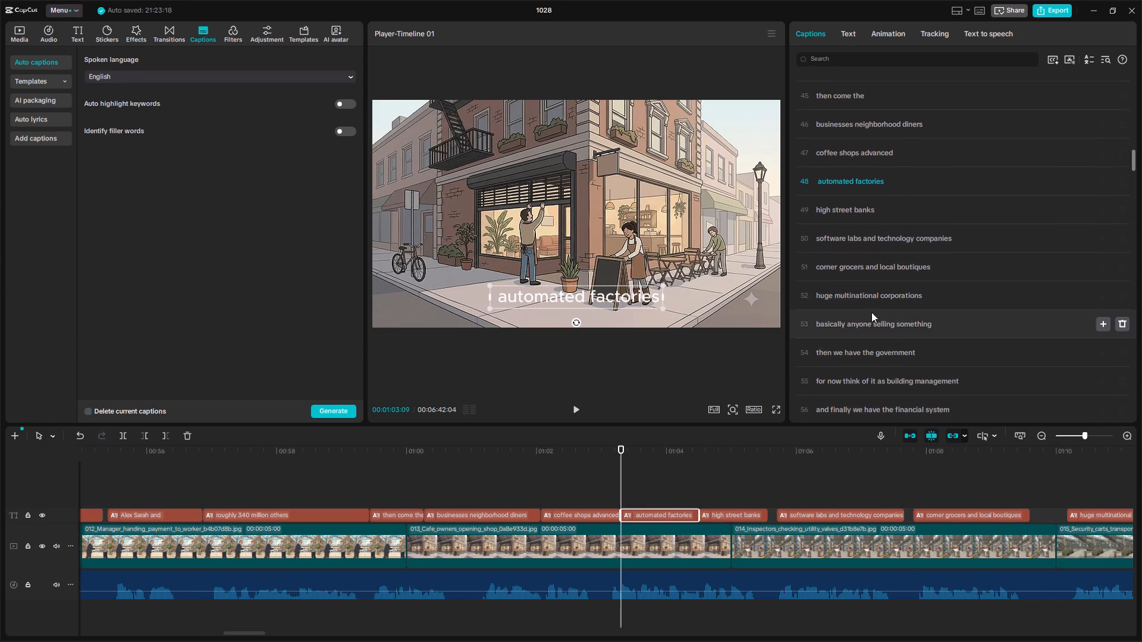
click(874, 238)
key(Return)
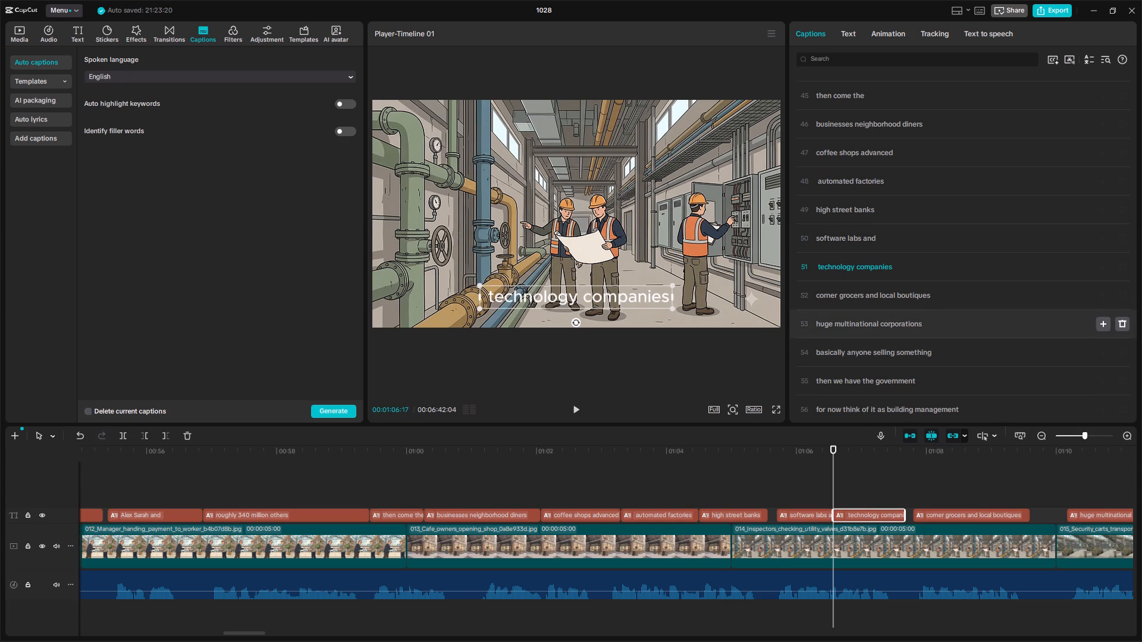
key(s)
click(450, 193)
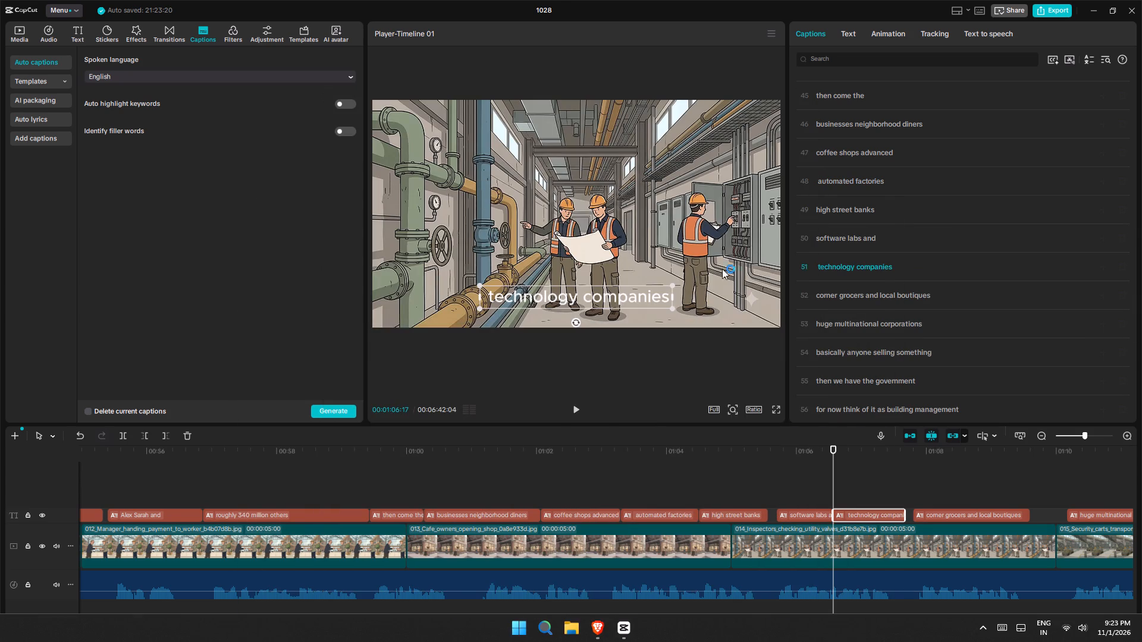
Split the caption "corner grocers and local boutiques" after "grocers".
key(alt+Tab)
click(862, 294)
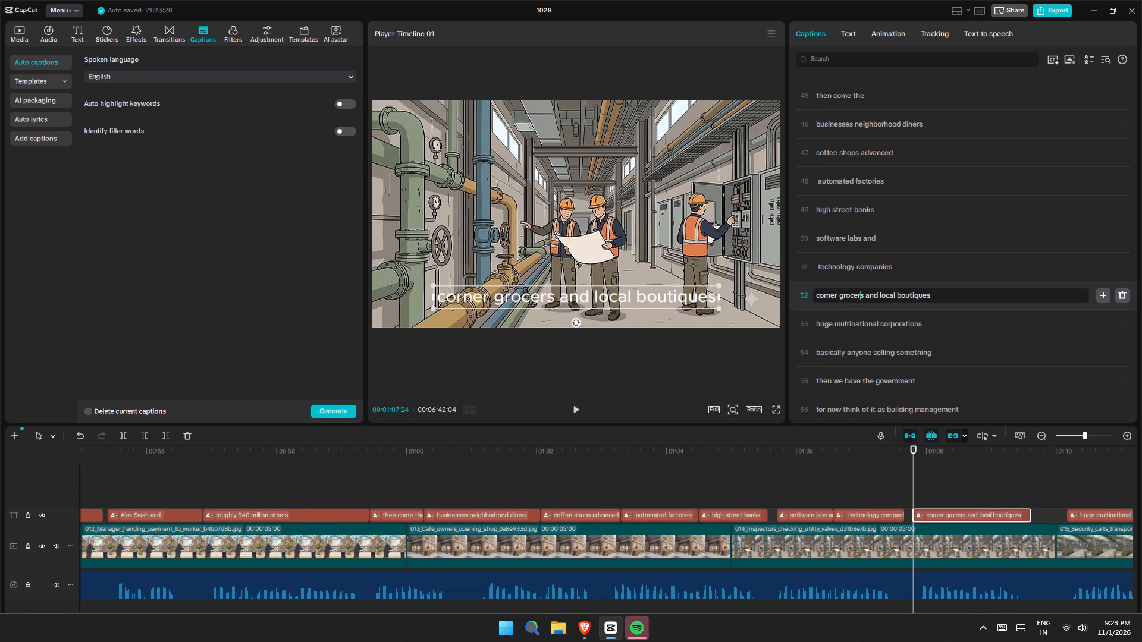
key(Right)
key(Return)
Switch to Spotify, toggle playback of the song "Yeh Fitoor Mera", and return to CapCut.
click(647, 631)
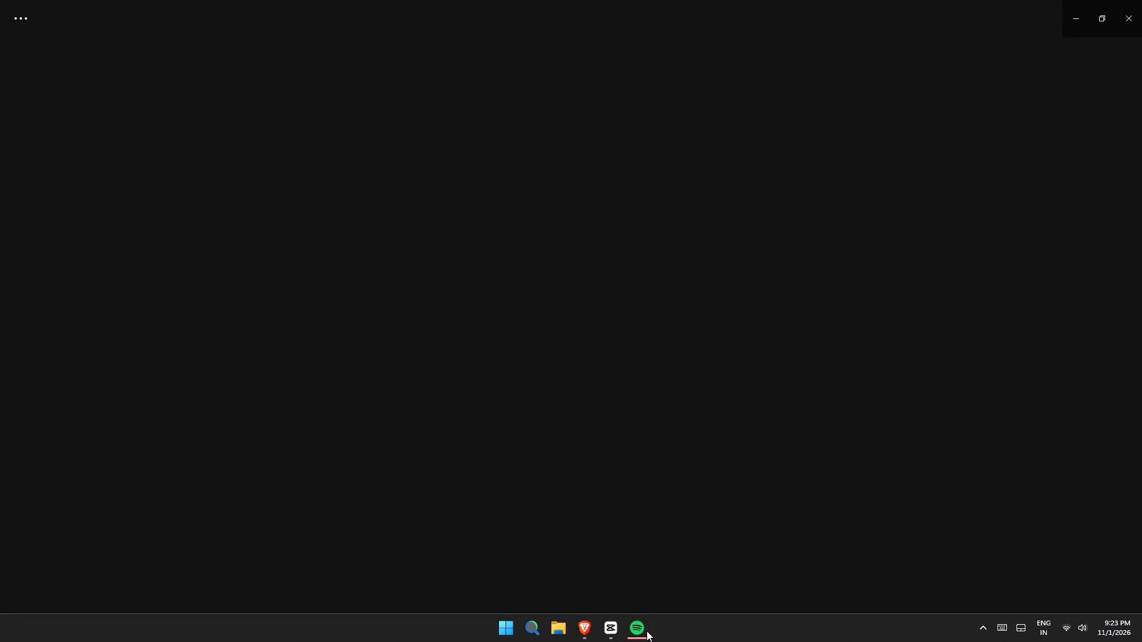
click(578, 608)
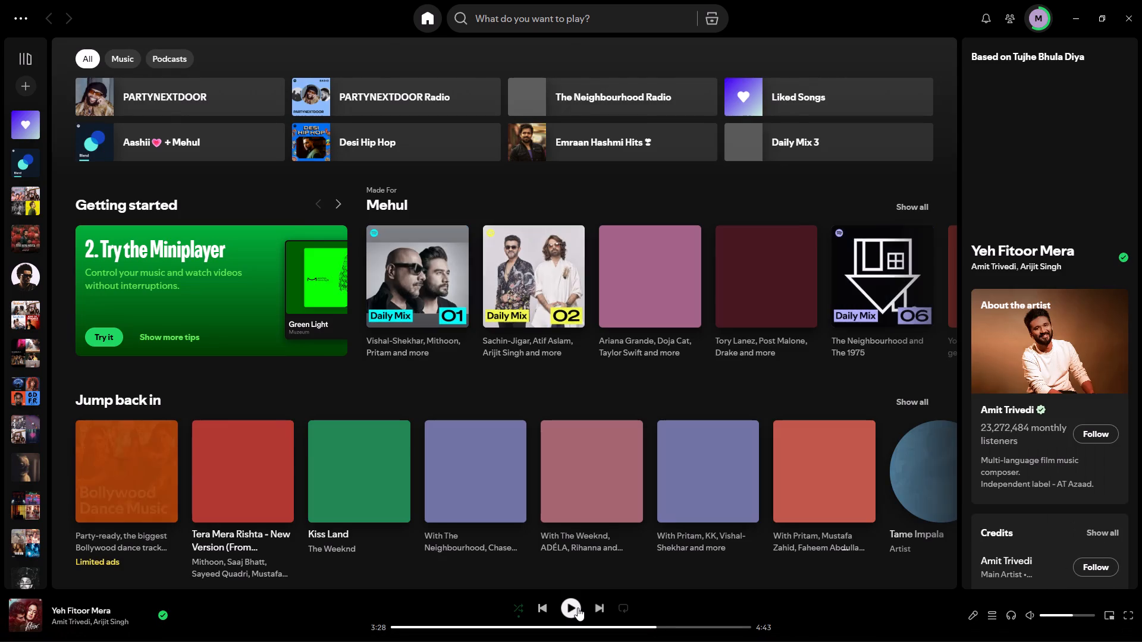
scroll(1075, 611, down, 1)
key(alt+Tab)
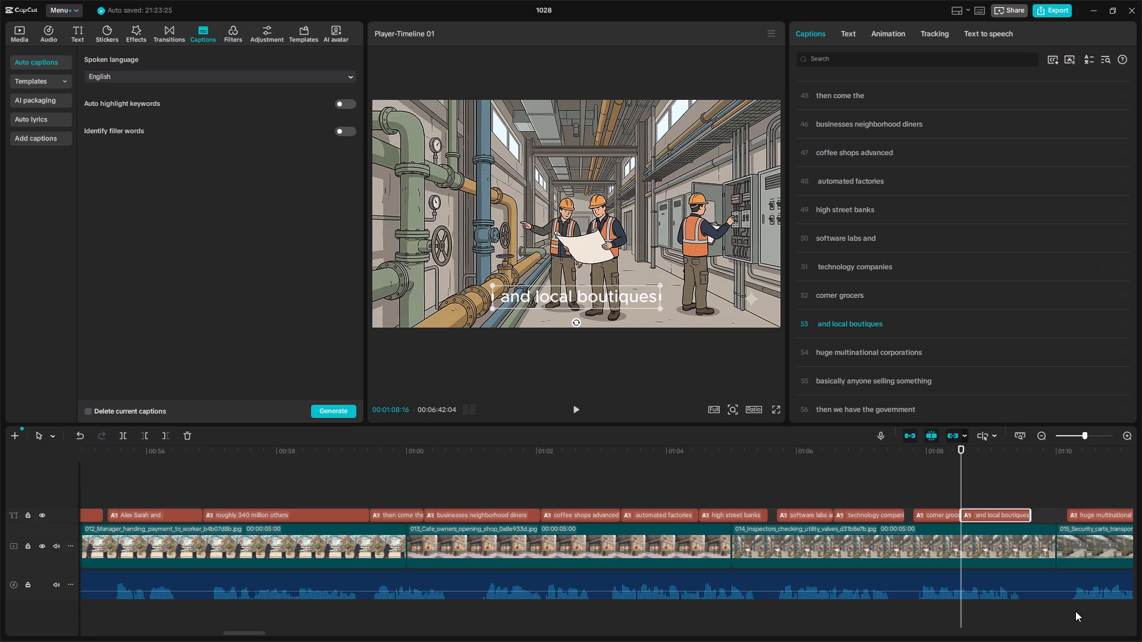
Split "basically anyone selling something" after "anyone" and "then we have the government" after "have".
click(871, 380)
key(Return)
scroll(849, 367, down, 1)
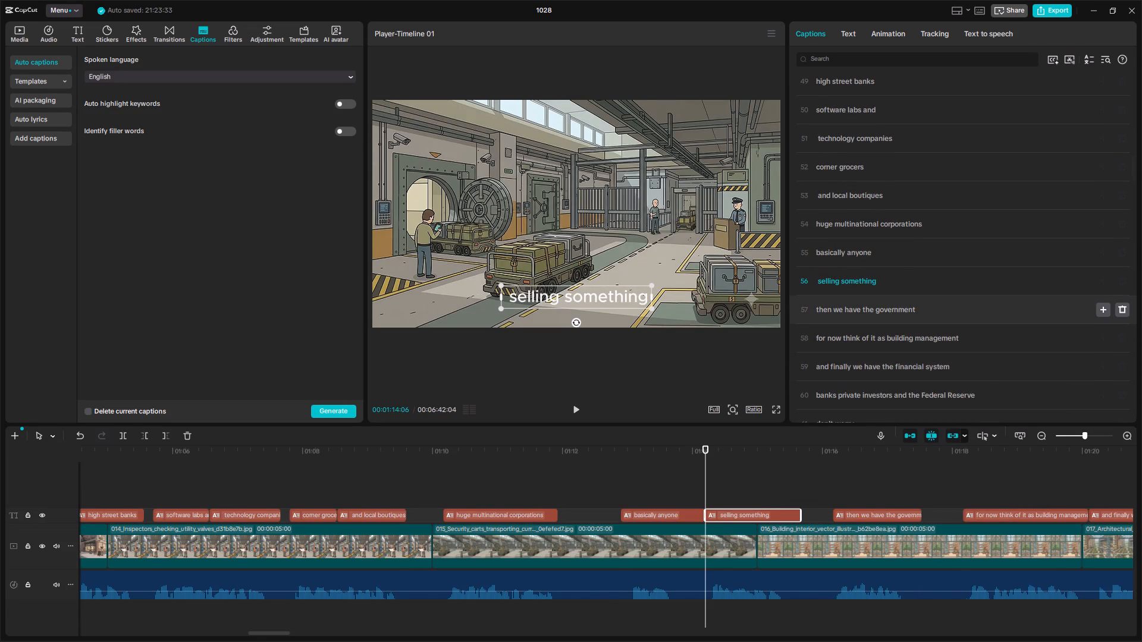
click(861, 310)
key(Return)
Split "for now think of it as building management" after "it" and "and finally we have the financial system" after "we".
click(872, 365)
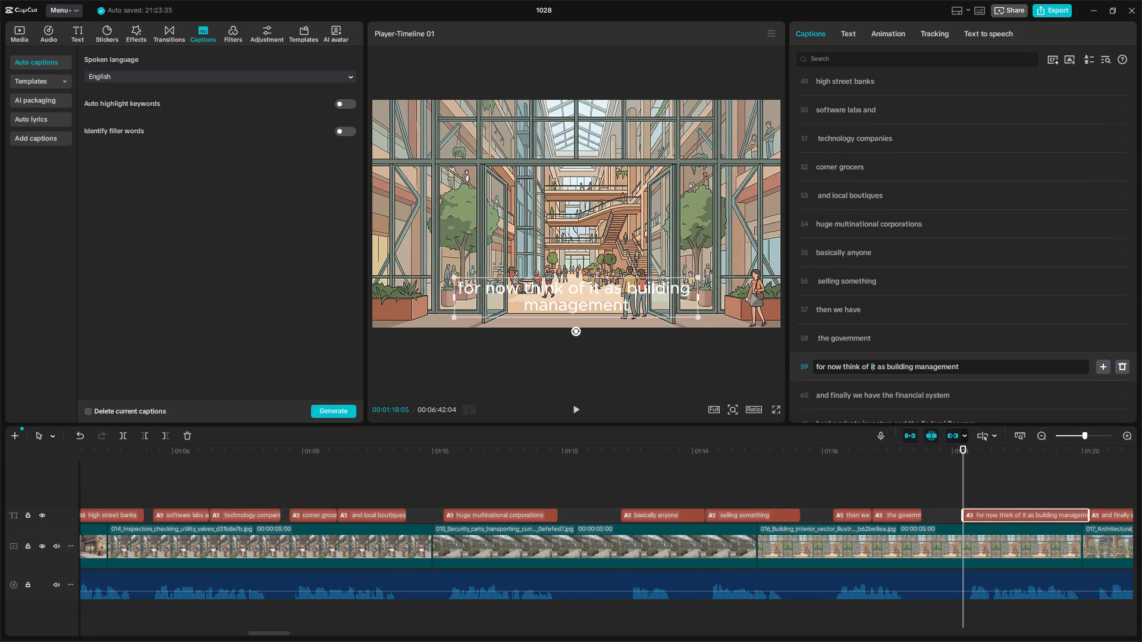
key(Right)
key(Return)
scroll(893, 367, down, 1)
click(862, 297)
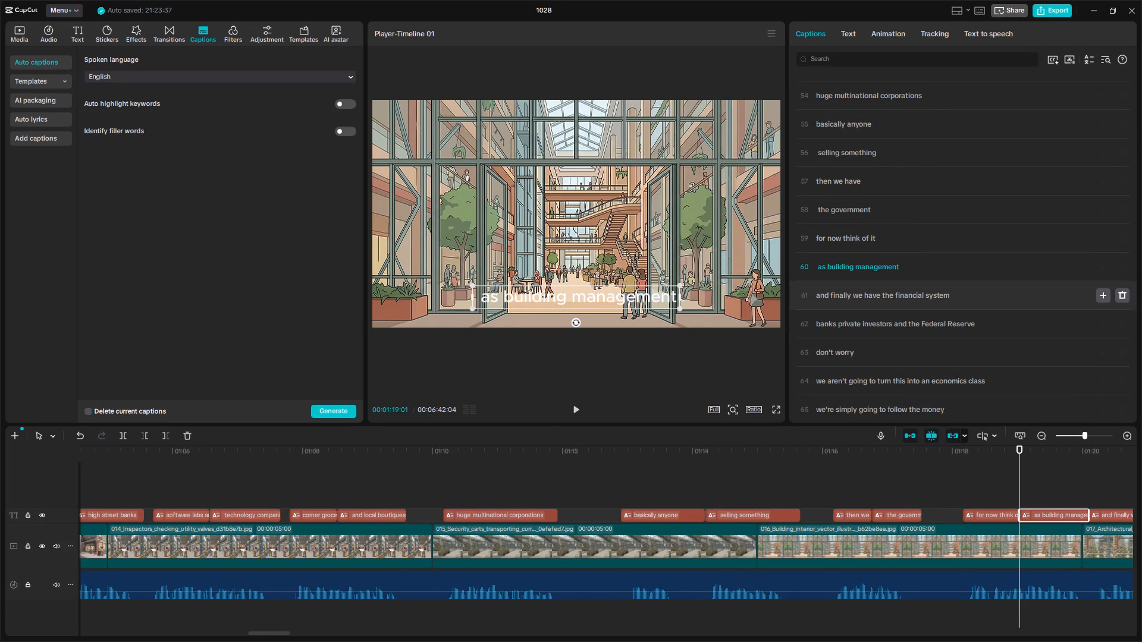
key(Return)
Split "banks private investors and the Federal Reserve" after "investors" and "we aren't going to turn this into an economics class" after "turn".
scroll(890, 354, down, 1)
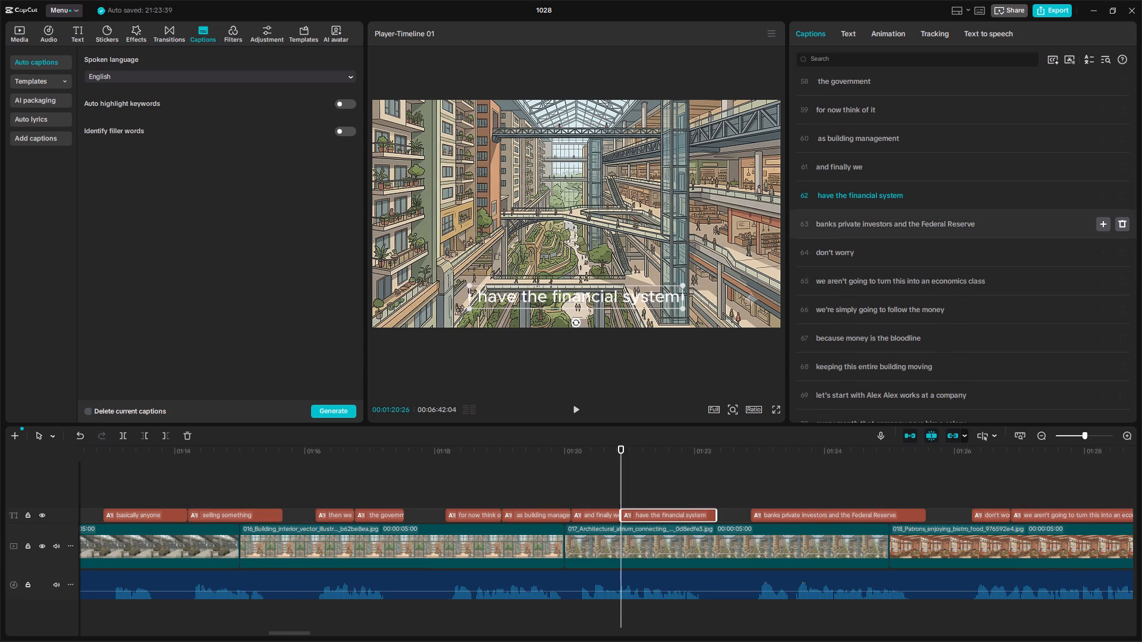
click(893, 226)
key(Return)
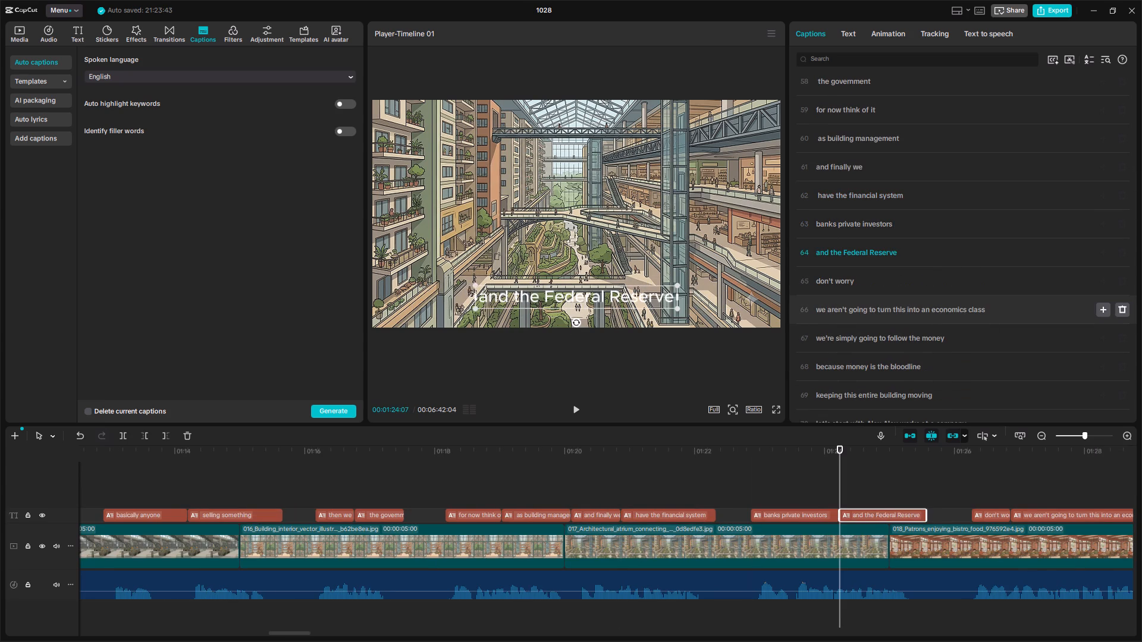
click(894, 306)
key(Return)
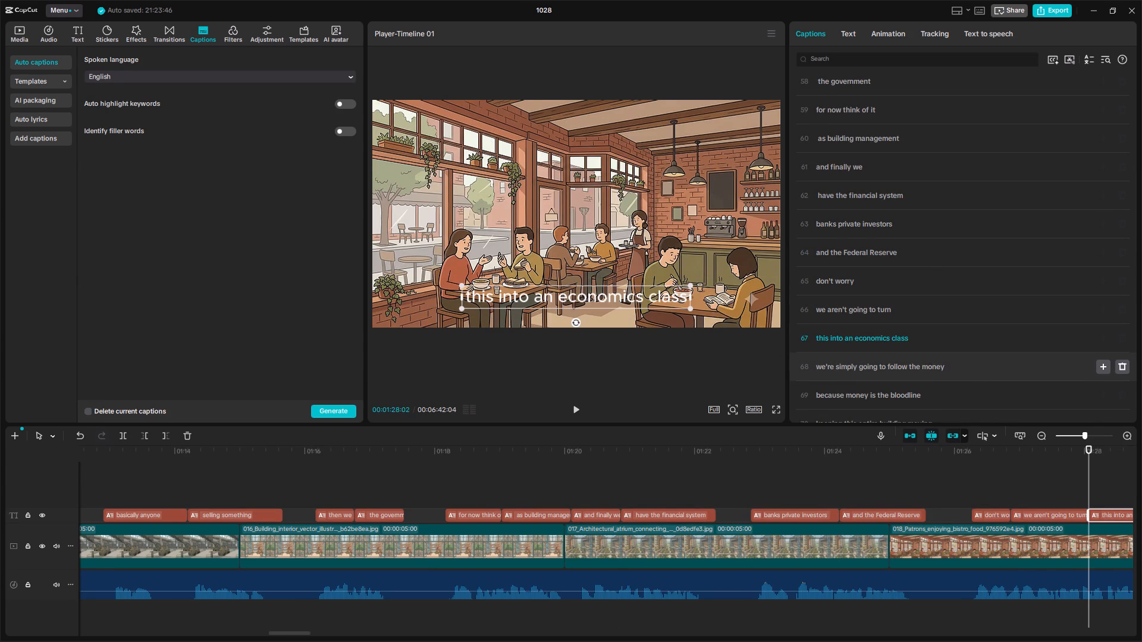
Split "we're simply going to follow the money" after "going" and "because money is the bloodline" after "money".
click(879, 366)
key(Return)
scroll(894, 394, down, 1)
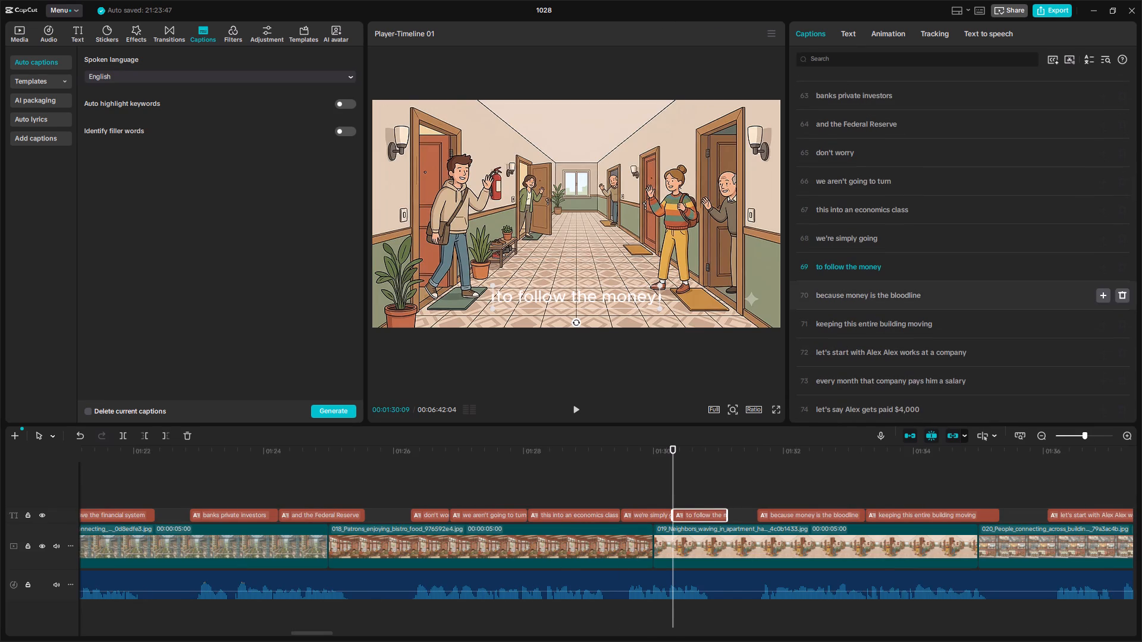
click(871, 295)
key(Return)
Split the caption "keeping this entire building moving" into "keeping this entire" and "building moving".
click(880, 348)
key(Return)
scroll(914, 375, down, 1)
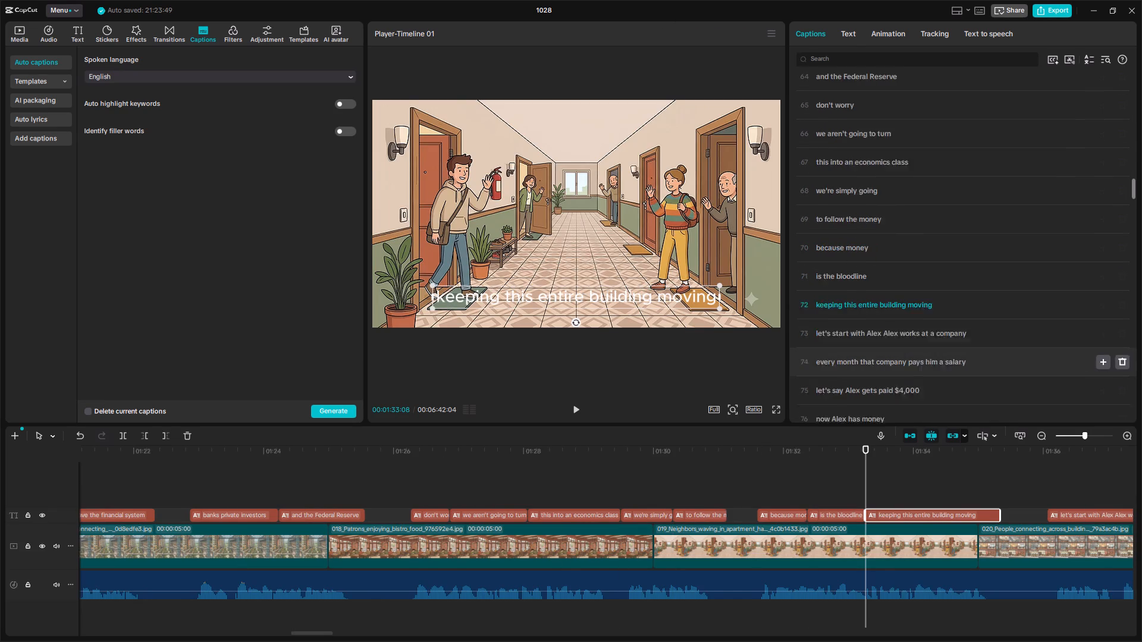
click(872, 220)
key(Right)
key(Right)
key(Right)
key(Return)
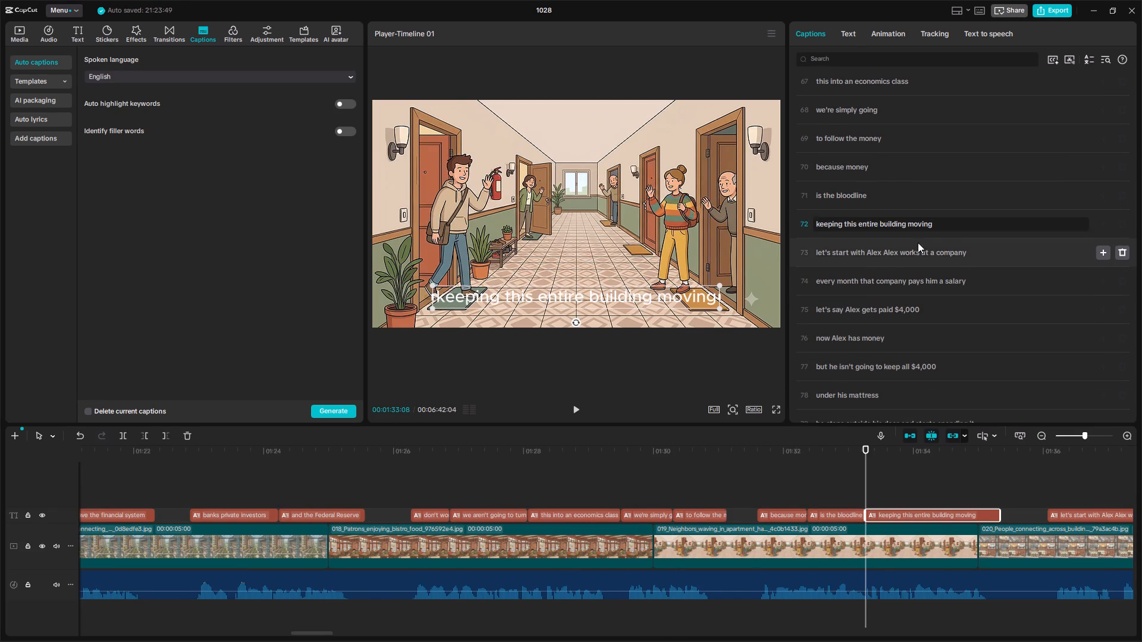
Split "let's start with Alex Alex works at a company" between the two names, and "every month that company pays him a salary" after "that".
click(882, 276)
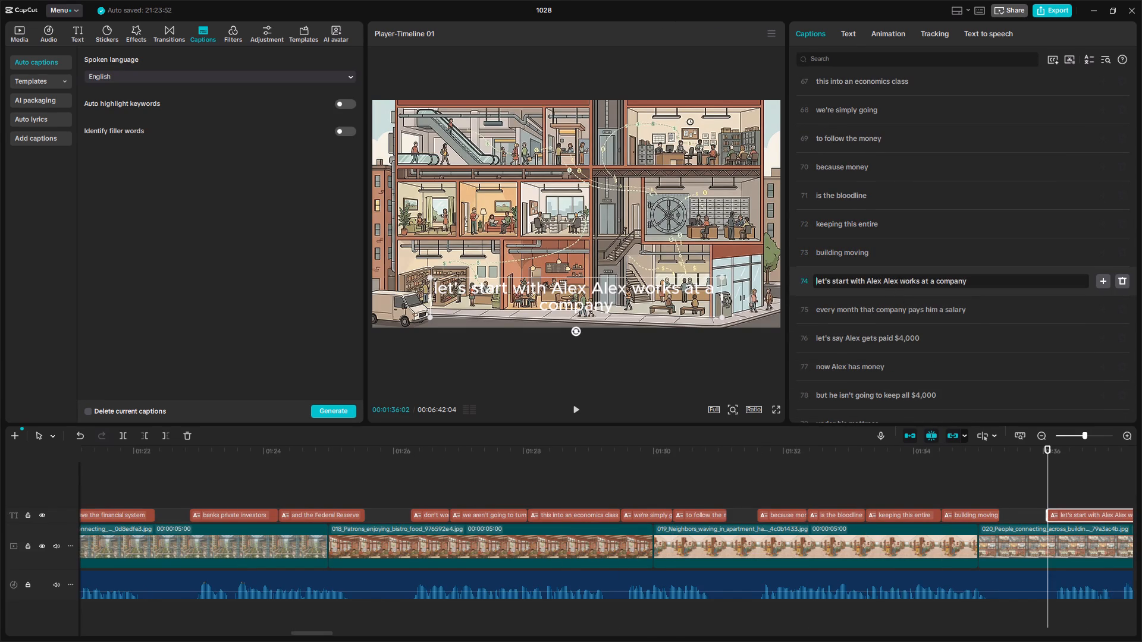
click(882, 283)
key(Return)
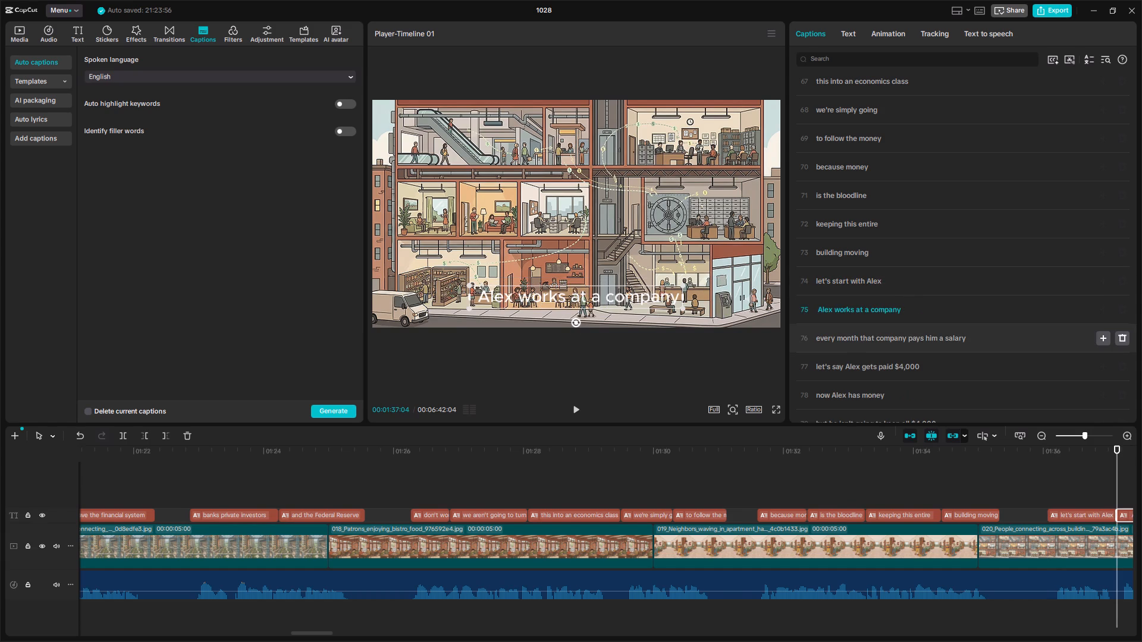
click(873, 337)
key(Return)
Split "but he isn't going to keep all $4,000" after "going" and "he steps outside his door and starts spending it" after "outside".
scroll(864, 386, down, 2)
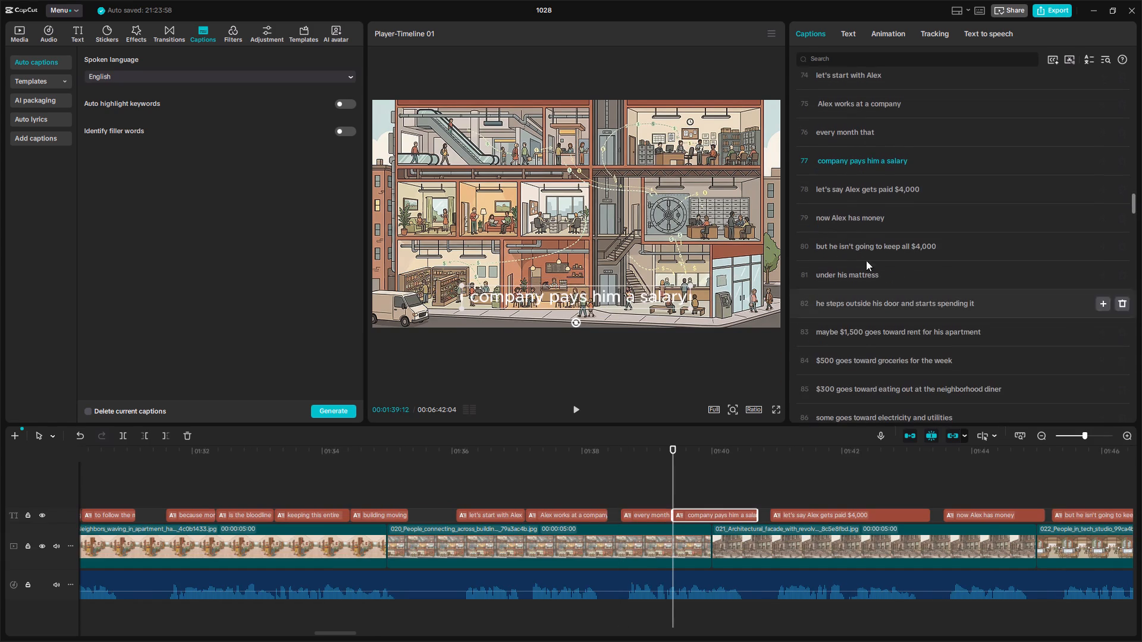
click(872, 247)
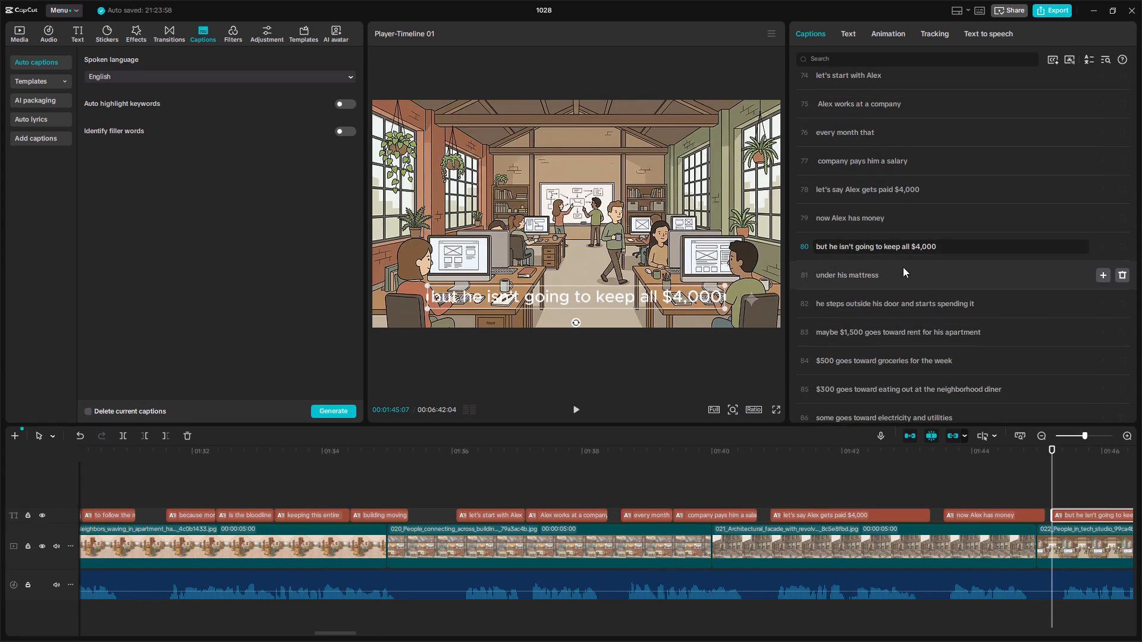
key(Return)
click(872, 331)
key(Return)
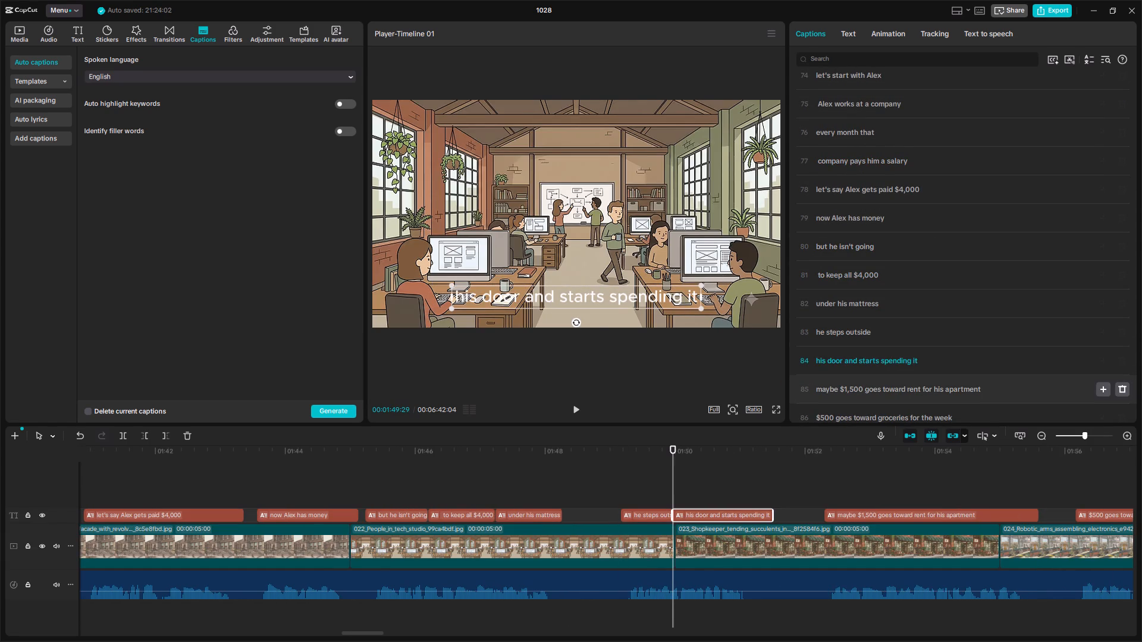
Split "maybe $1,500 goes toward rent for his apartment" after "goes" and "$500 goes toward groceries for the week" after "toward".
click(878, 389)
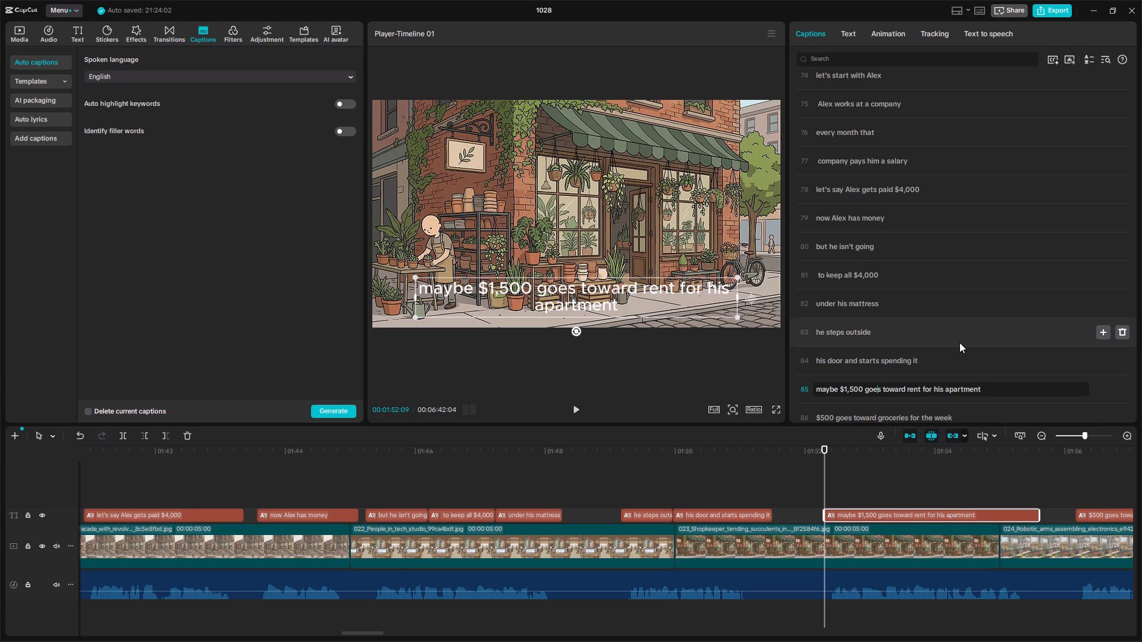
key(Right)
key(Return)
scroll(947, 354, down, 1)
click(872, 319)
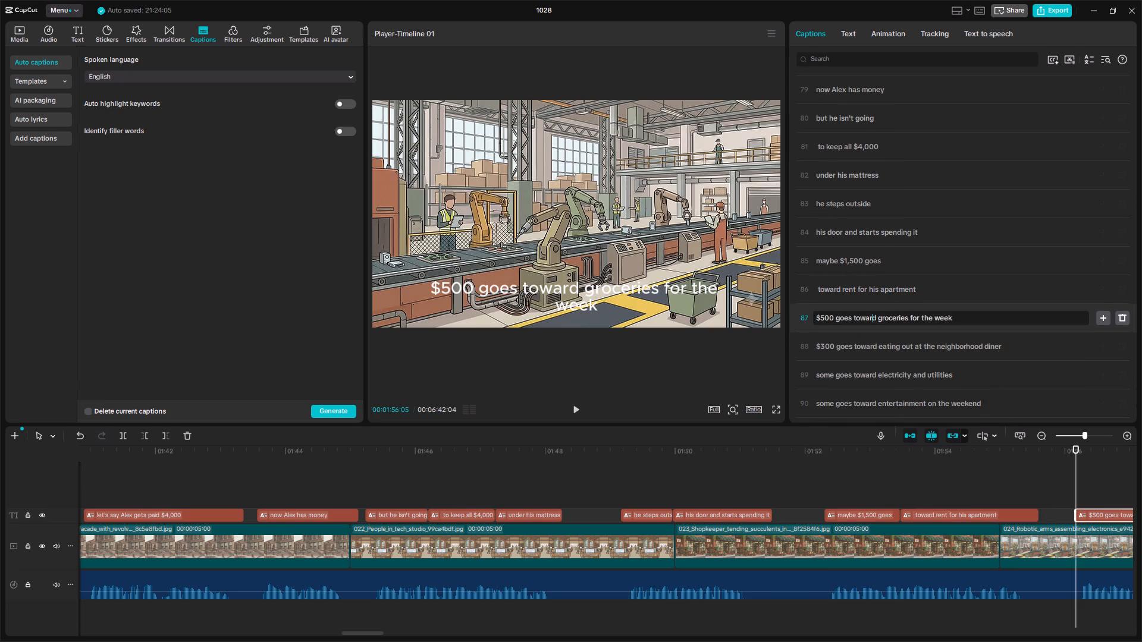
key(Right)
key(Return)
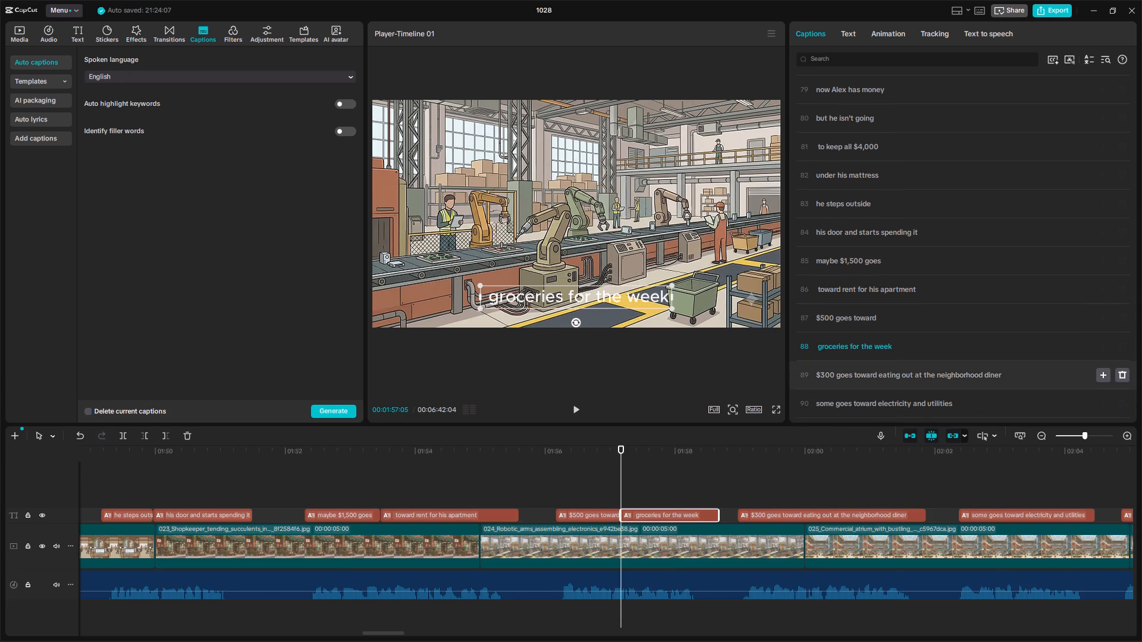
Split "$300 goes toward eating out at the neighborhood diner" after "eating" and "some goes toward electricity and utilities" after "toward".
click(901, 376)
key(Return)
scroll(925, 382, down, 2)
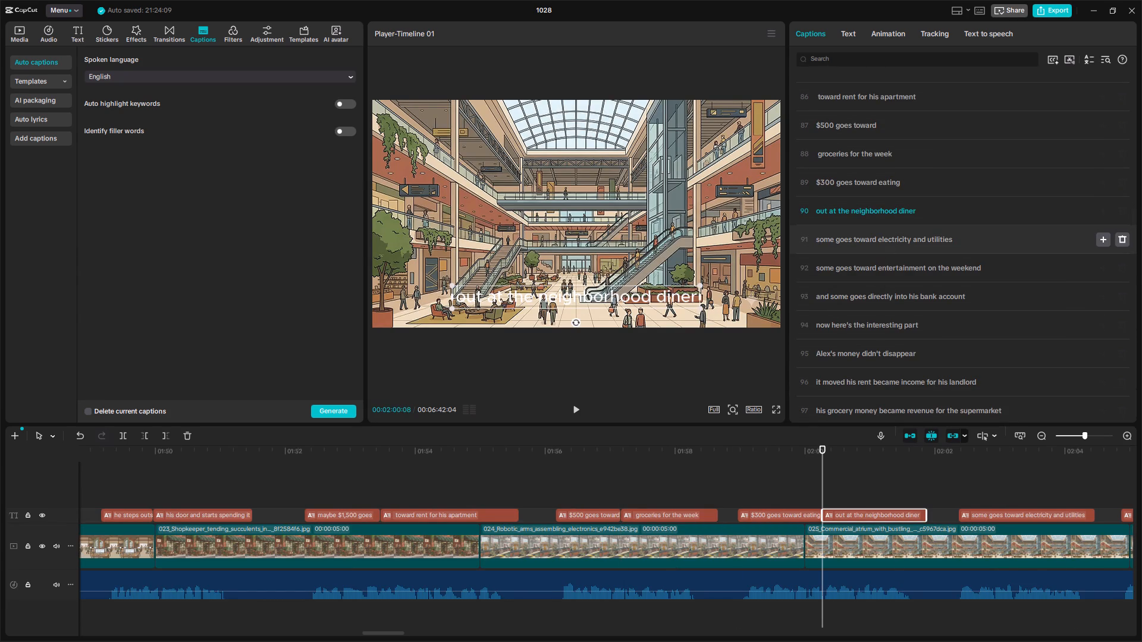
click(879, 243)
key(Return)
Split "some goes toward entertainment on the weekend" into "some goes toward" and "entertainment on the weekend".
click(874, 292)
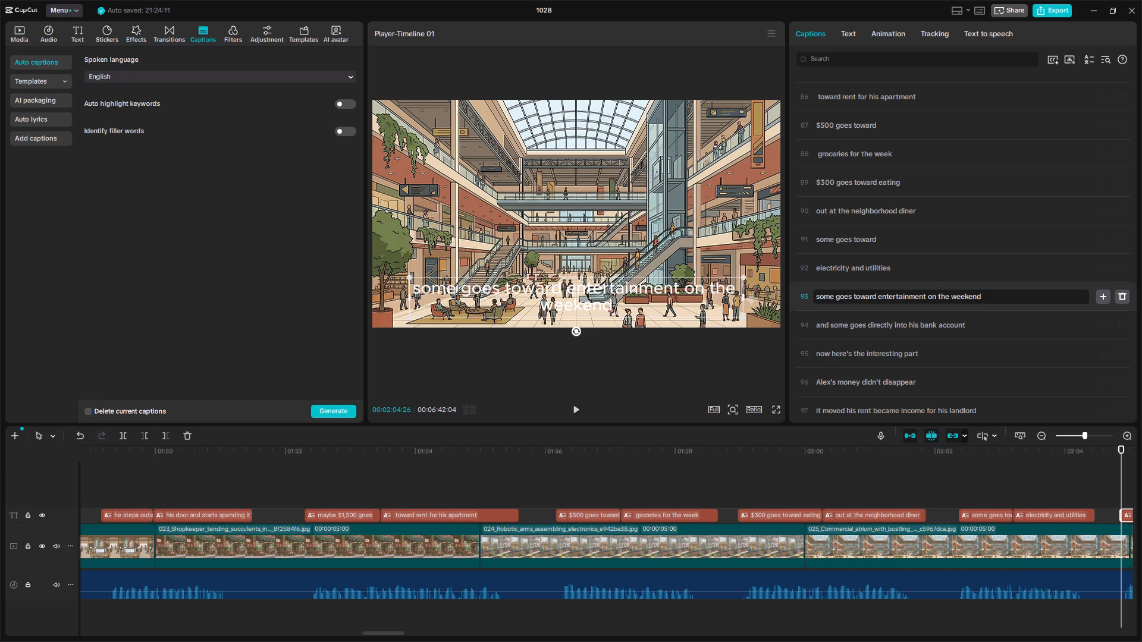
click(880, 299)
key(Return)
scroll(903, 339, down, 1)
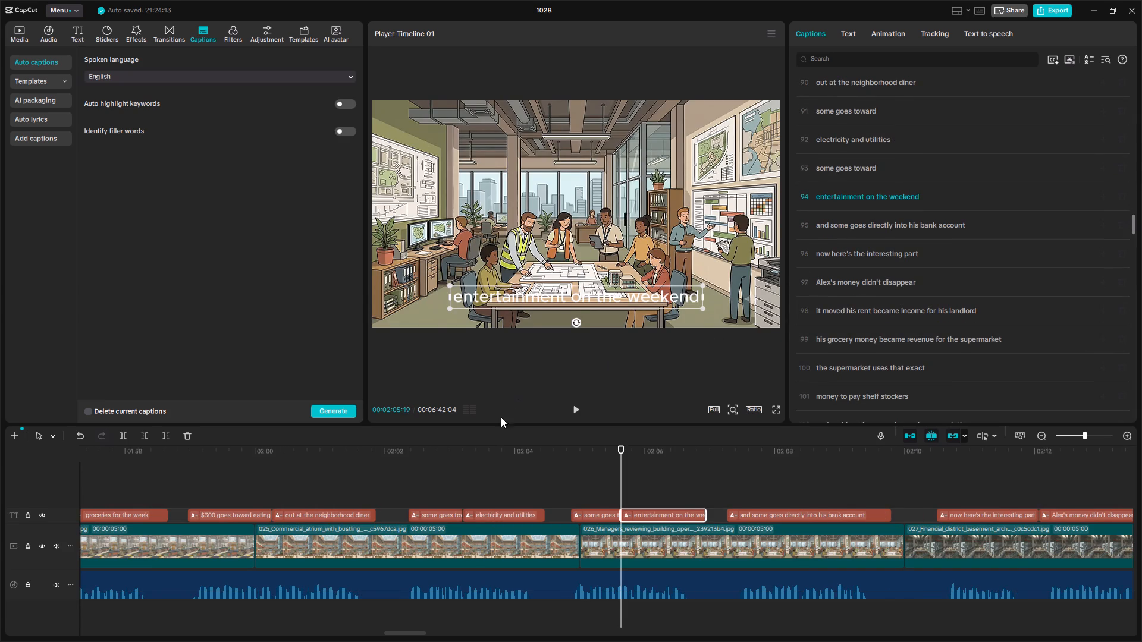
Open the caption text settings, return the playhead to the video's start, and select the first caption, "imagine you wake up".
drag(513, 452, 0, 454)
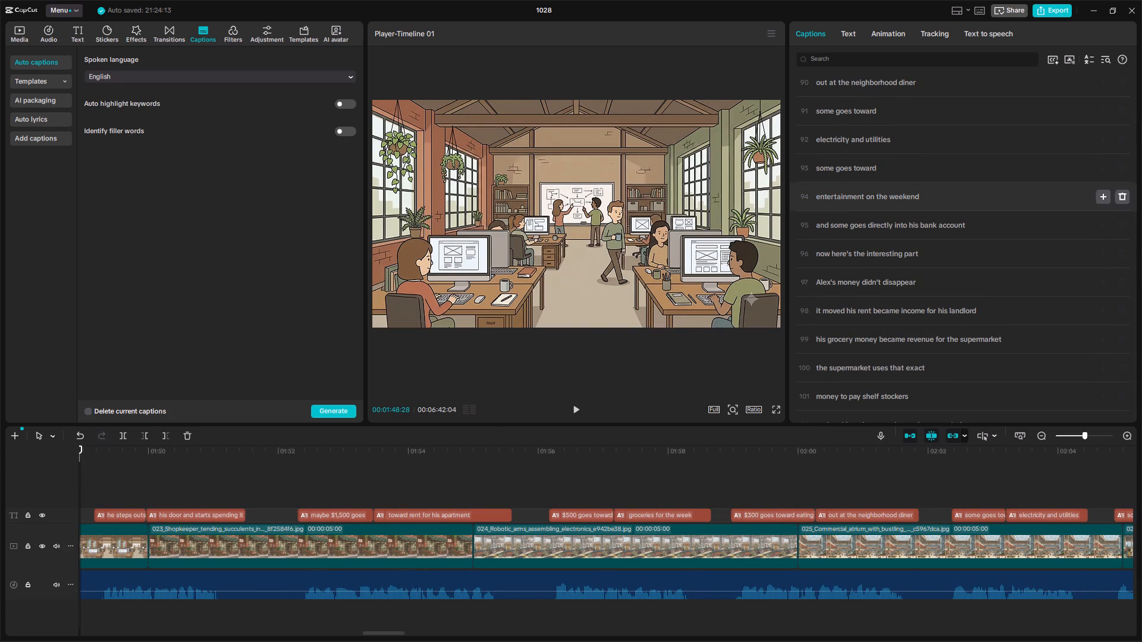
click(848, 35)
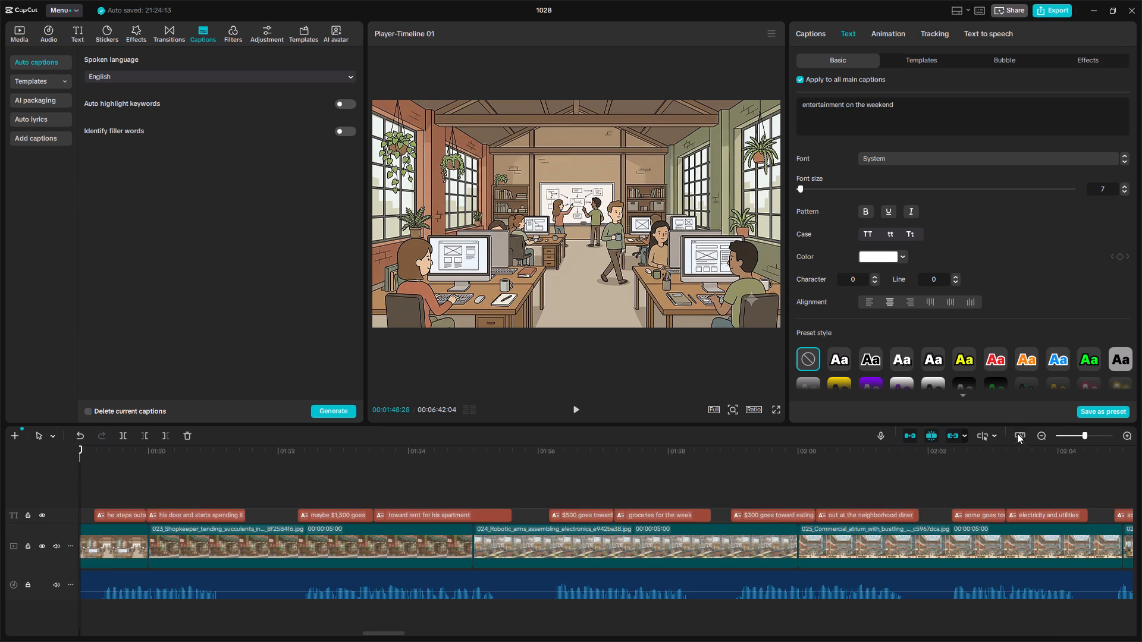
click(1017, 433)
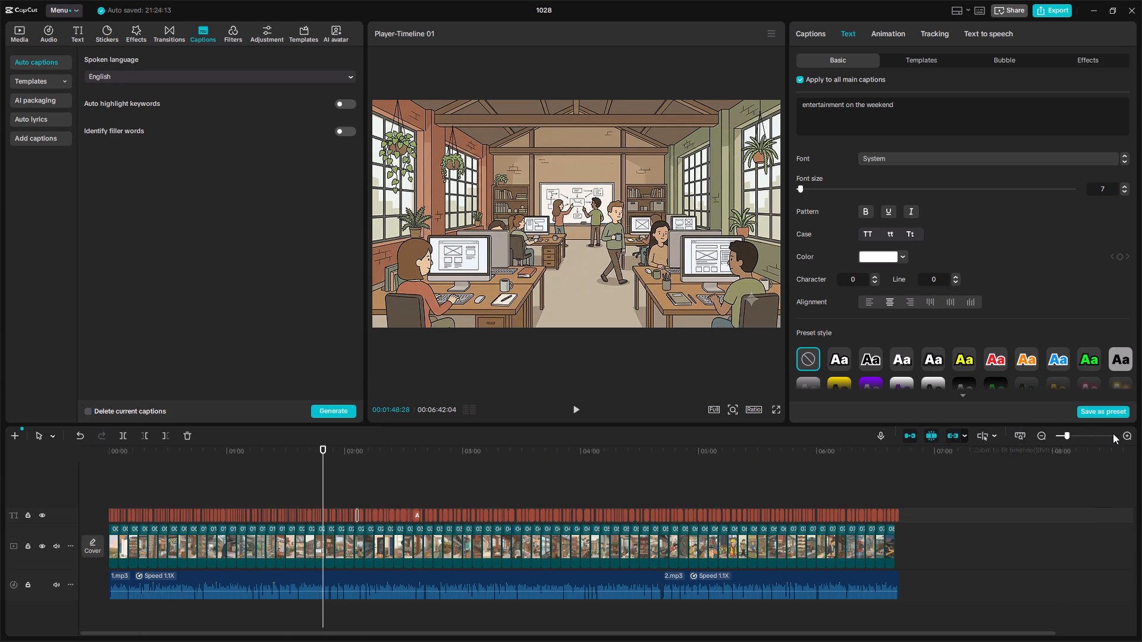
click(1127, 435)
drag(240, 452, 0, 453)
ctrl+scroll(117, 513, up, 11)
ctrl+scroll(117, 515, down, 1)
ctrl+scroll(117, 515, up, 11)
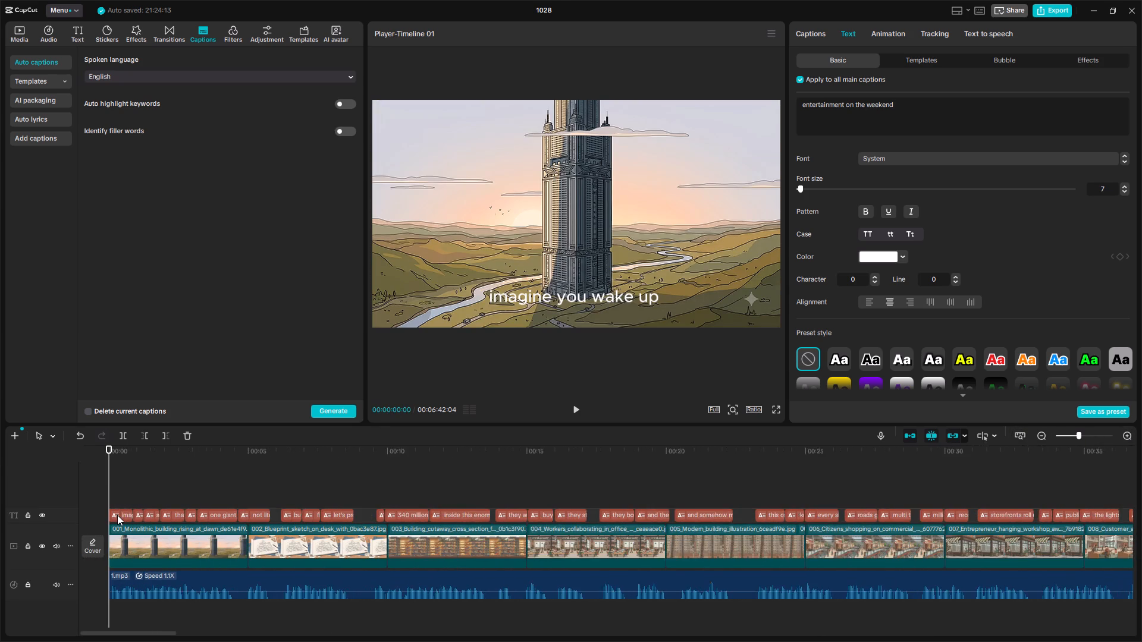
click(117, 515)
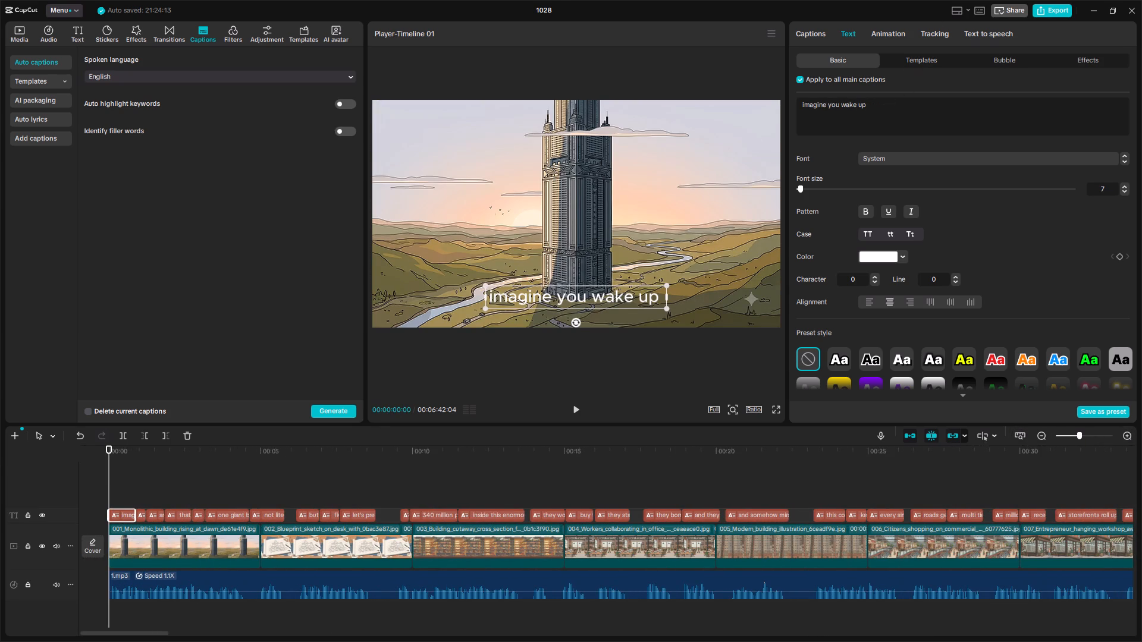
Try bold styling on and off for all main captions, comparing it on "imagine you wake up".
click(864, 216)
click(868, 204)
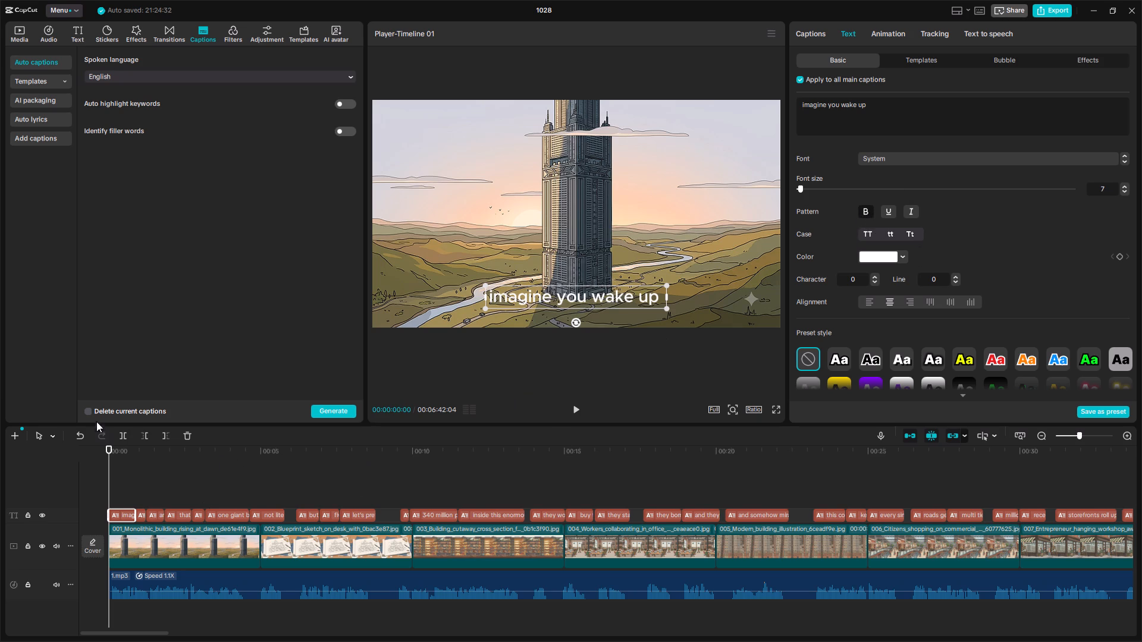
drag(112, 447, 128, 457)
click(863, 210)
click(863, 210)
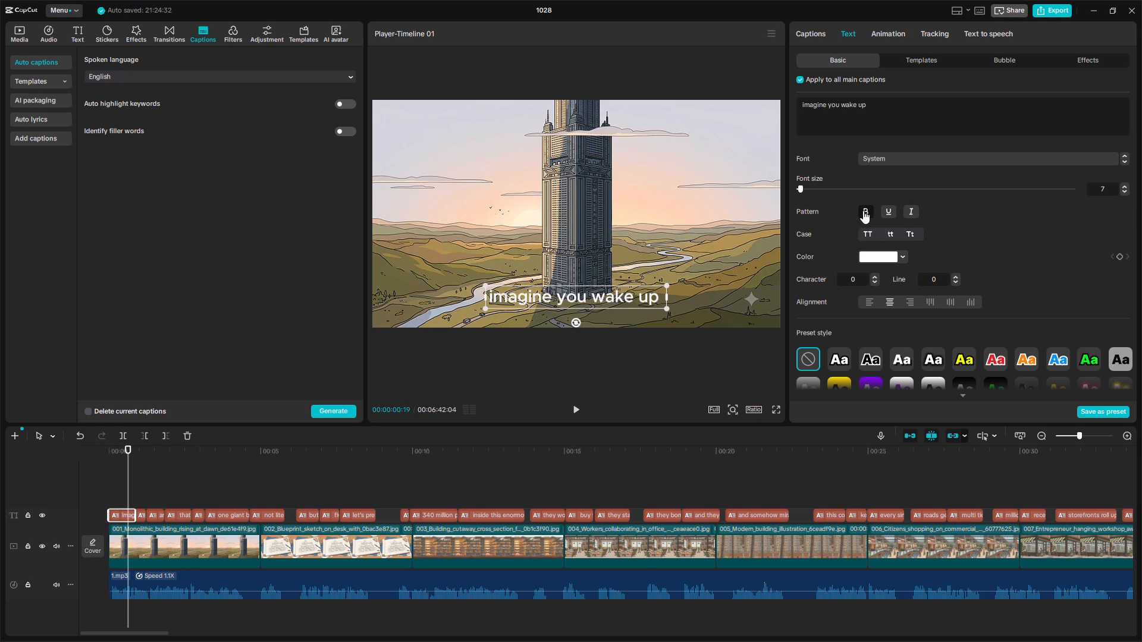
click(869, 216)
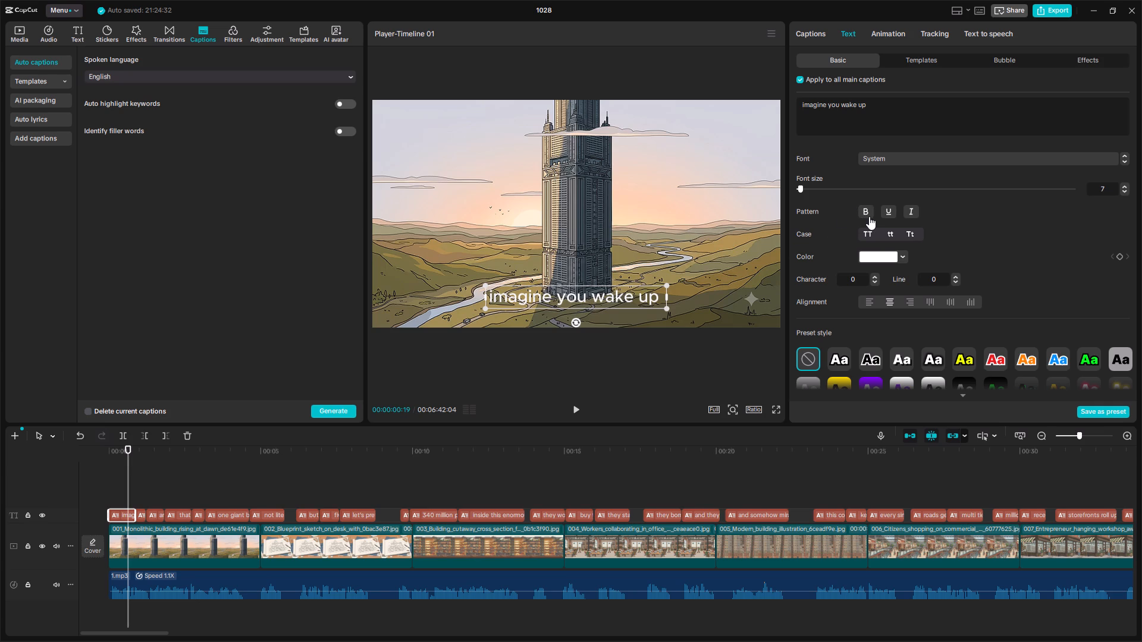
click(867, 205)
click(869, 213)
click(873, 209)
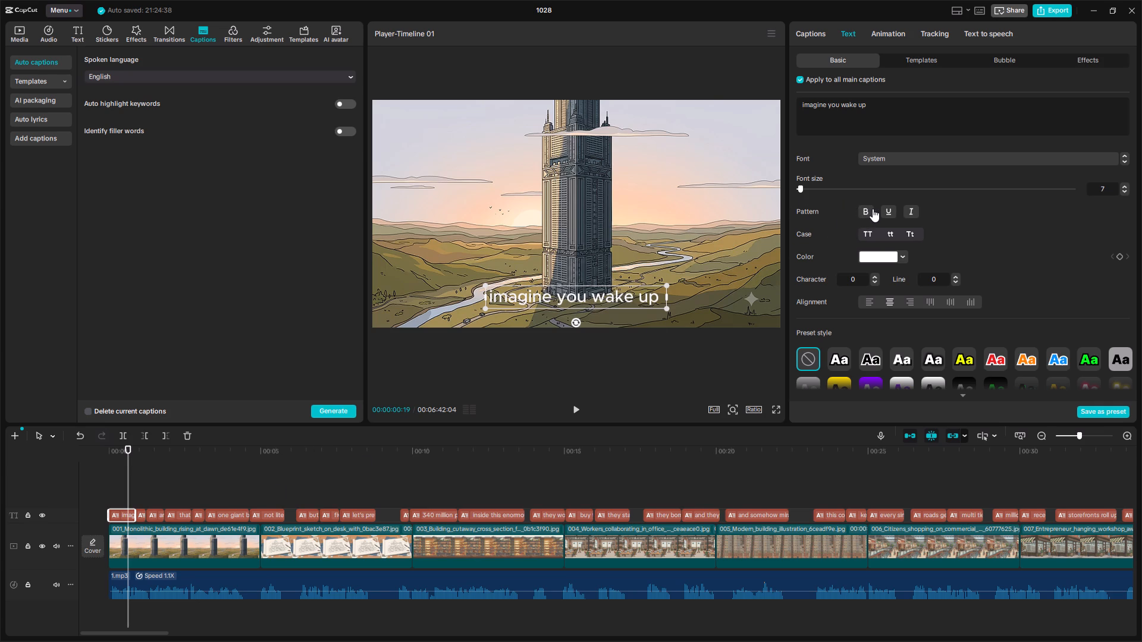
Switch bold on and off for all main captions, leaving the bold style on.
click(873, 209)
click(865, 209)
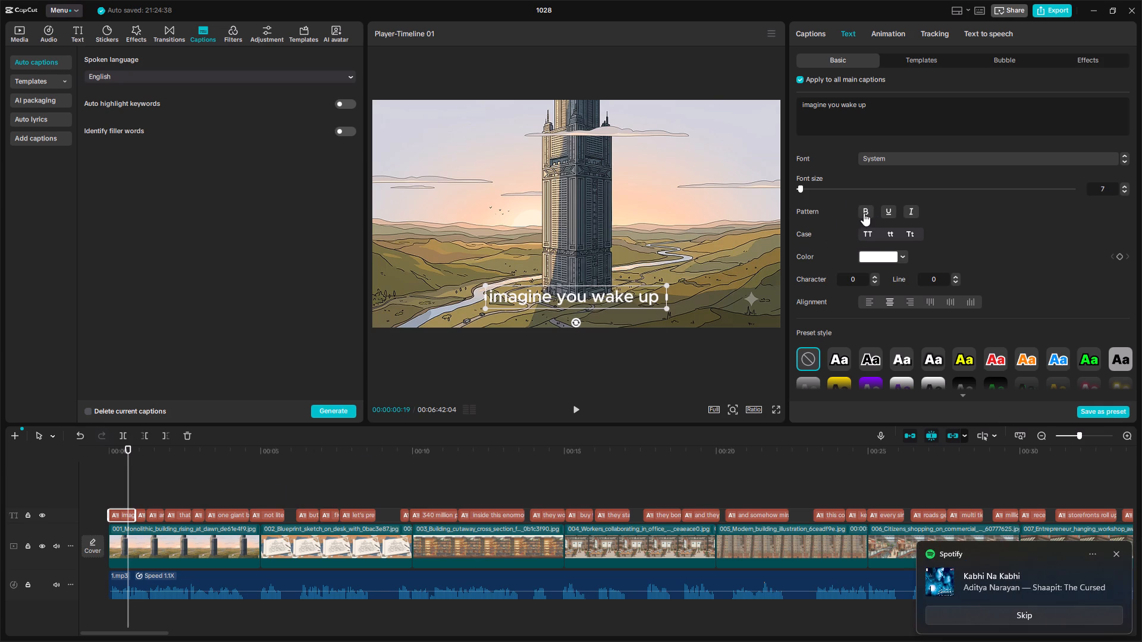
click(864, 213)
click(864, 212)
click(864, 212)
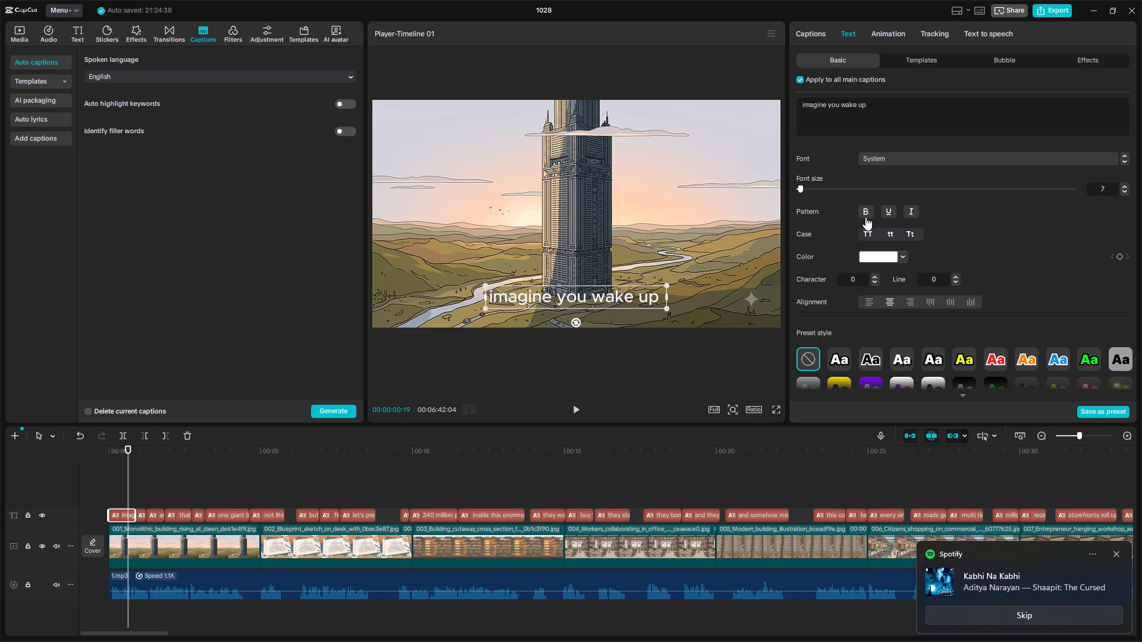
click(867, 211)
click(1031, 212)
click(865, 211)
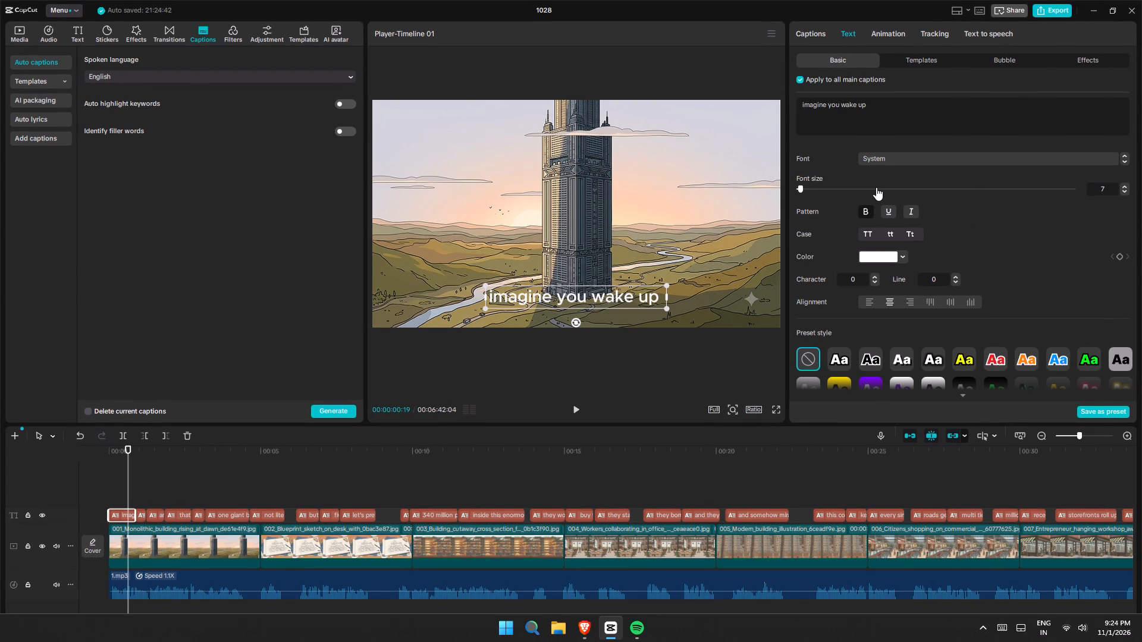
click(866, 207)
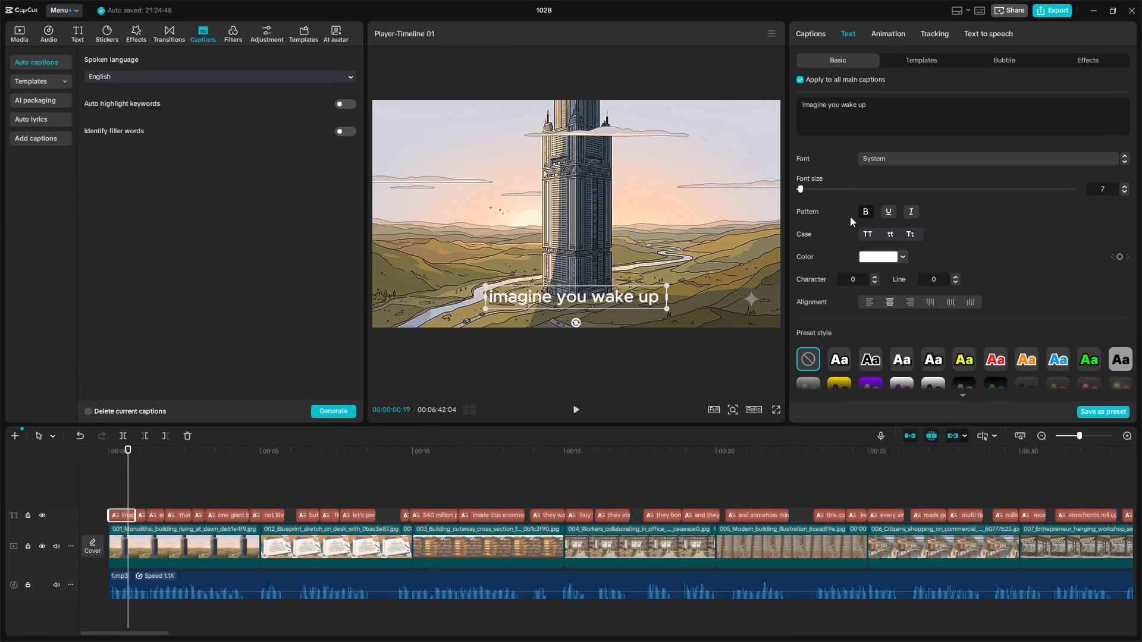
Scrub over the first captions and return the playhead to the start of the video.
drag(128, 446, 152, 448)
drag(152, 448, 125, 448)
drag(129, 447, 134, 449)
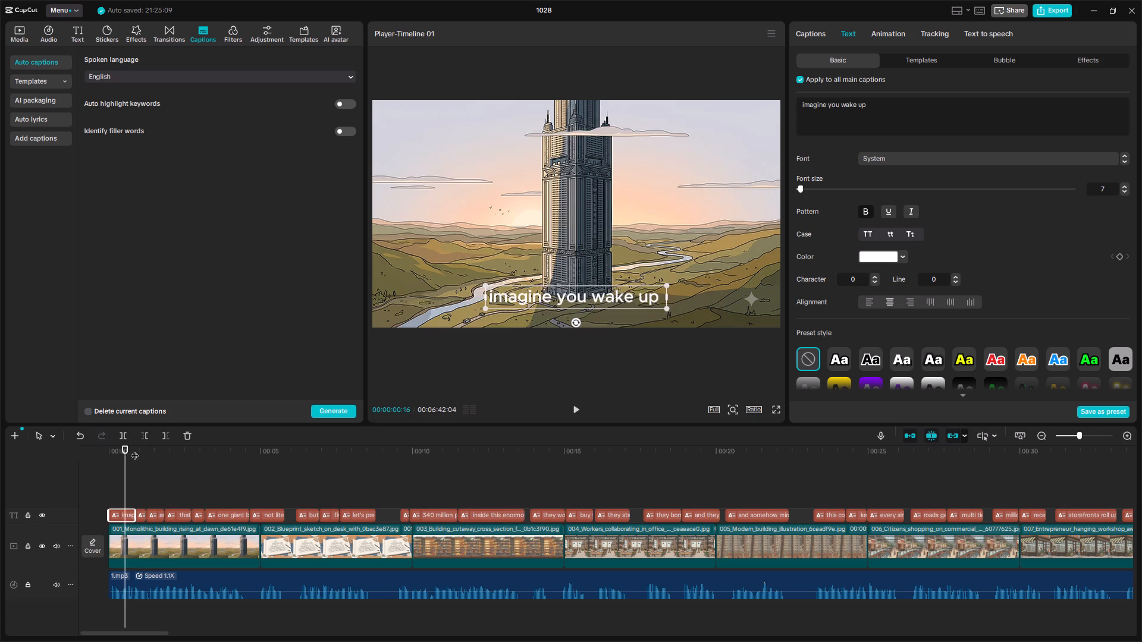
drag(134, 449, 0, 493)
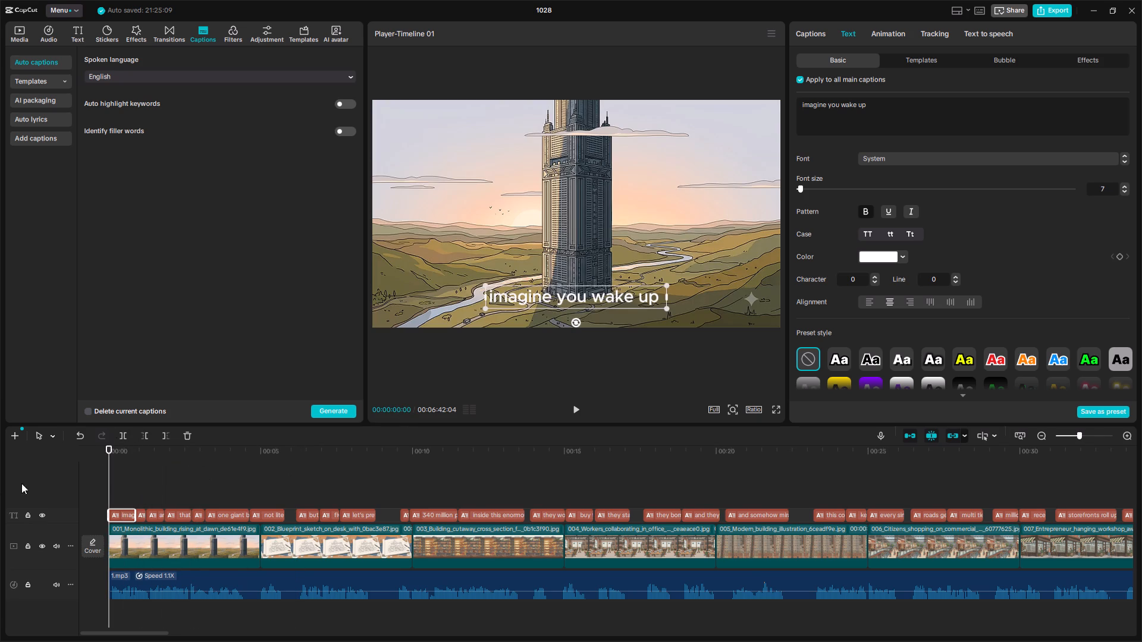
Browse the text effect styles offered for the captions.
click(1088, 59)
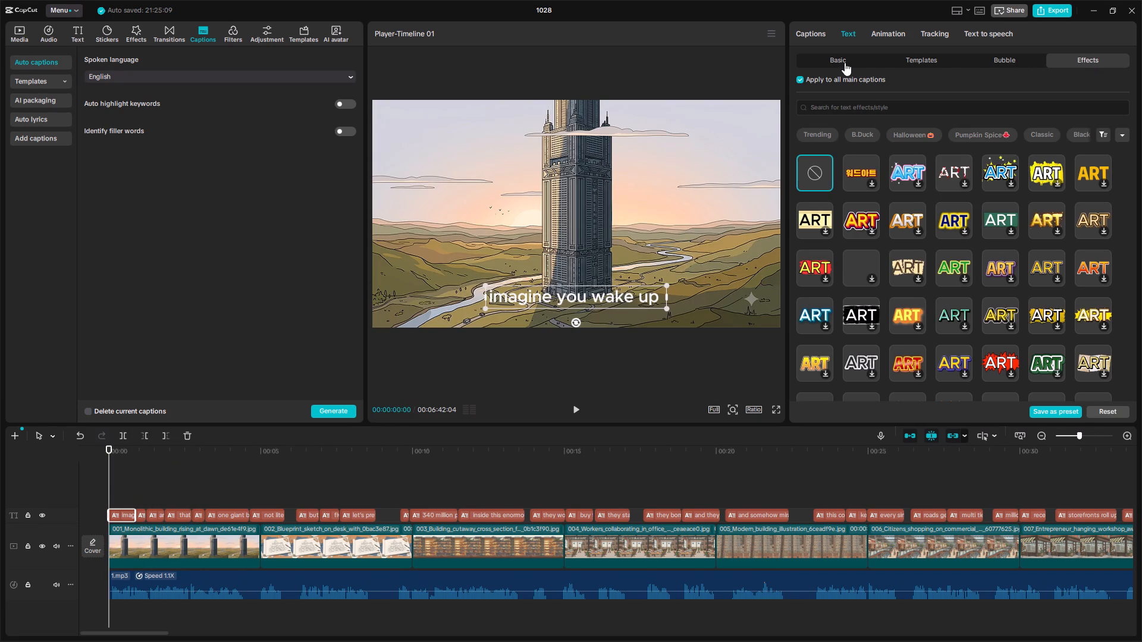
scroll(842, 336, down, 2)
scroll(842, 336, up, 3)
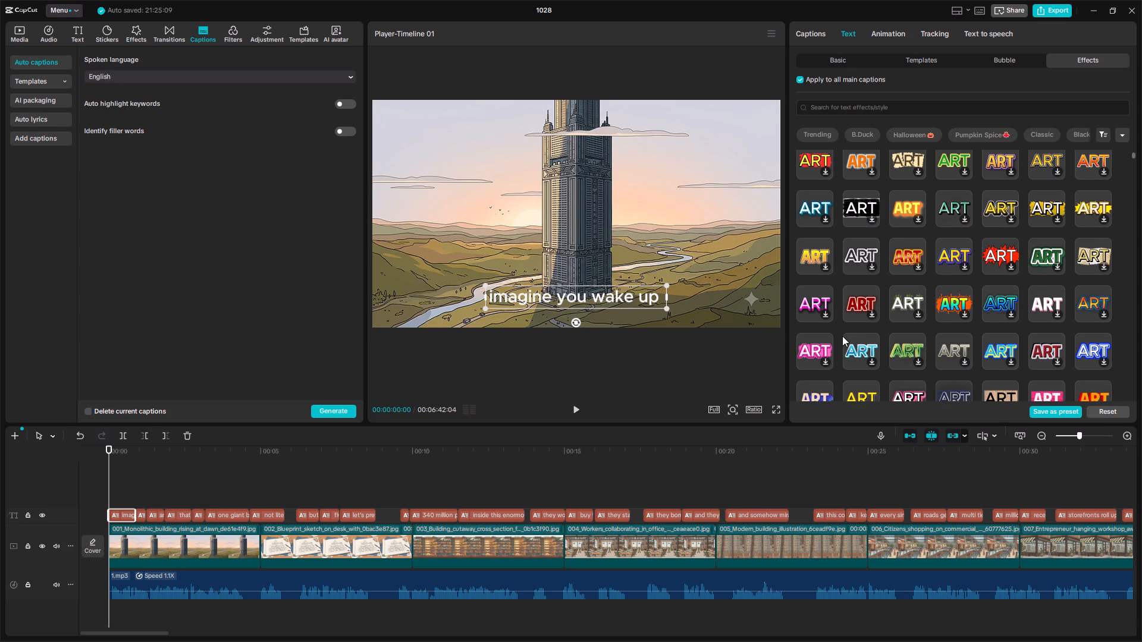
scroll(842, 336, down, 11)
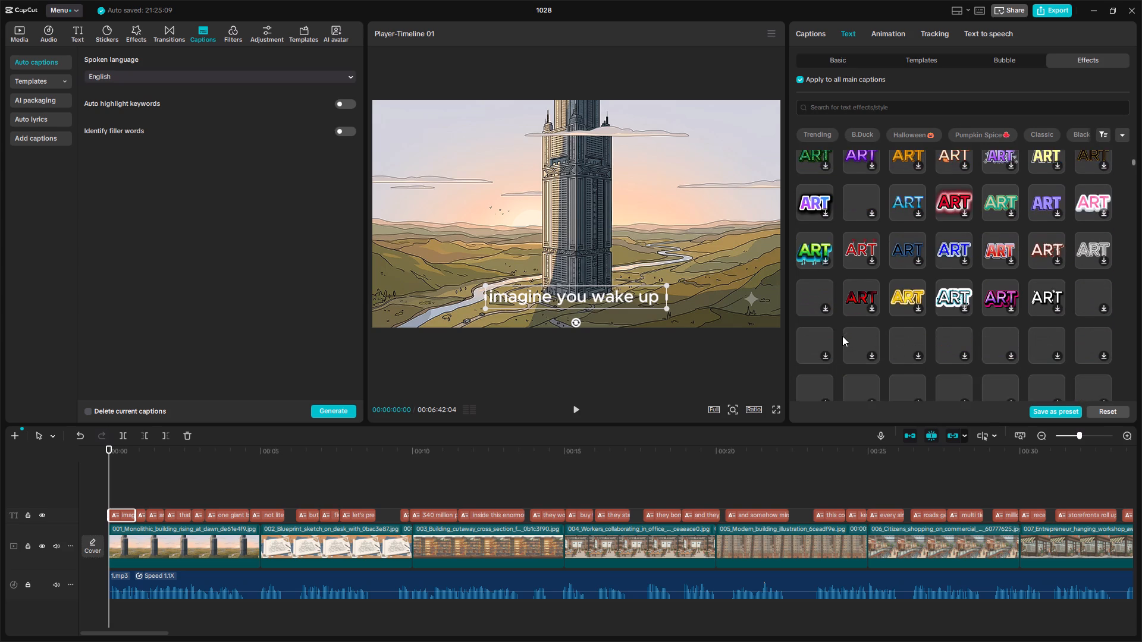
scroll(842, 336, down, 4)
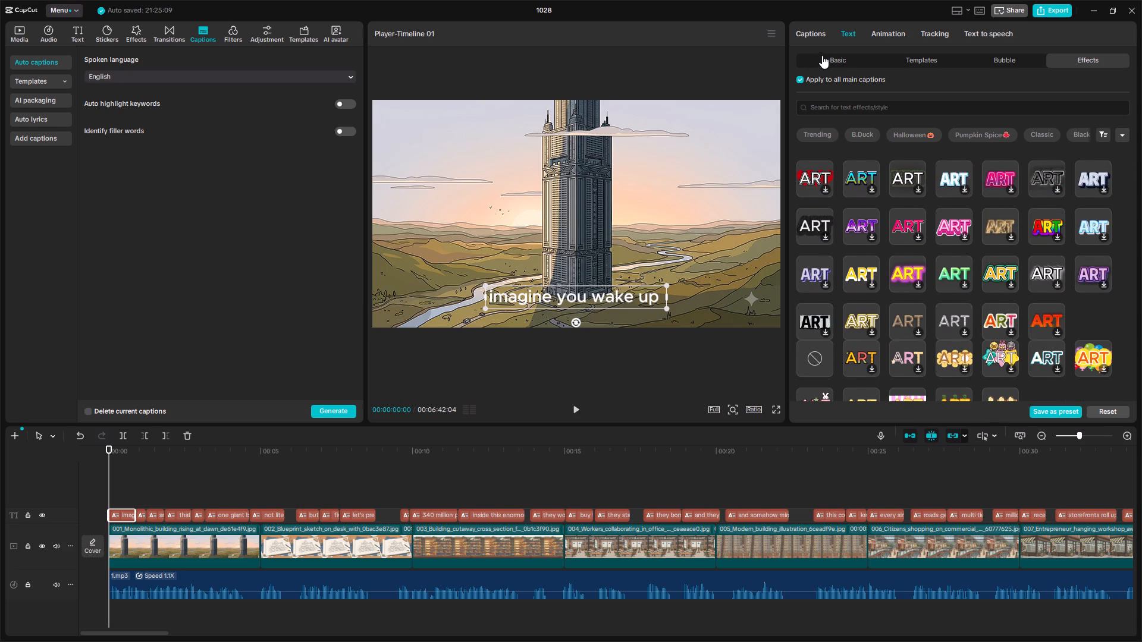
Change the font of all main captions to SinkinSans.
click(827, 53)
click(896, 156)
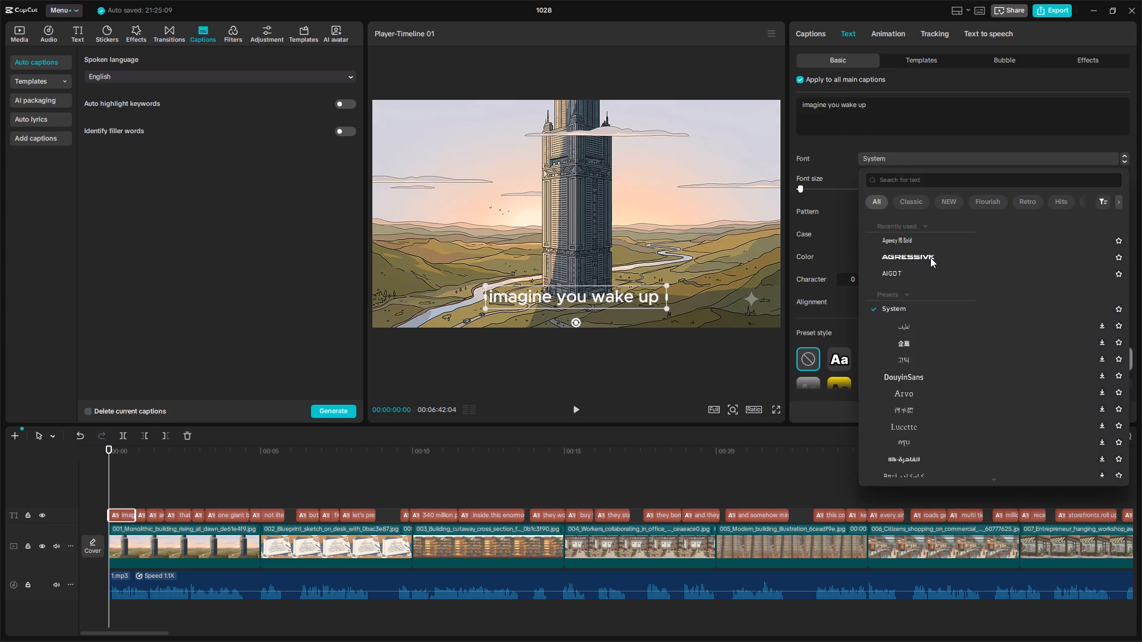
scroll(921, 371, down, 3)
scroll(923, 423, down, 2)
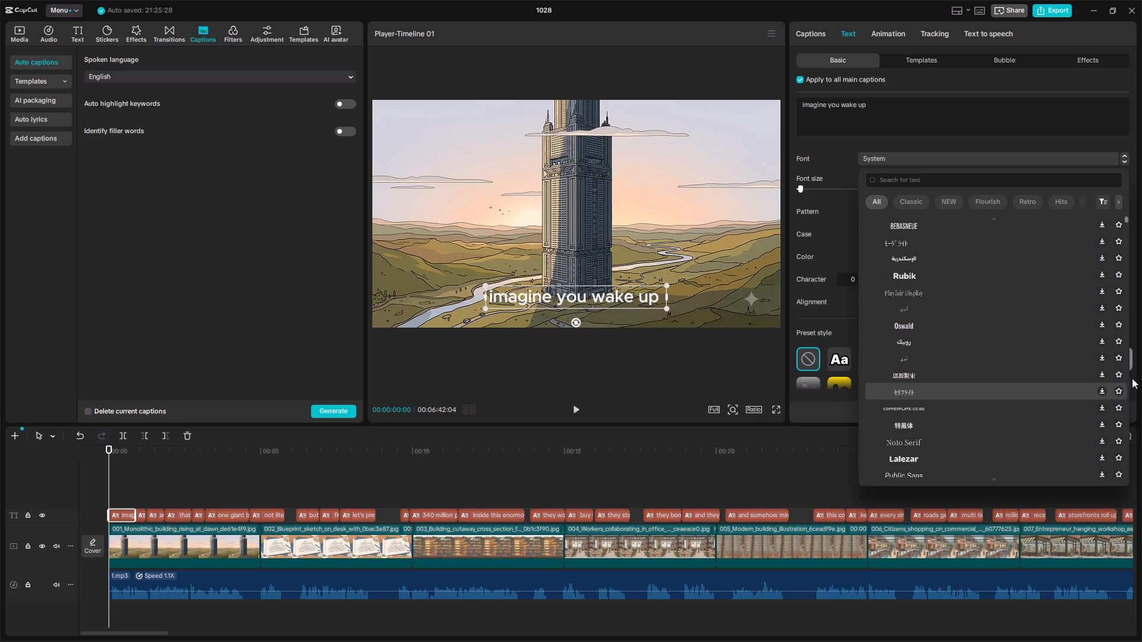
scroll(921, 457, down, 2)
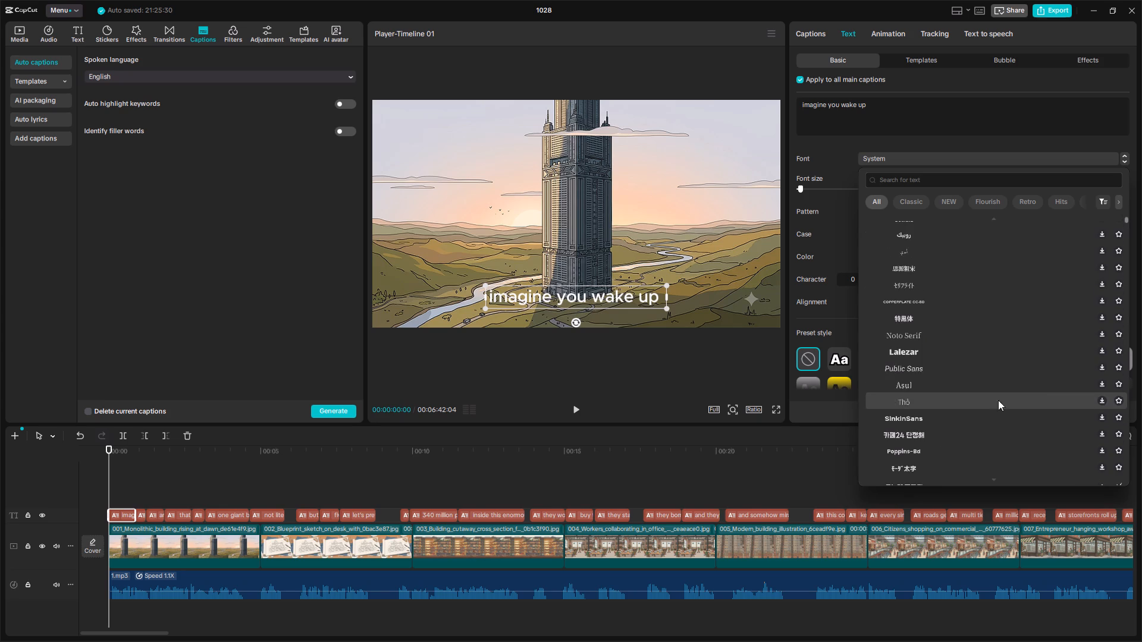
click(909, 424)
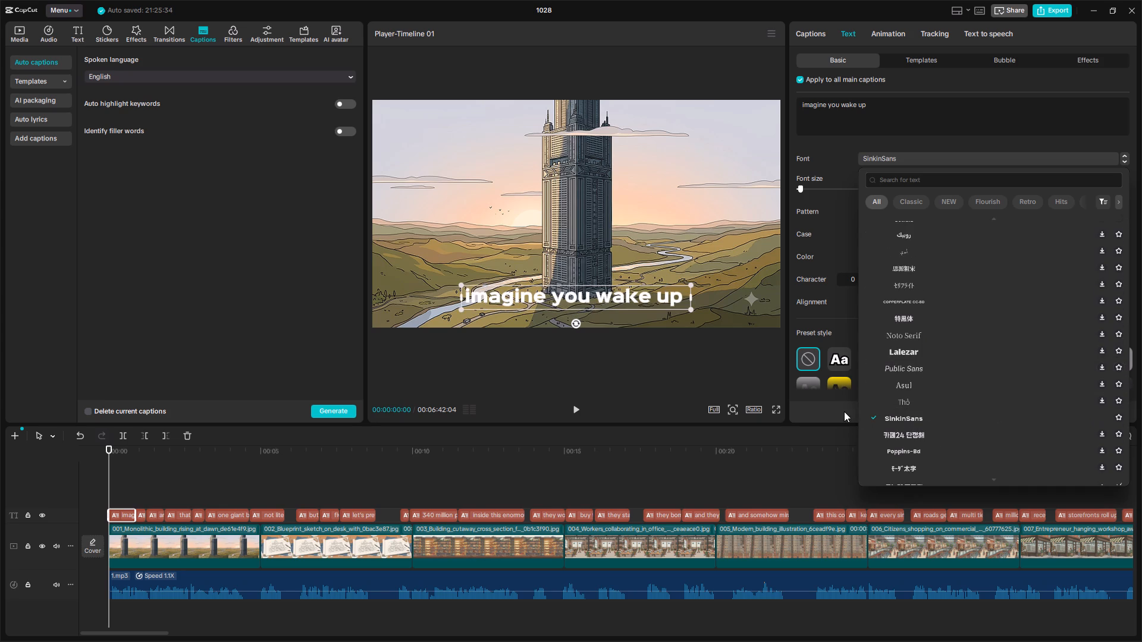
Set the font of all main captions to Readex Pro.
scroll(892, 419, down, 2)
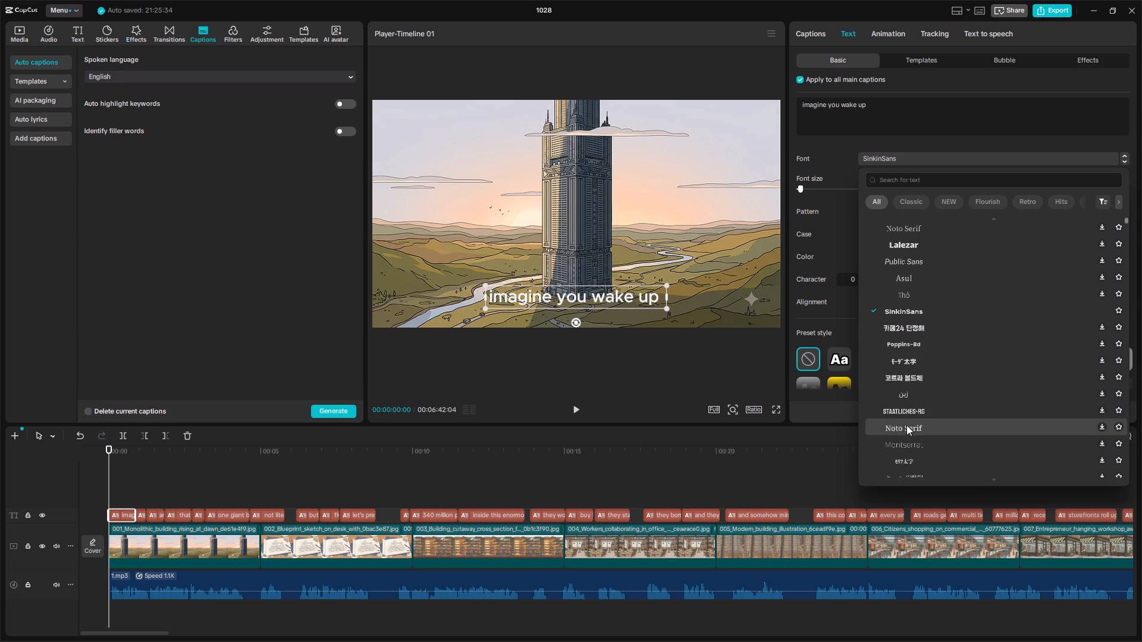
scroll(917, 426, down, 5)
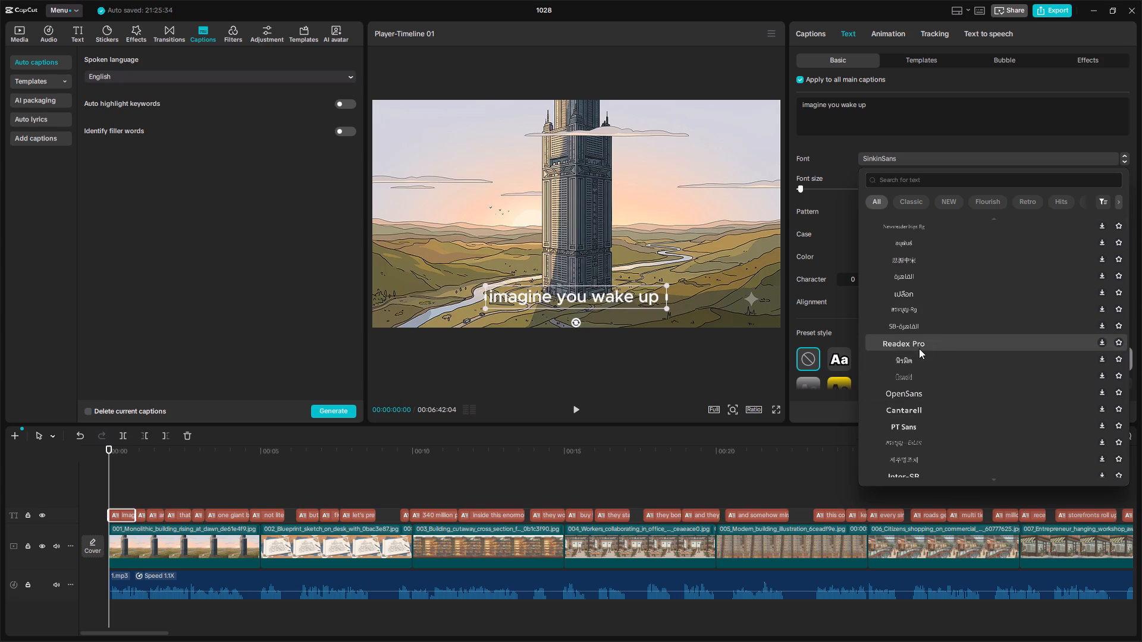
click(918, 348)
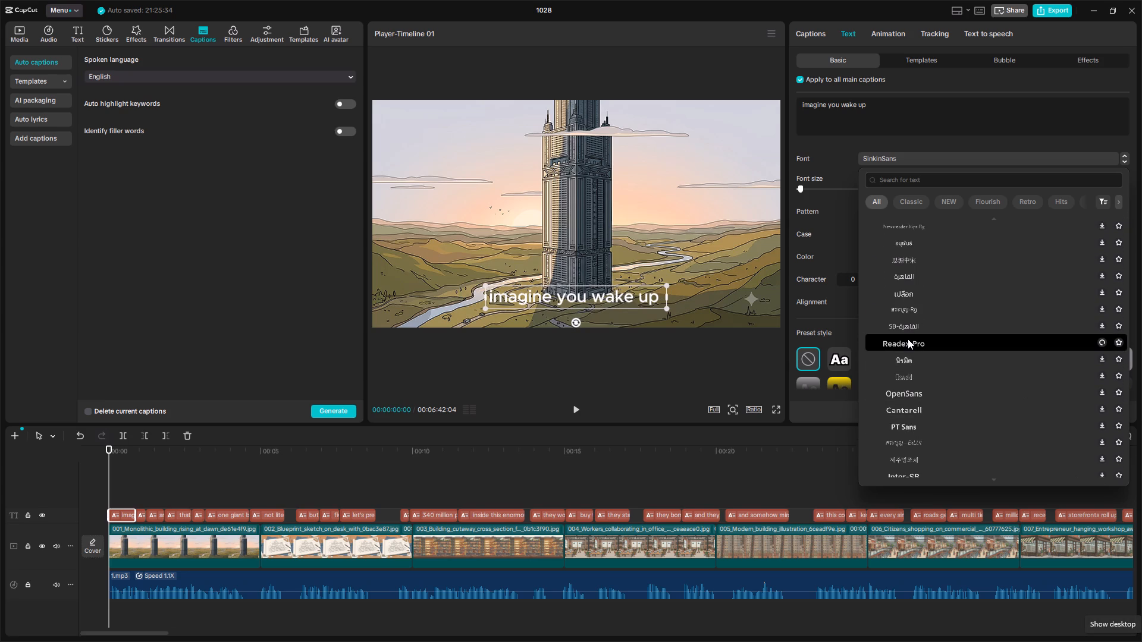
click(229, 253)
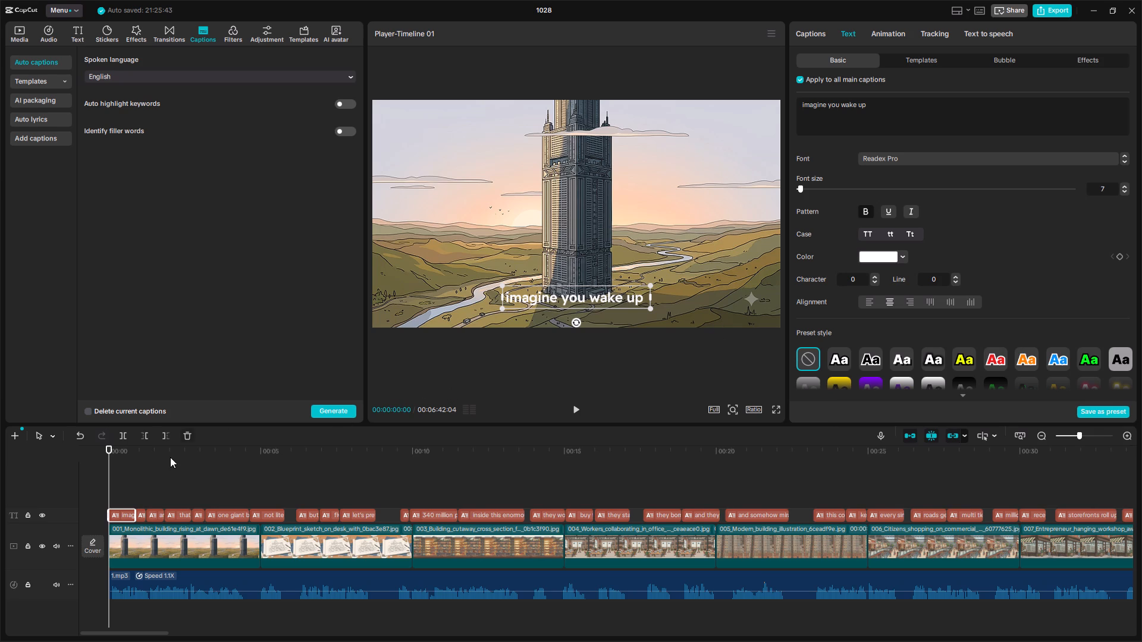
drag(169, 456, 0, 468)
Add a black stroke with a thickness of 43 to all main captions.
scroll(899, 282, down, 3)
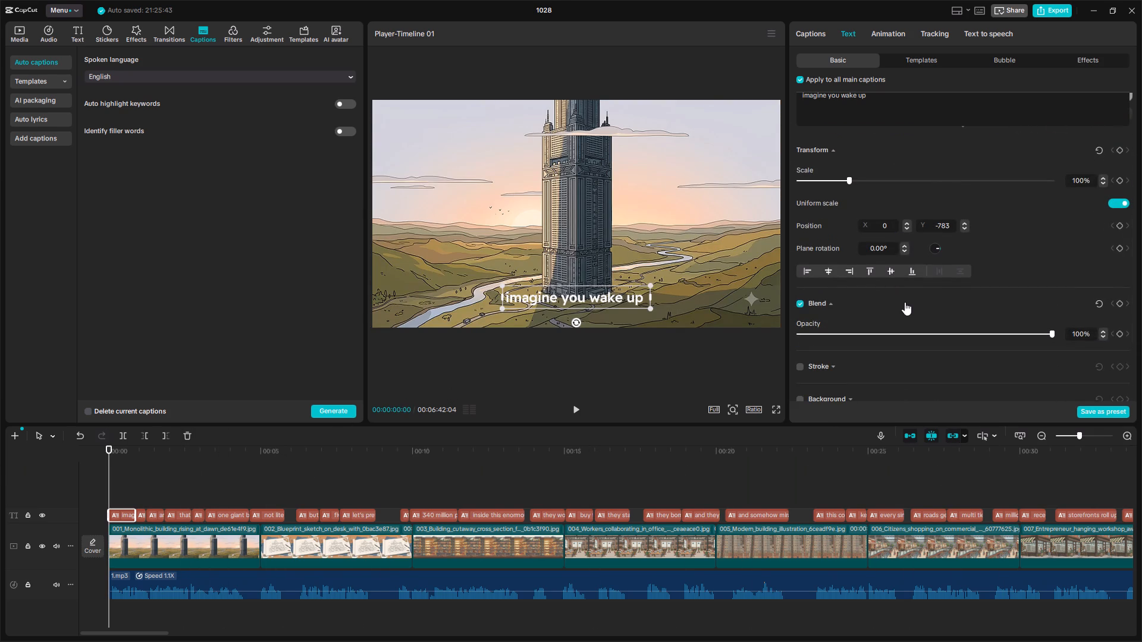
click(799, 369)
scroll(821, 337, down, 2)
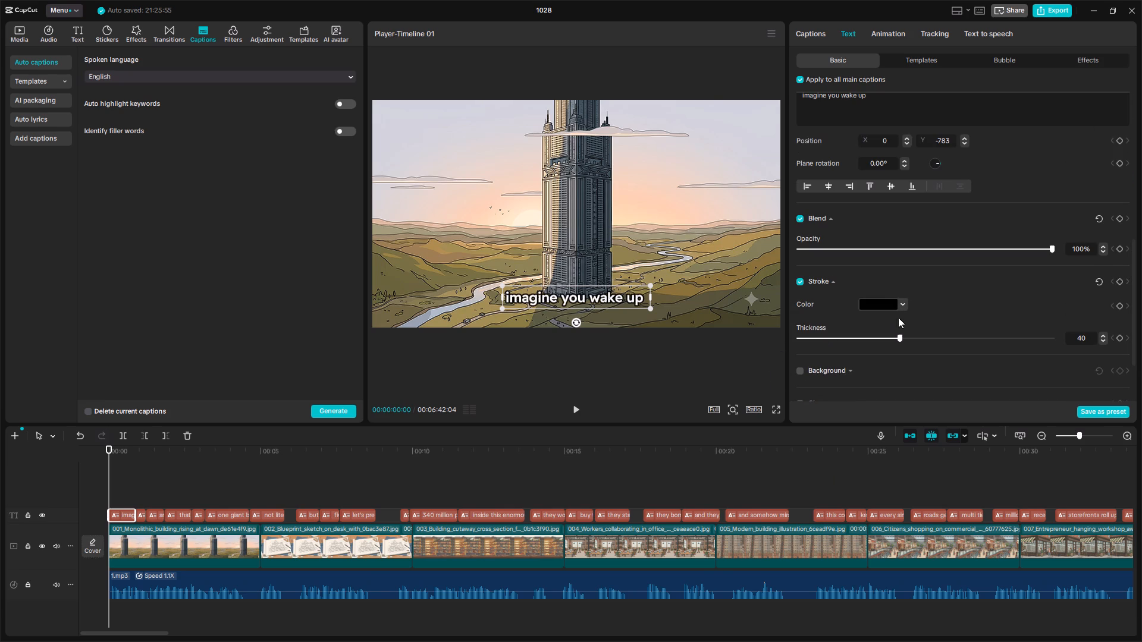
drag(902, 338, 900, 374)
drag(900, 374, 909, 373)
Enable glow on all main captions, apply the glow preset and set its intensity to 29.
scroll(876, 353, down, 2)
scroll(798, 374, down, 2)
scroll(845, 345, down, 2)
scroll(855, 354, up, 3)
scroll(855, 354, down, 2)
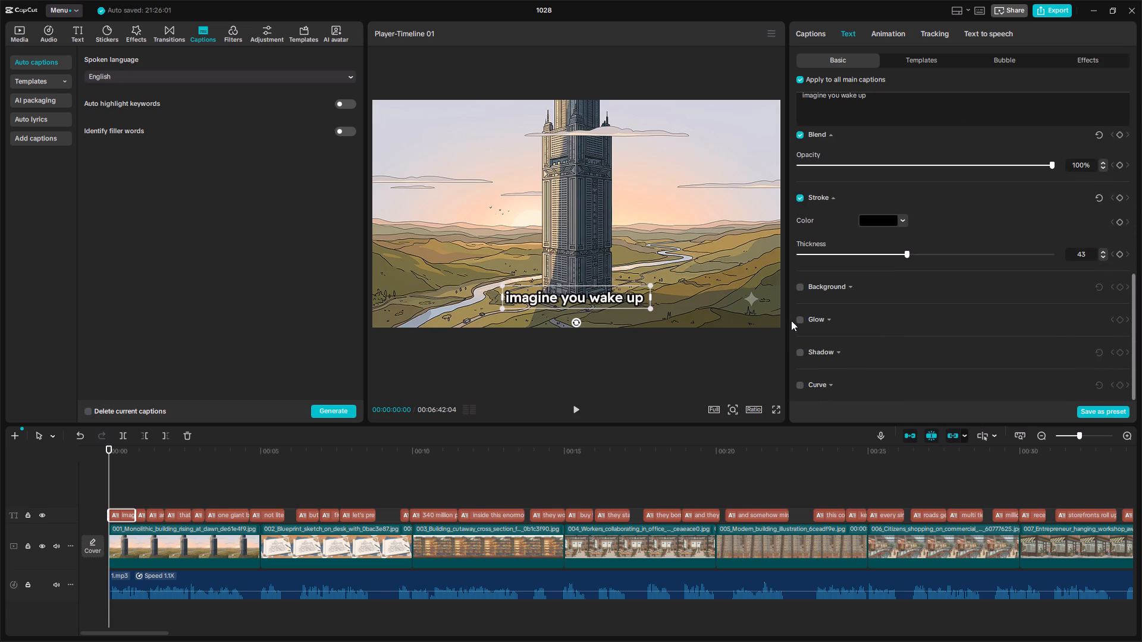
click(801, 319)
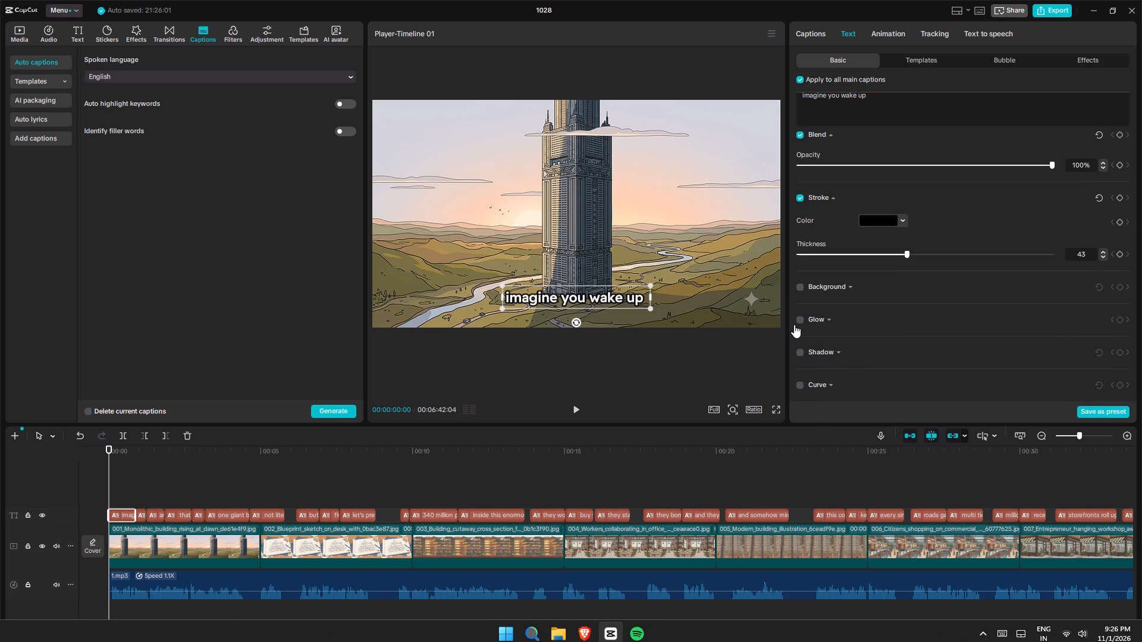
scroll(812, 342, down, 2)
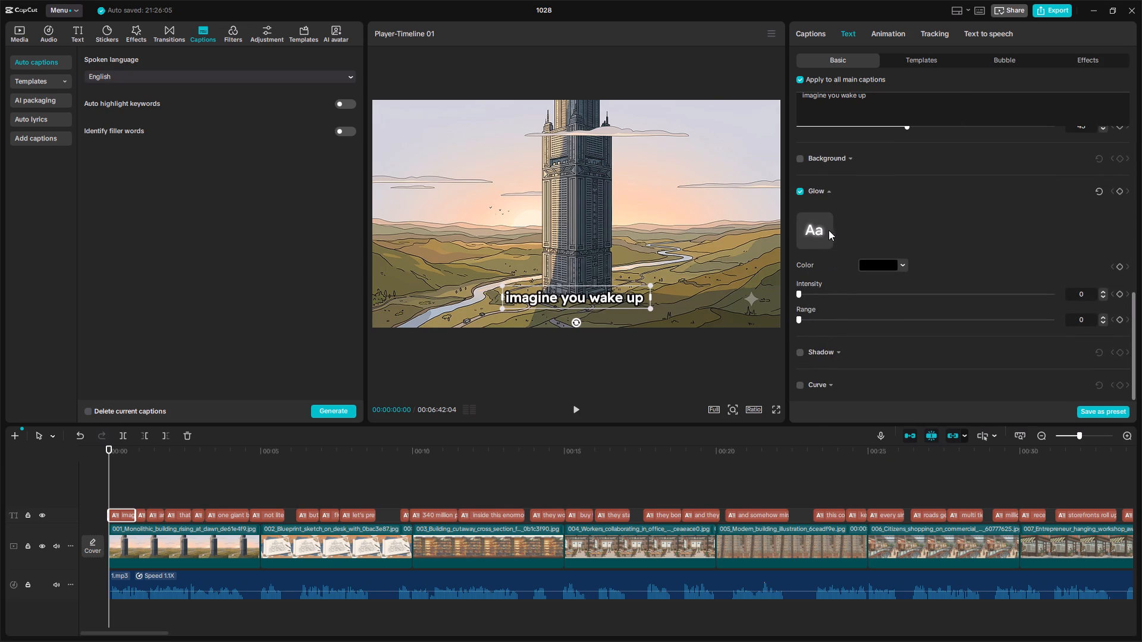
click(823, 228)
click(816, 231)
drag(798, 294, 1050, 299)
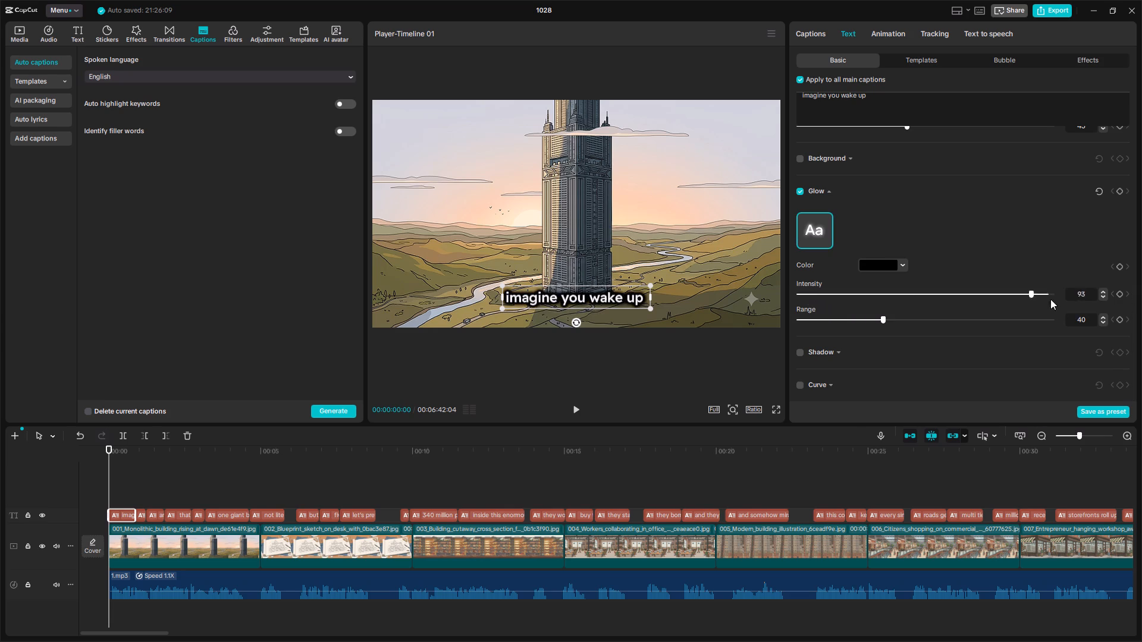
drag(1050, 299, 853, 317)
Change the captions' glow color to white (FFFFFF).
click(880, 277)
click(882, 265)
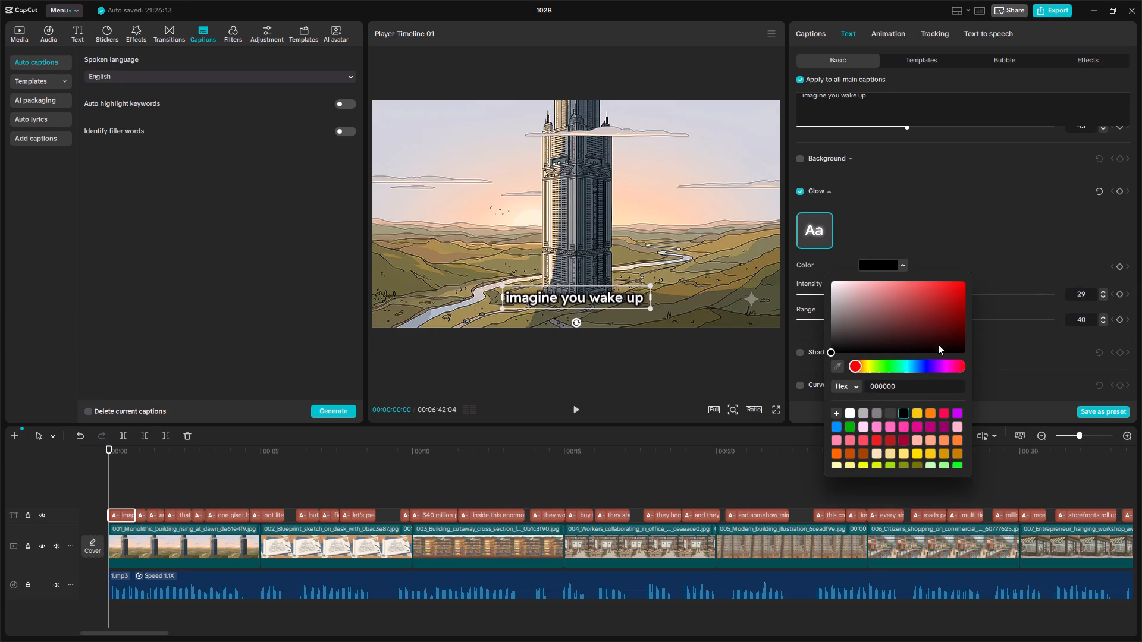
drag(837, 295, 802, 266)
click(988, 228)
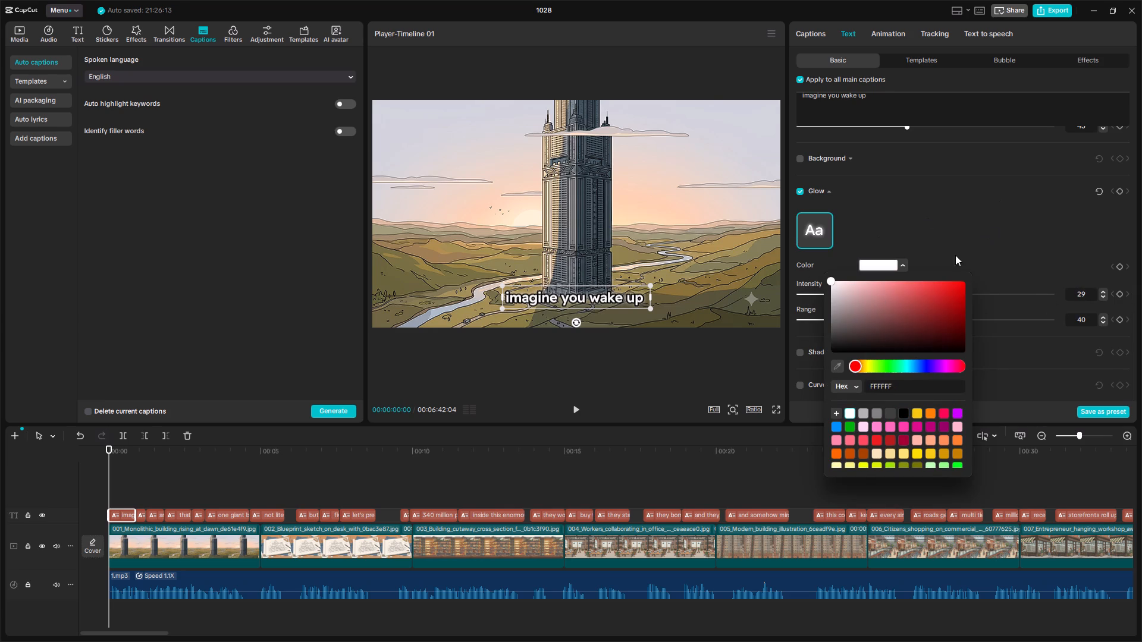
click(927, 235)
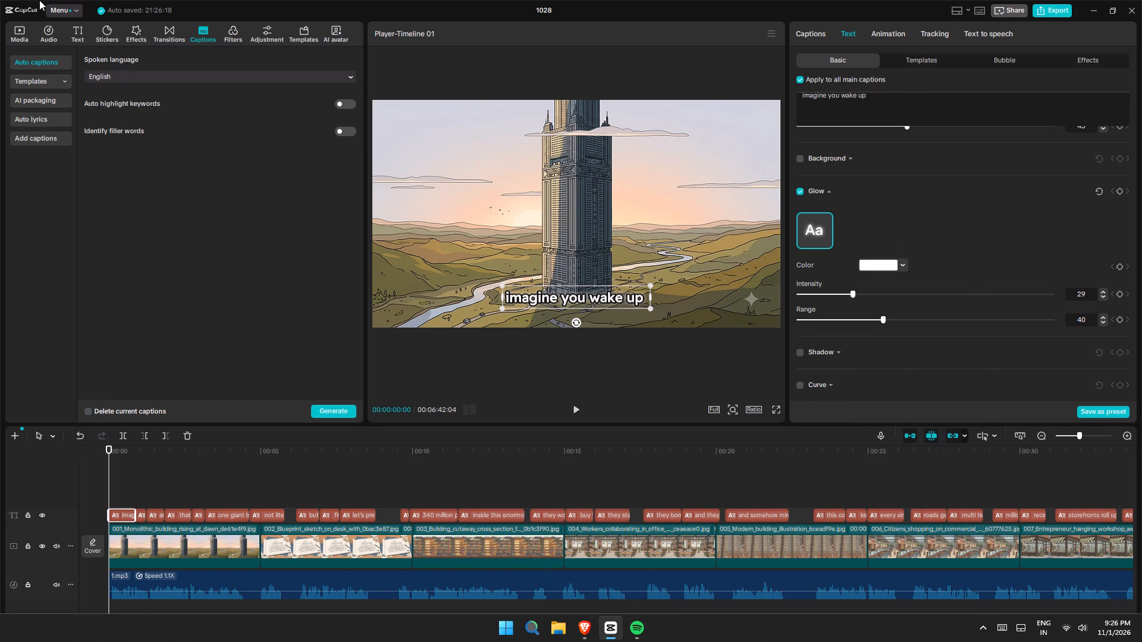
Review the application's performance settings, including the auto optimization options, and close the settings.
click(57, 4)
click(61, 10)
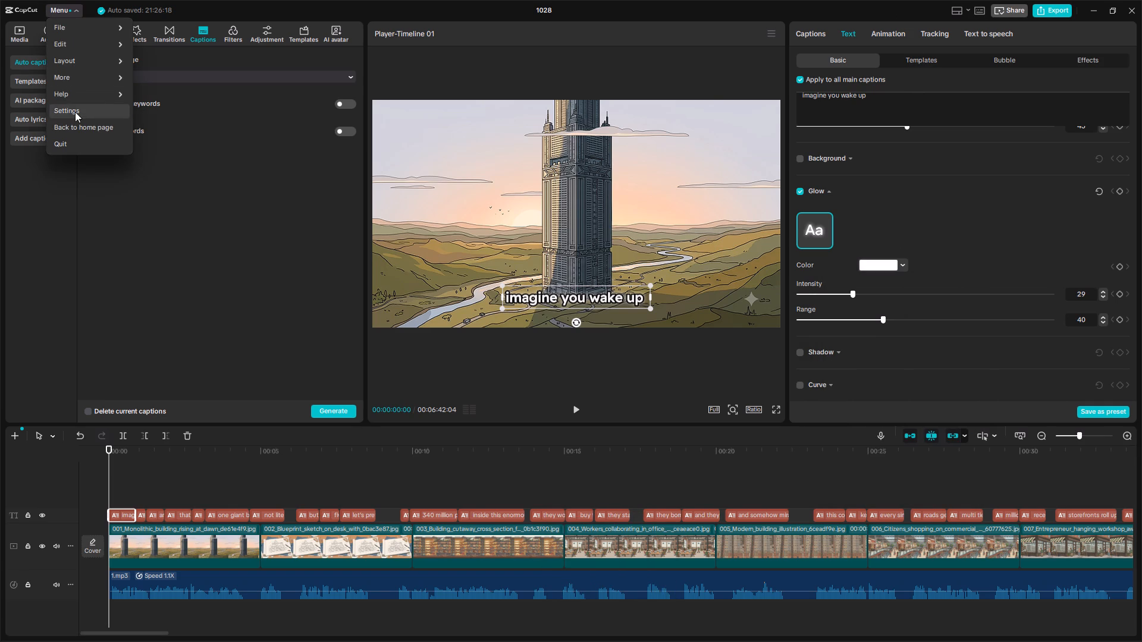
click(74, 106)
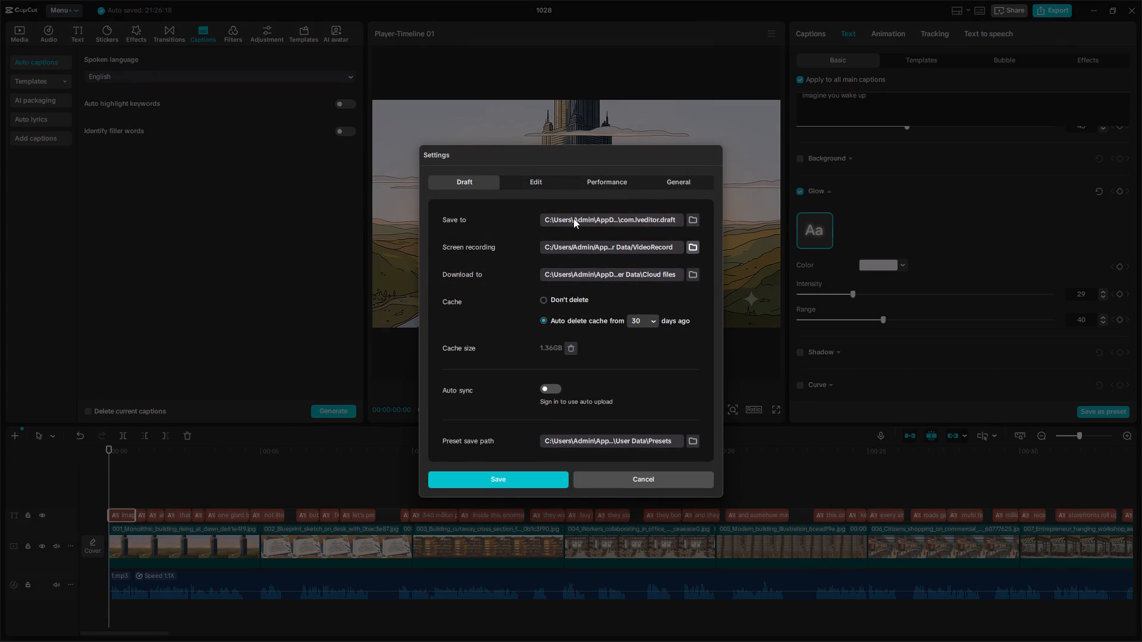
click(691, 175)
click(632, 184)
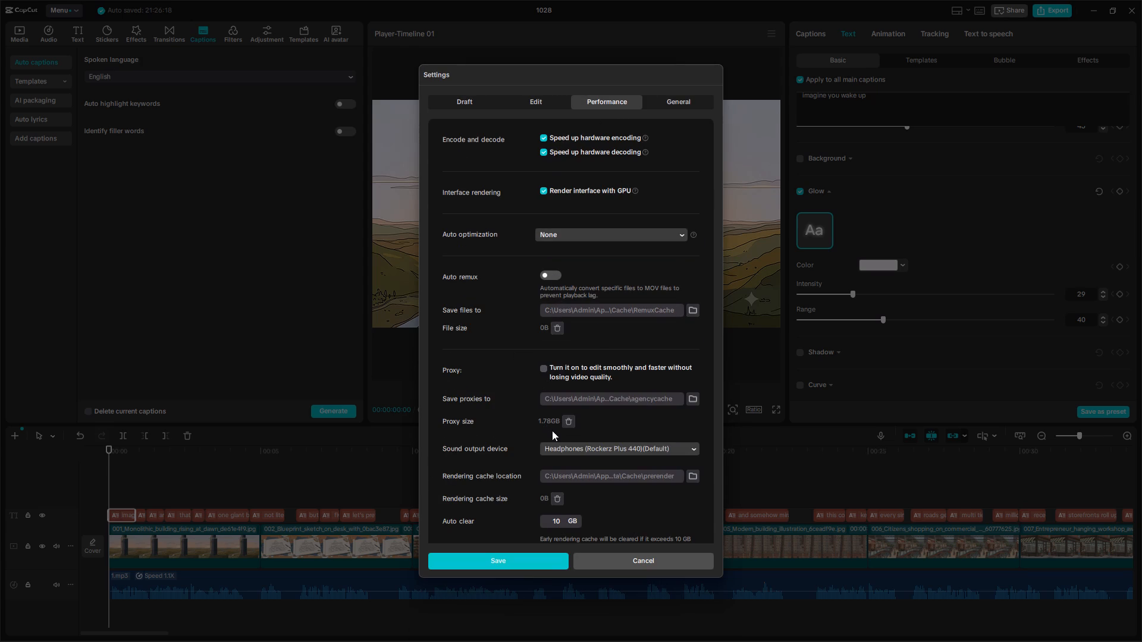
scroll(506, 437, down, 1)
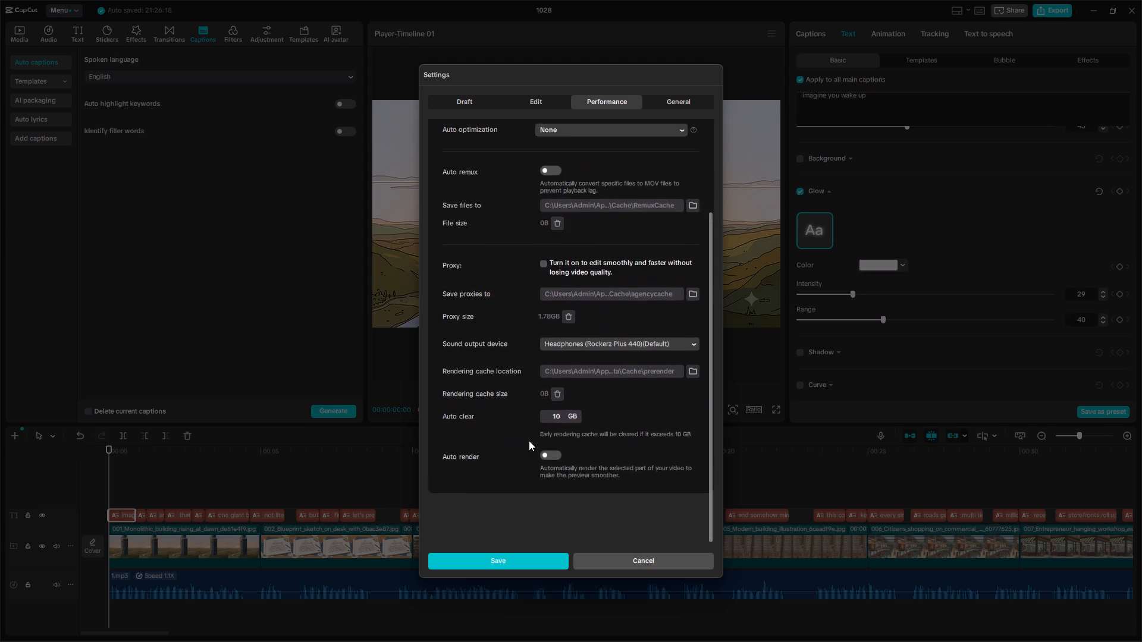
scroll(554, 506, up, 1)
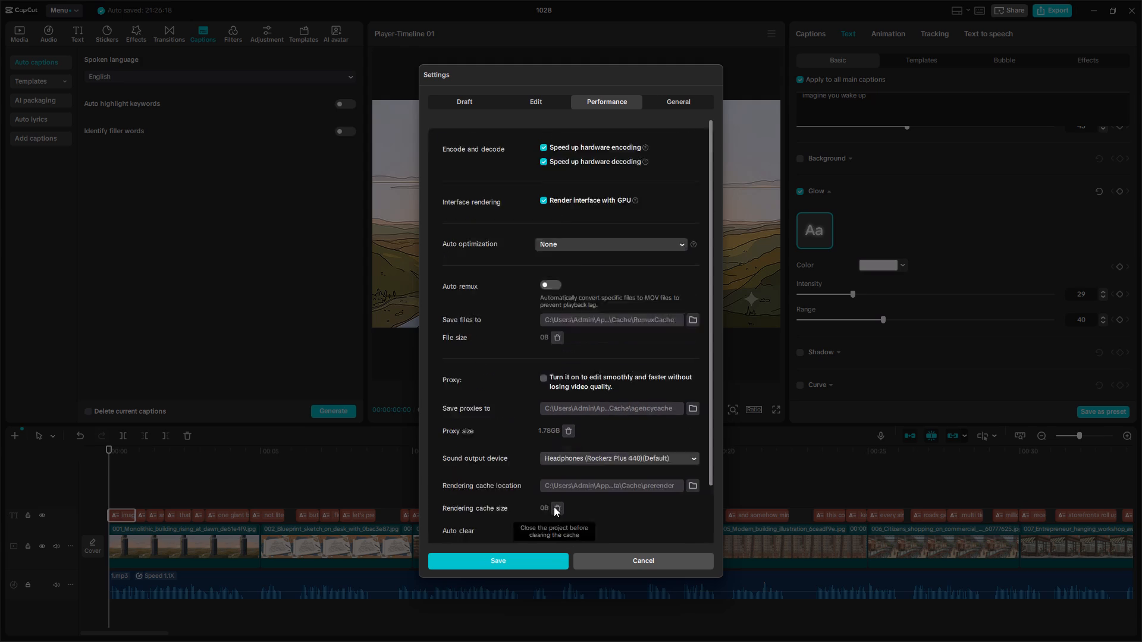
scroll(554, 506, up, 1)
click(583, 235)
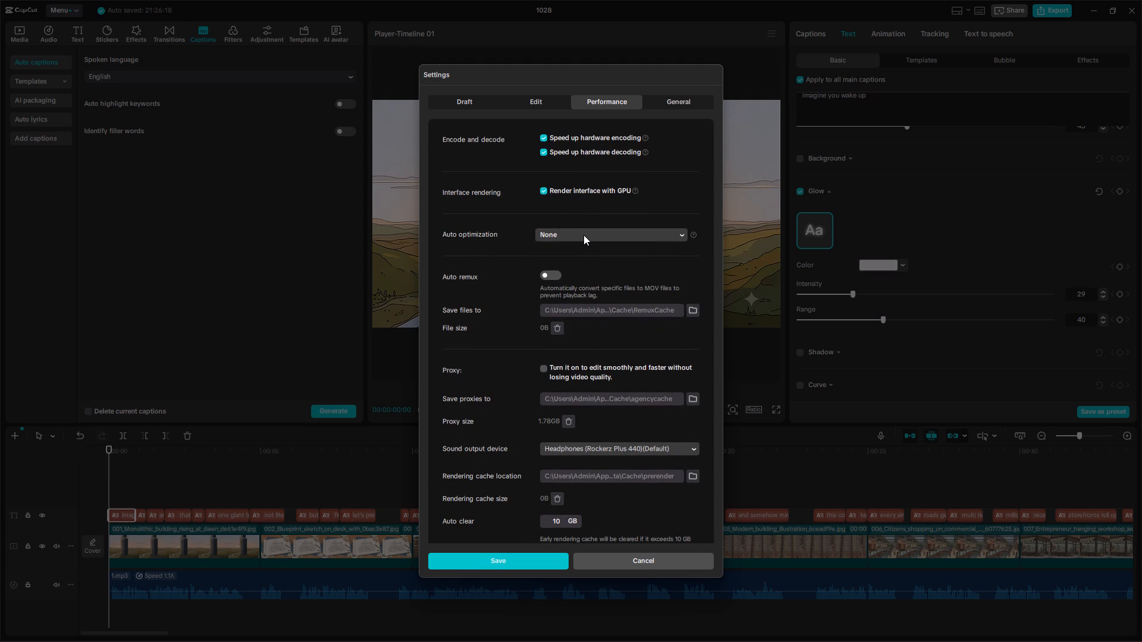
click(589, 276)
click(557, 547)
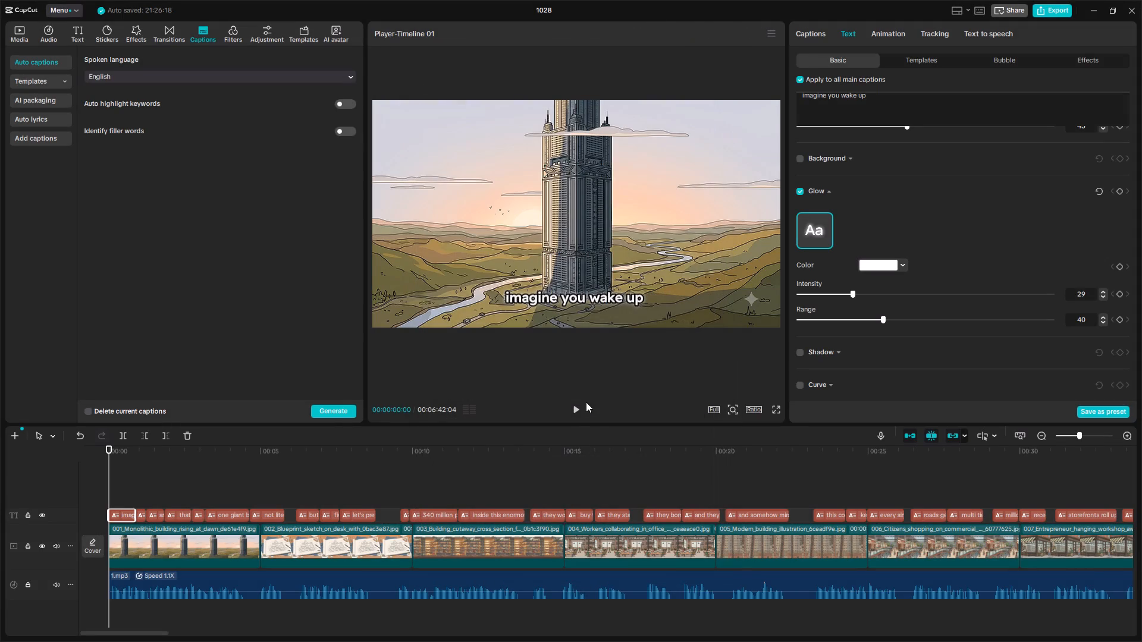
Play back the opening captions briefly, and return the playhead to the first caption.
click(578, 404)
click(577, 405)
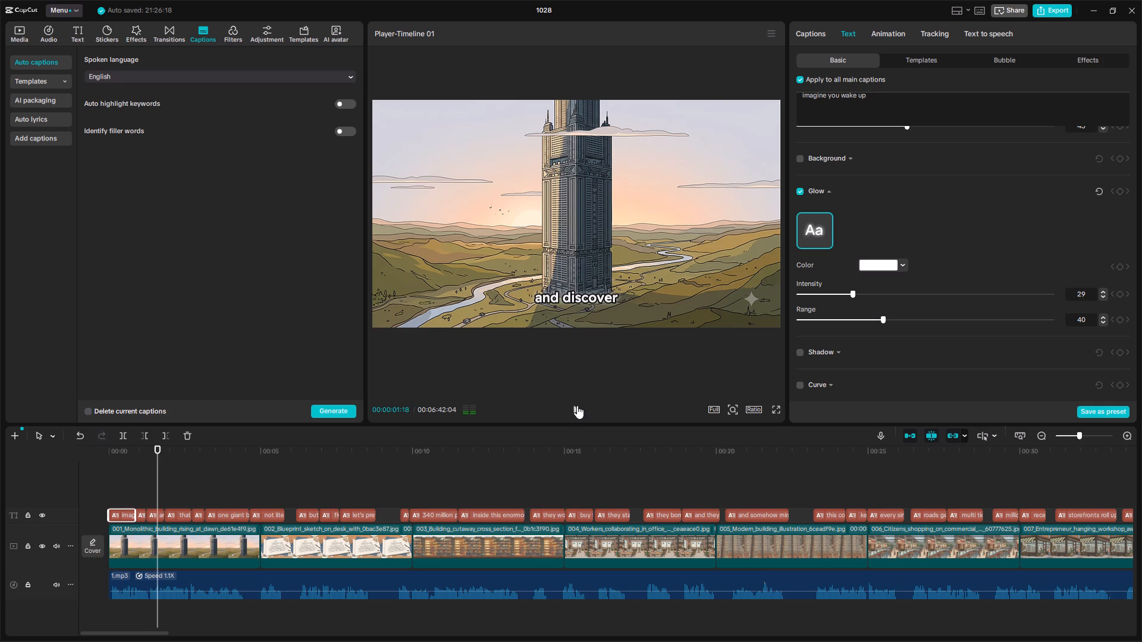
drag(144, 446, 120, 461)
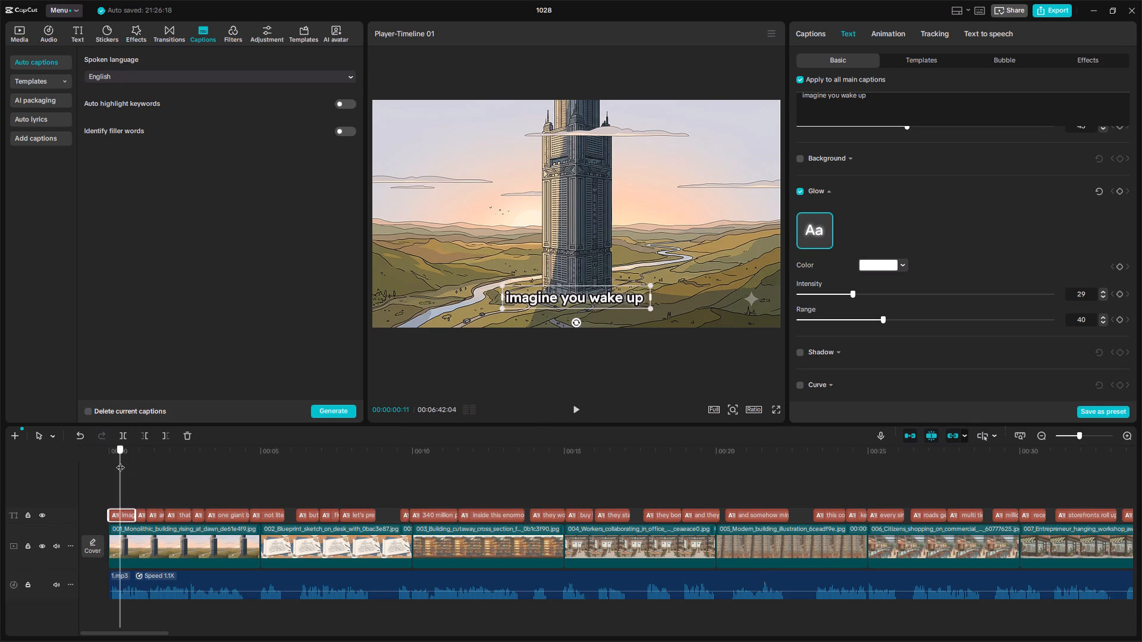
drag(120, 461, 121, 461)
Set the glow range of all main captions to 60.
scroll(814, 269, up, 1)
scroll(815, 268, down, 2)
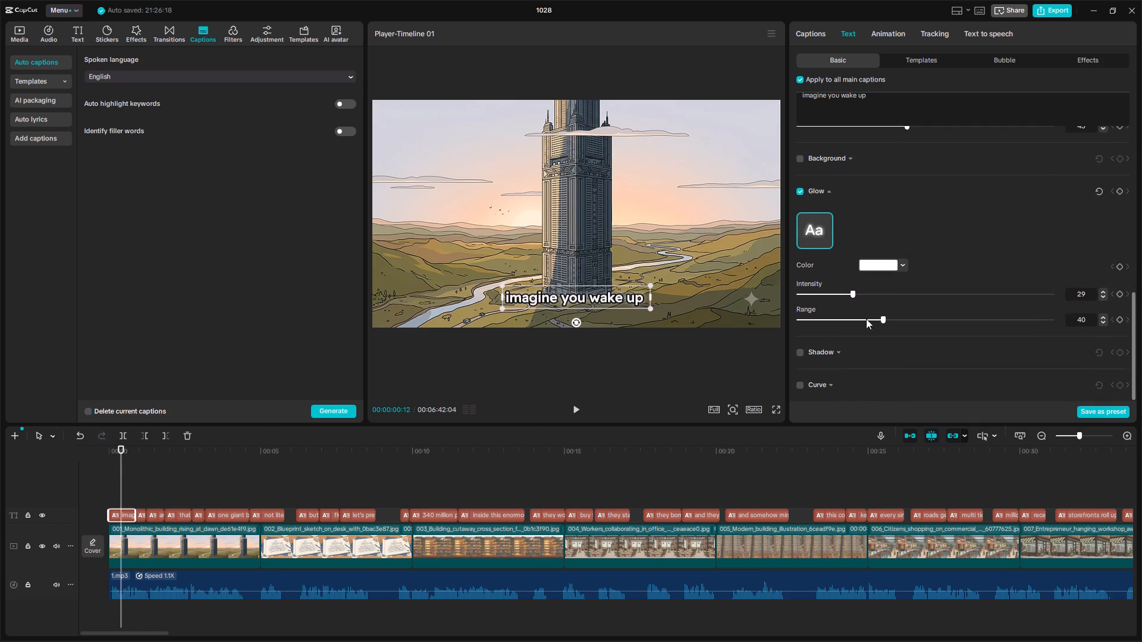
drag(880, 322, 943, 326)
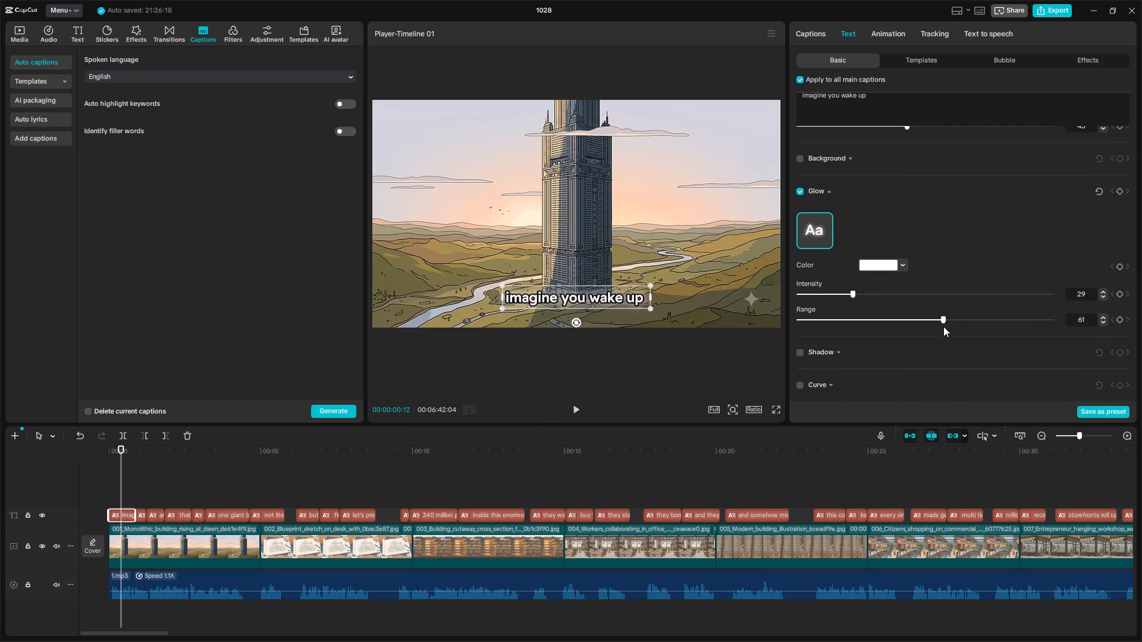
drag(943, 326, 940, 327)
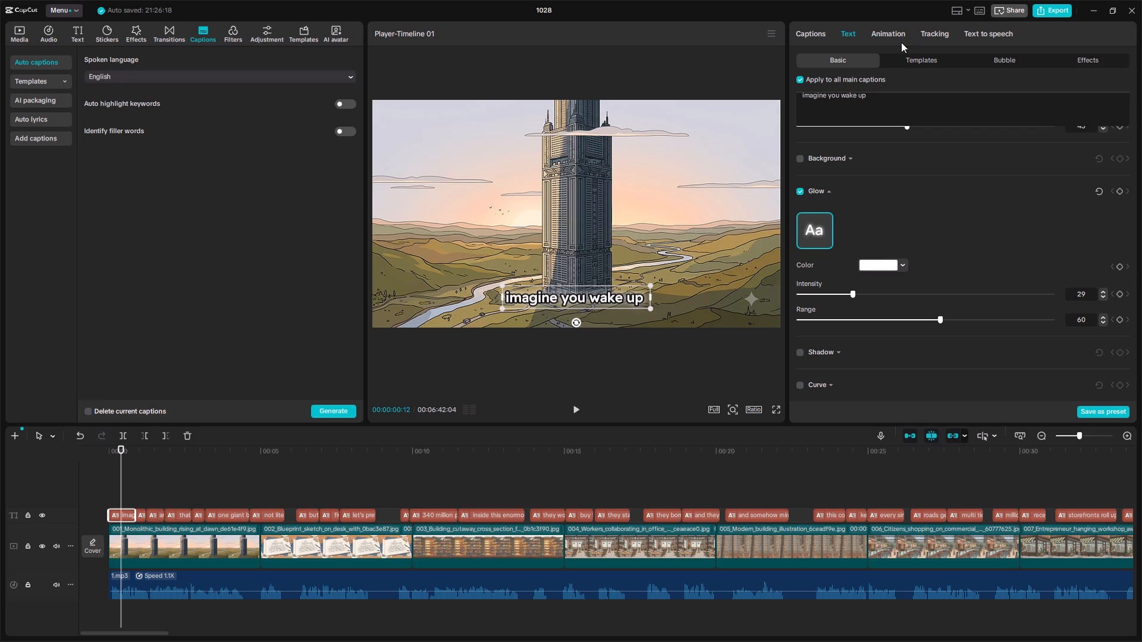
Open the caption-type animations for the first caption, "imagine you wake up".
click(901, 39)
click(900, 32)
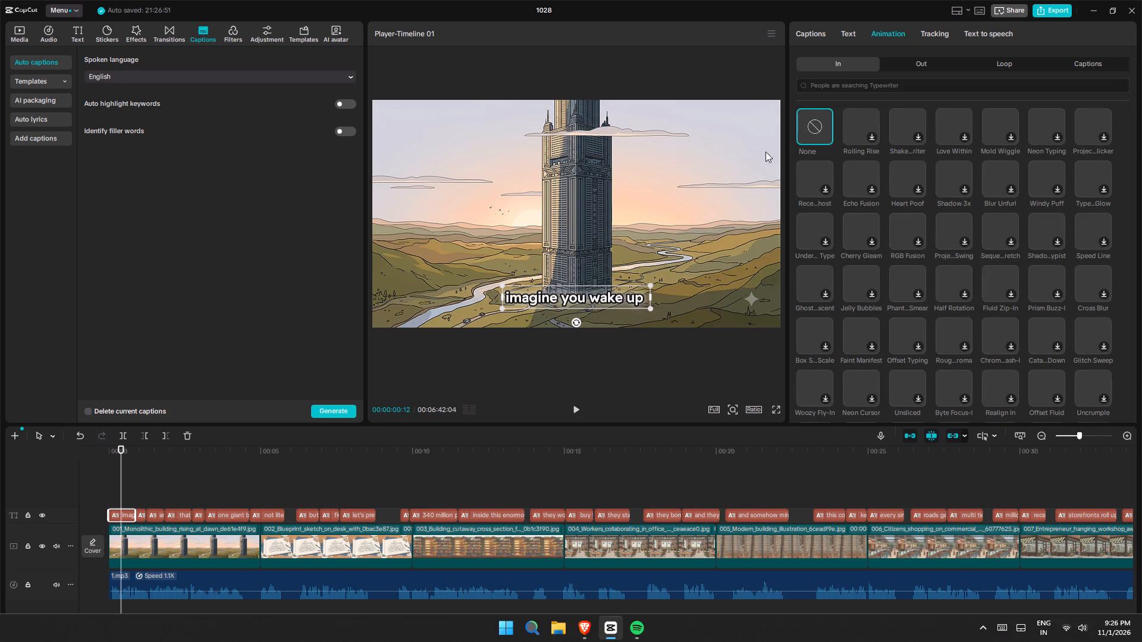
click(1074, 59)
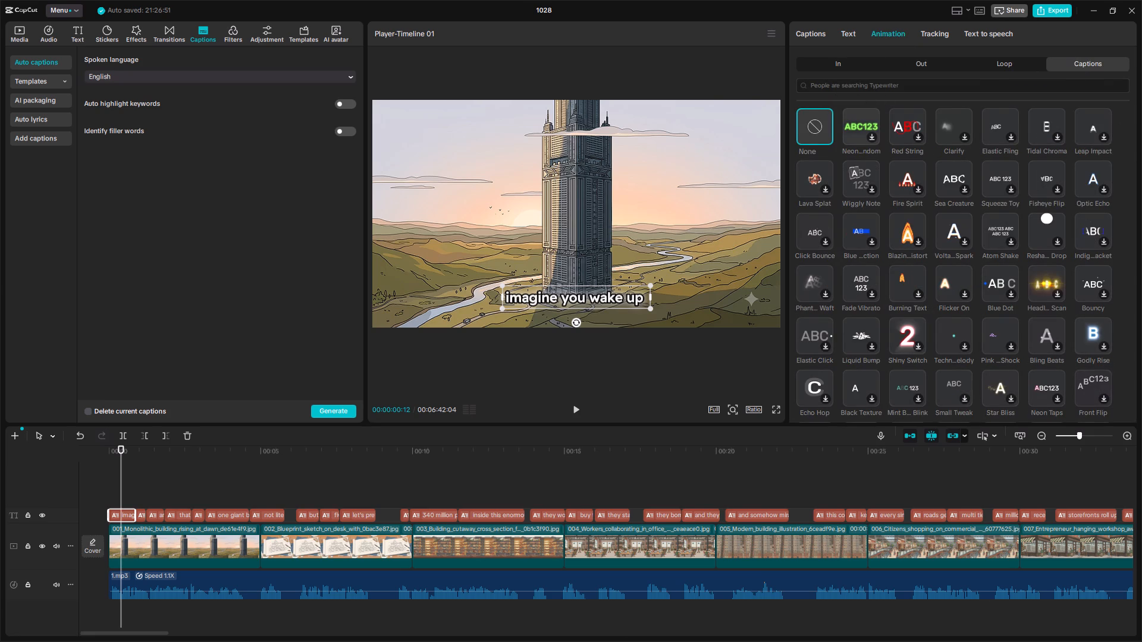
Adjust the system's sound volume.
click(1058, 626)
click(1081, 634)
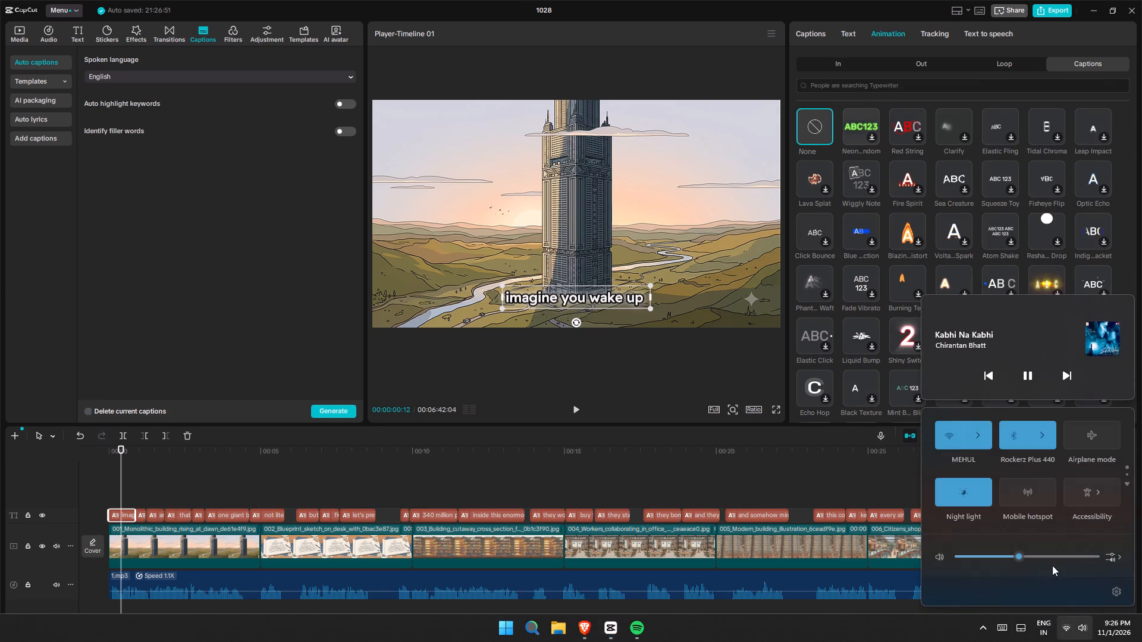
scroll(1040, 555, up, 2)
drag(136, 298, 170, 305)
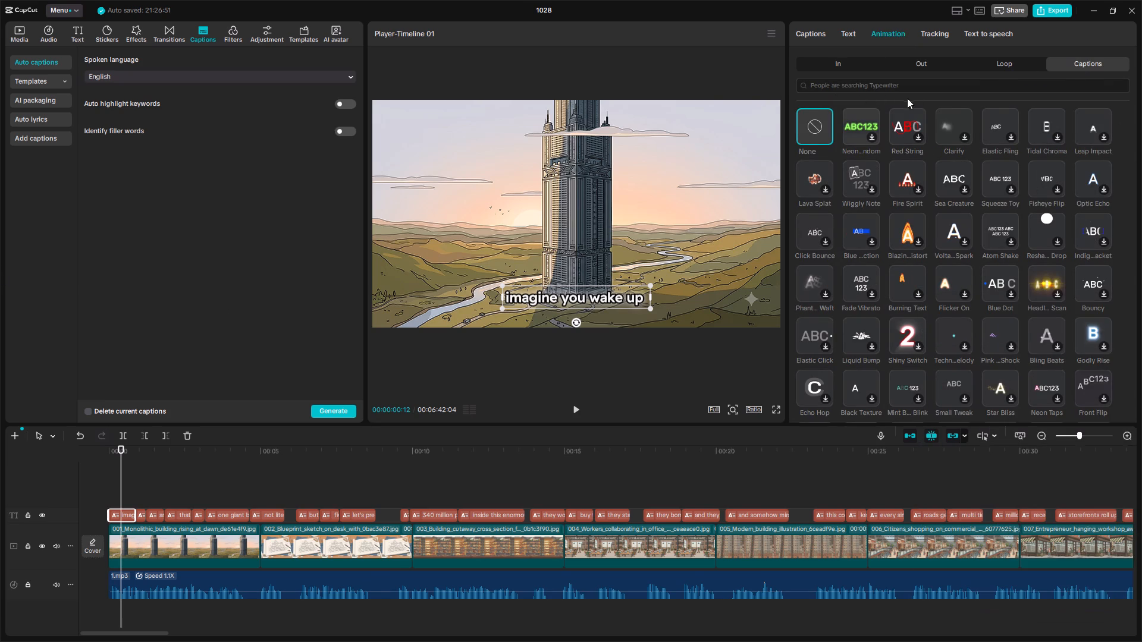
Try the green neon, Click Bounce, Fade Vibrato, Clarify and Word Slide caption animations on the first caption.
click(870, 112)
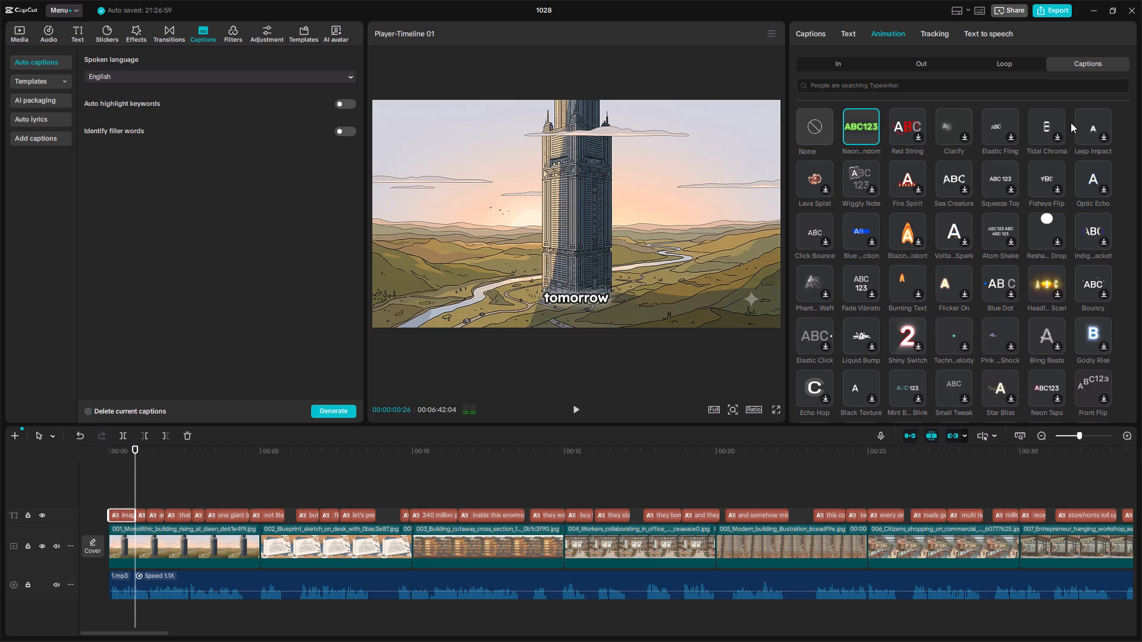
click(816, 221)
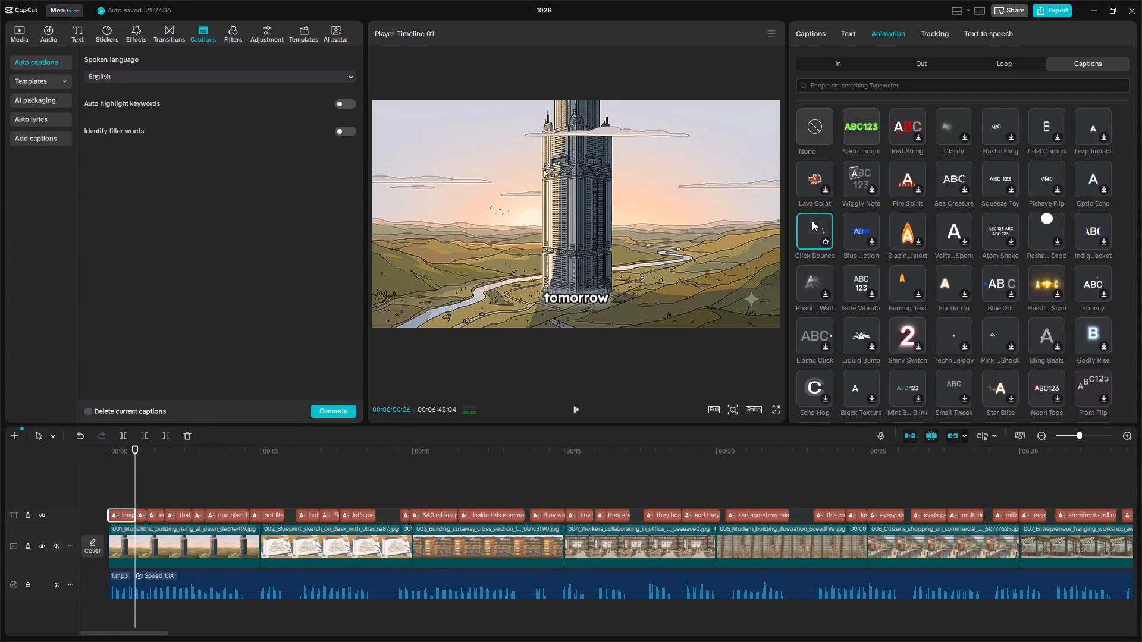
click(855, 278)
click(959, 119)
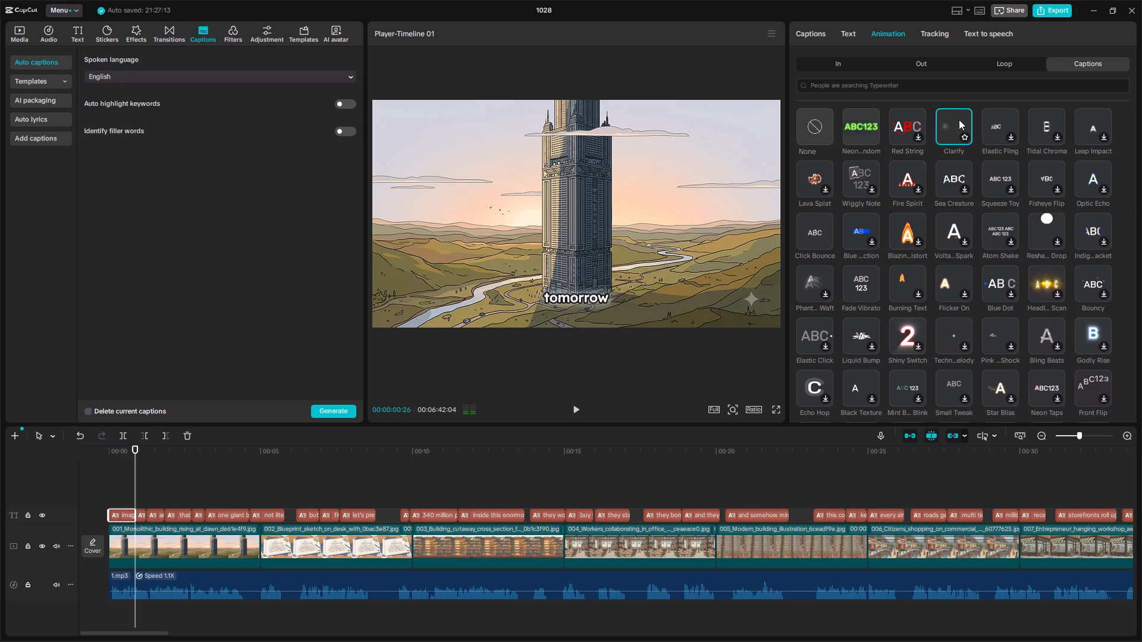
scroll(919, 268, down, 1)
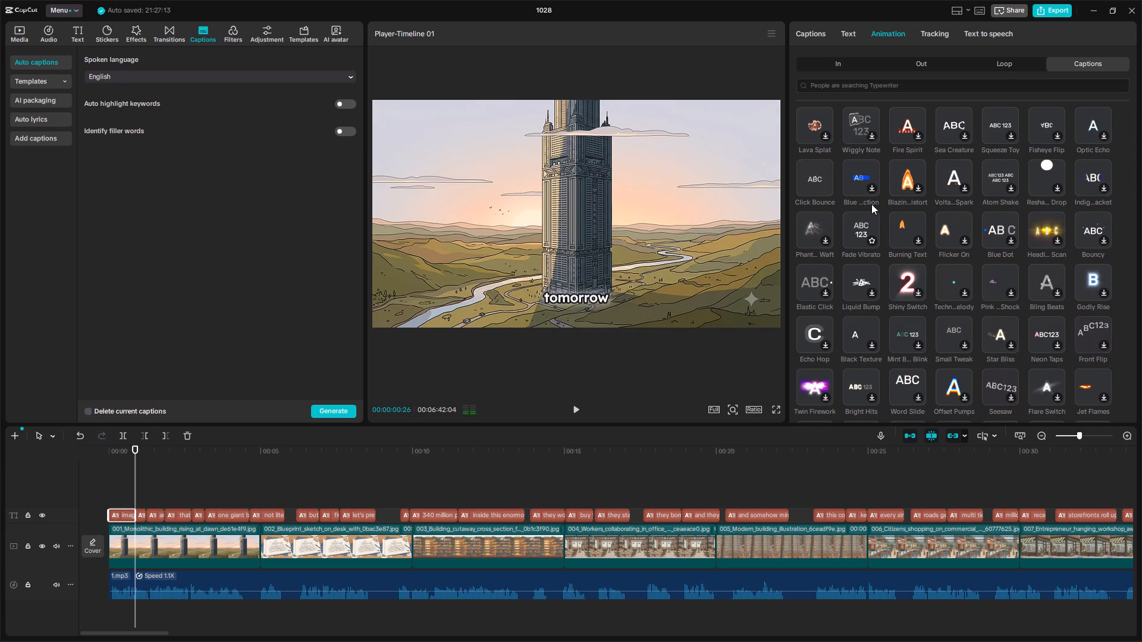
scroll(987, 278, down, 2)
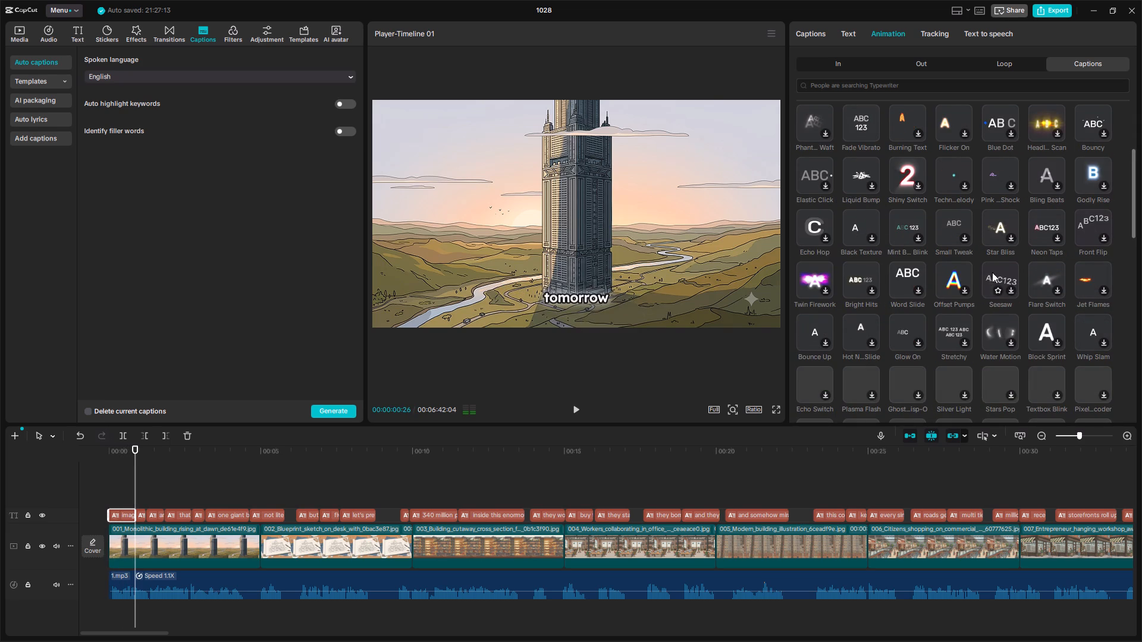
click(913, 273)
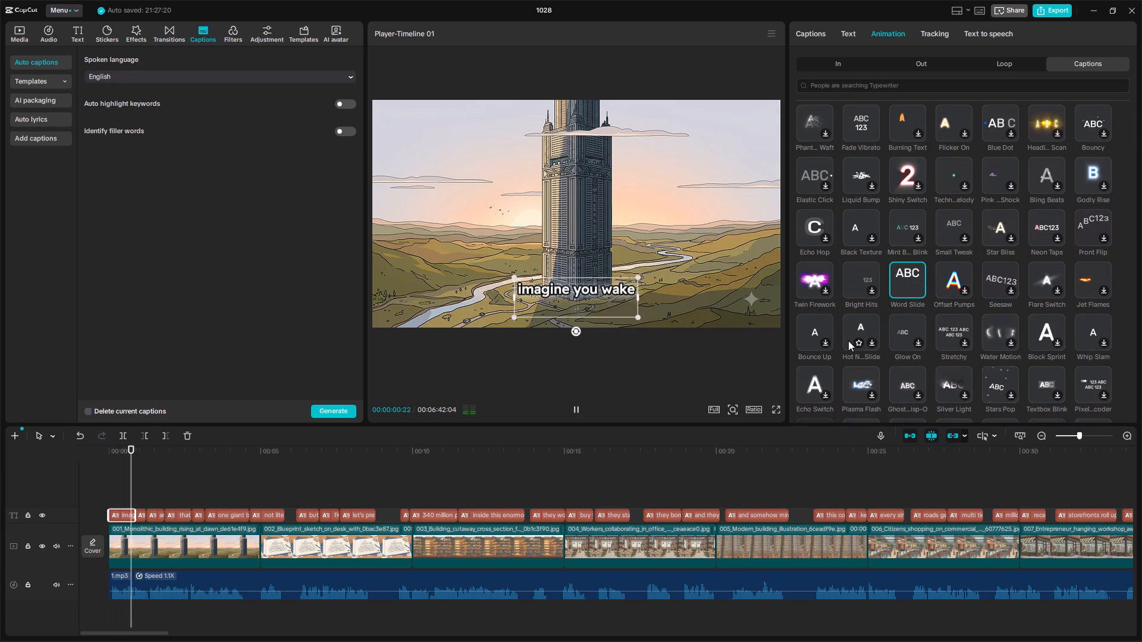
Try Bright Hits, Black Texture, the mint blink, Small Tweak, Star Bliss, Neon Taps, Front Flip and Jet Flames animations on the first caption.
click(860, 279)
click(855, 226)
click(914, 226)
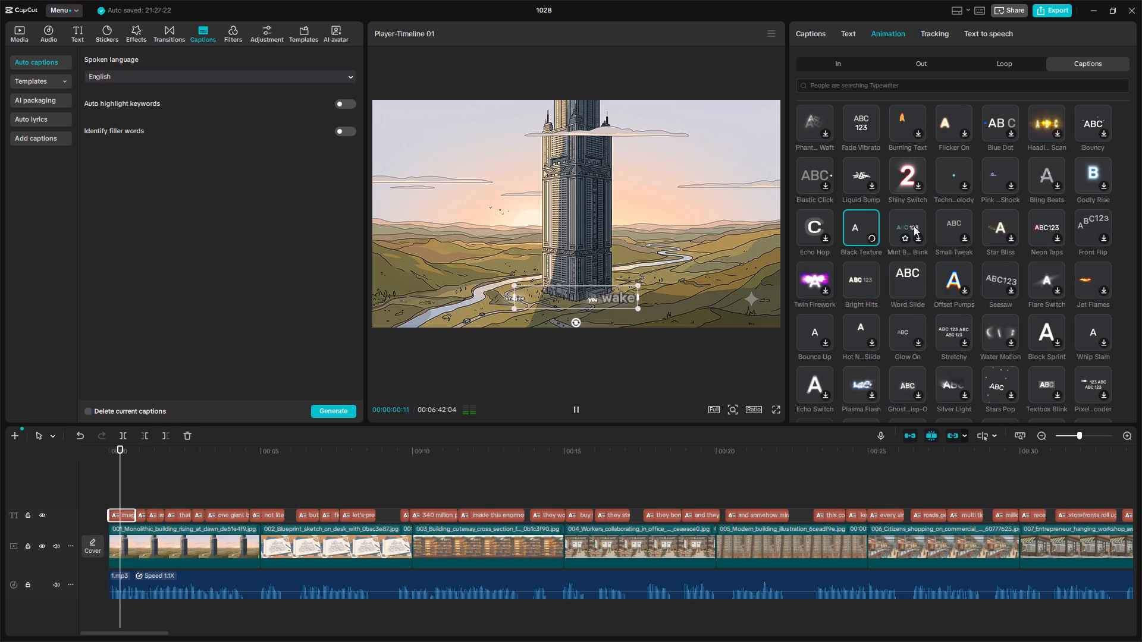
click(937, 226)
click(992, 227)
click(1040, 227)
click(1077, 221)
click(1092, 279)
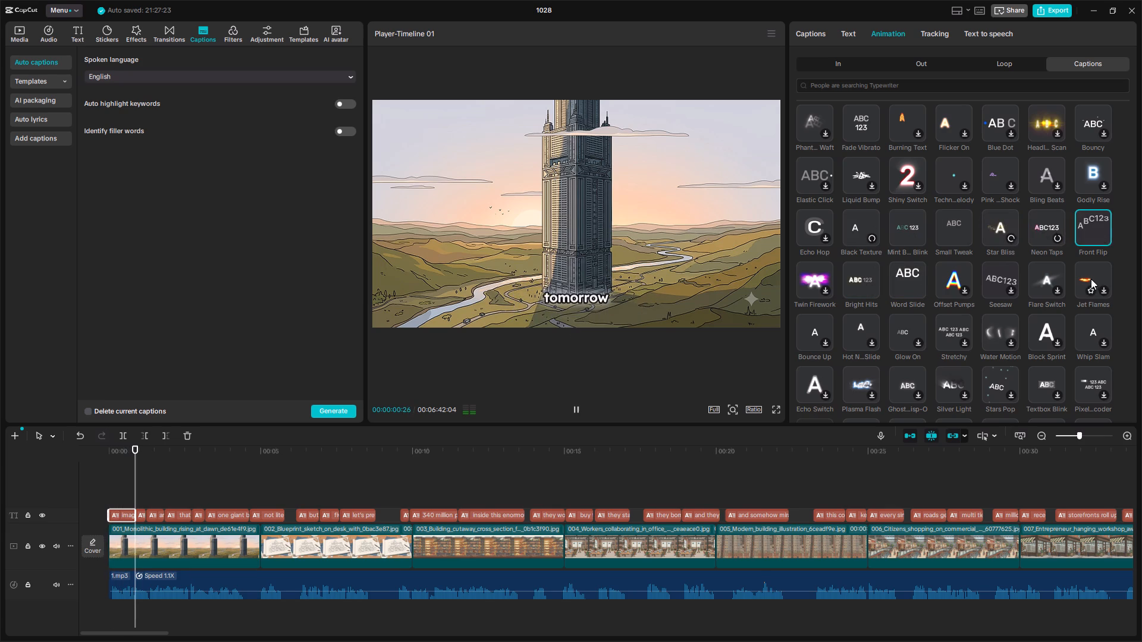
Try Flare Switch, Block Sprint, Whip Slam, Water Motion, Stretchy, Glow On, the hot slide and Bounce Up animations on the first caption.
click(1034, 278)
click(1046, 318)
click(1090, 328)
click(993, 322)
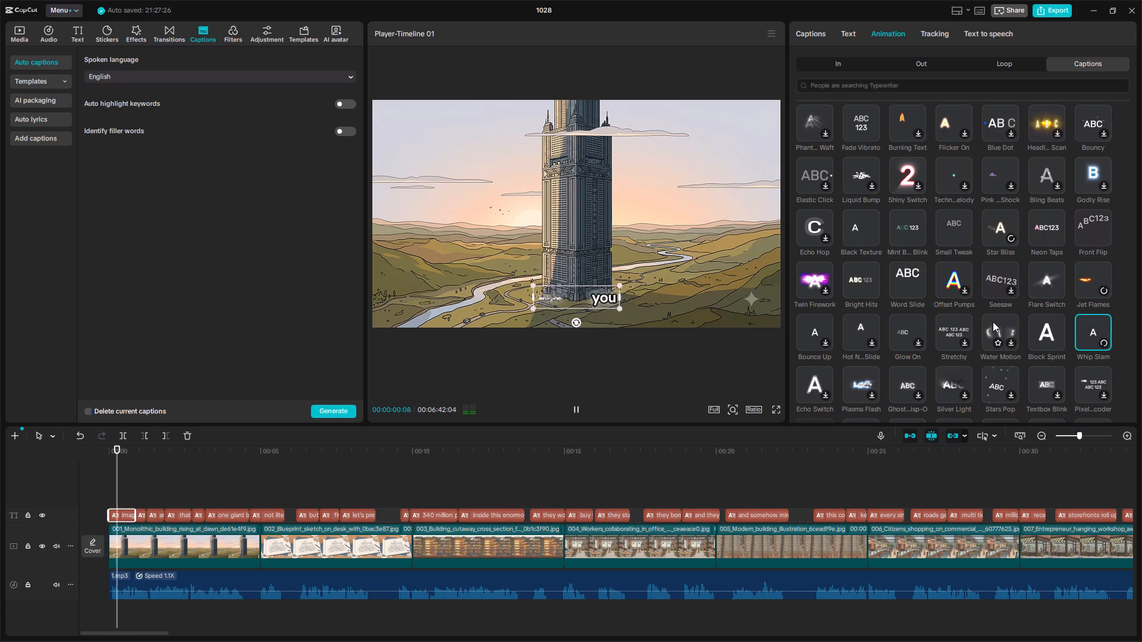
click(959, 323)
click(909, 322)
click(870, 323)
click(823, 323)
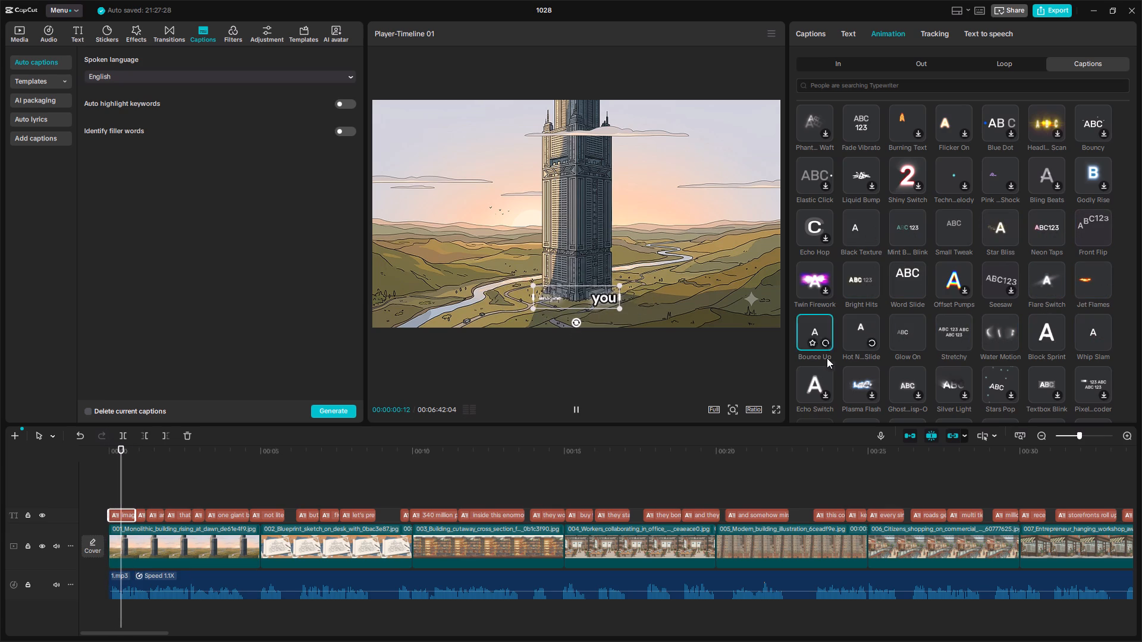
Compare Echo Switch, Plasma Flash, Bounce Up, Glow On, Water Motion and Block Sprint on the first caption, and apply the Whip Slam animation.
click(821, 378)
click(848, 378)
click(816, 326)
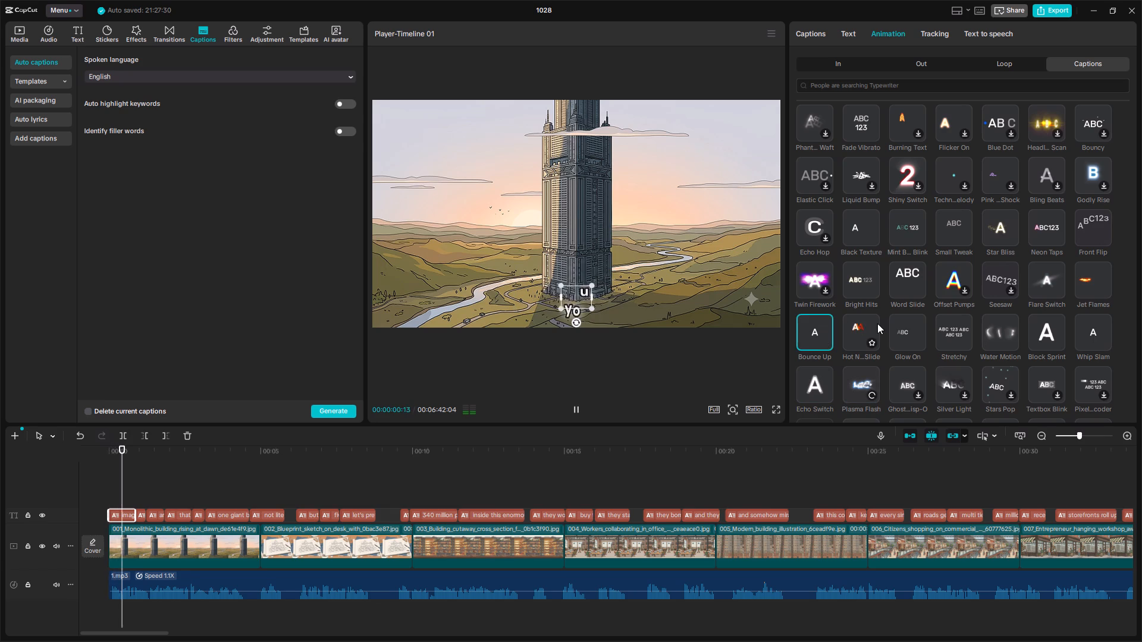
click(877, 323)
click(918, 321)
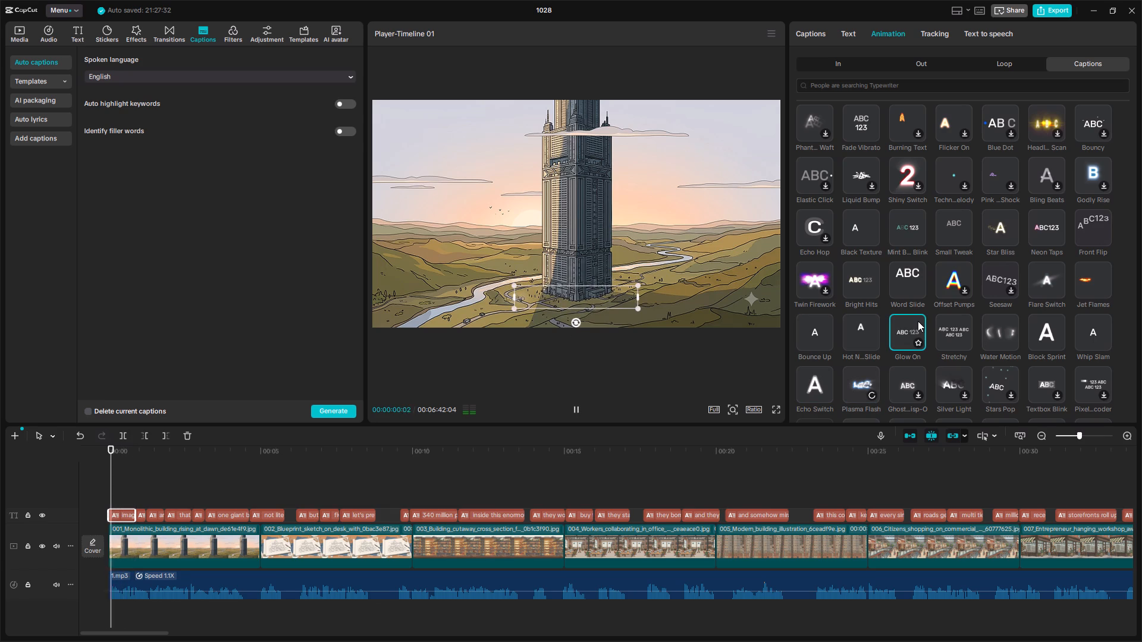
click(994, 336)
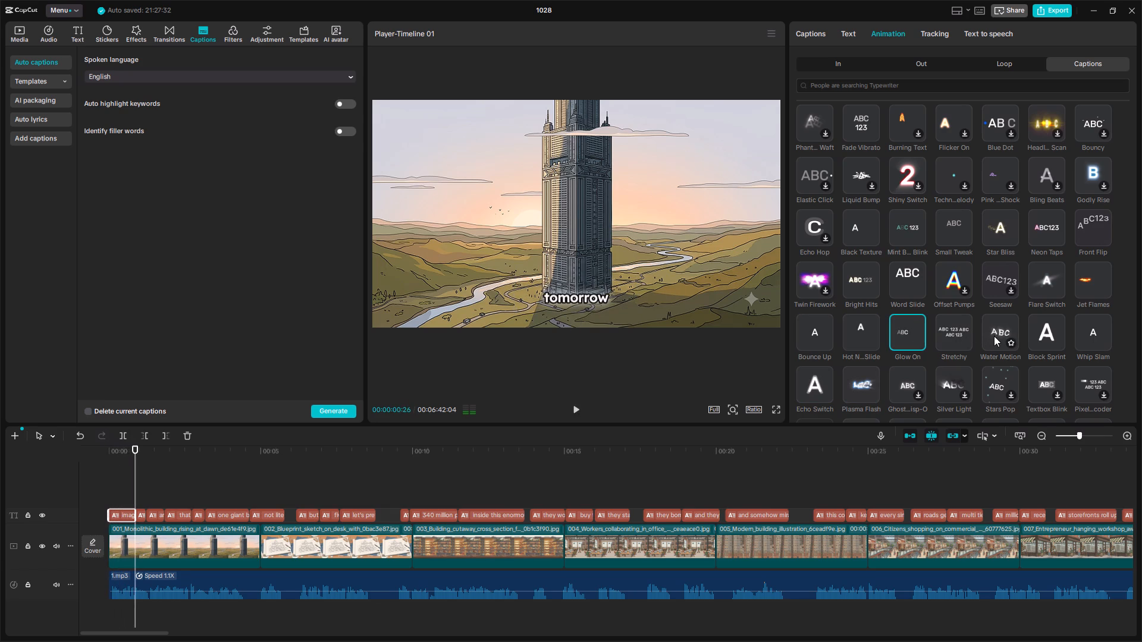
click(1055, 331)
click(1084, 331)
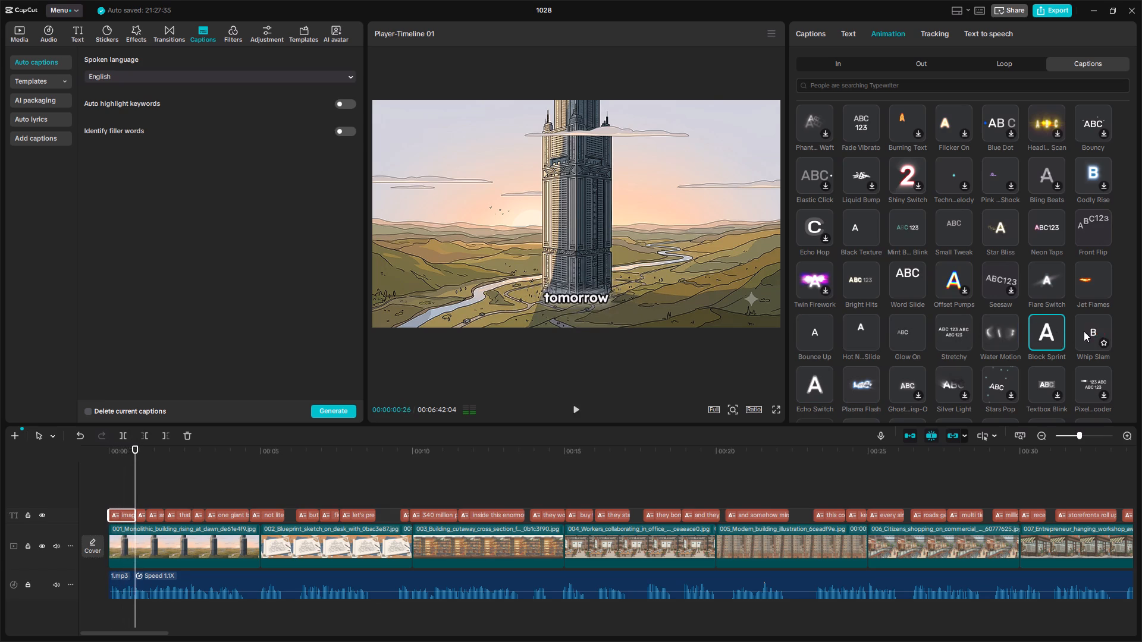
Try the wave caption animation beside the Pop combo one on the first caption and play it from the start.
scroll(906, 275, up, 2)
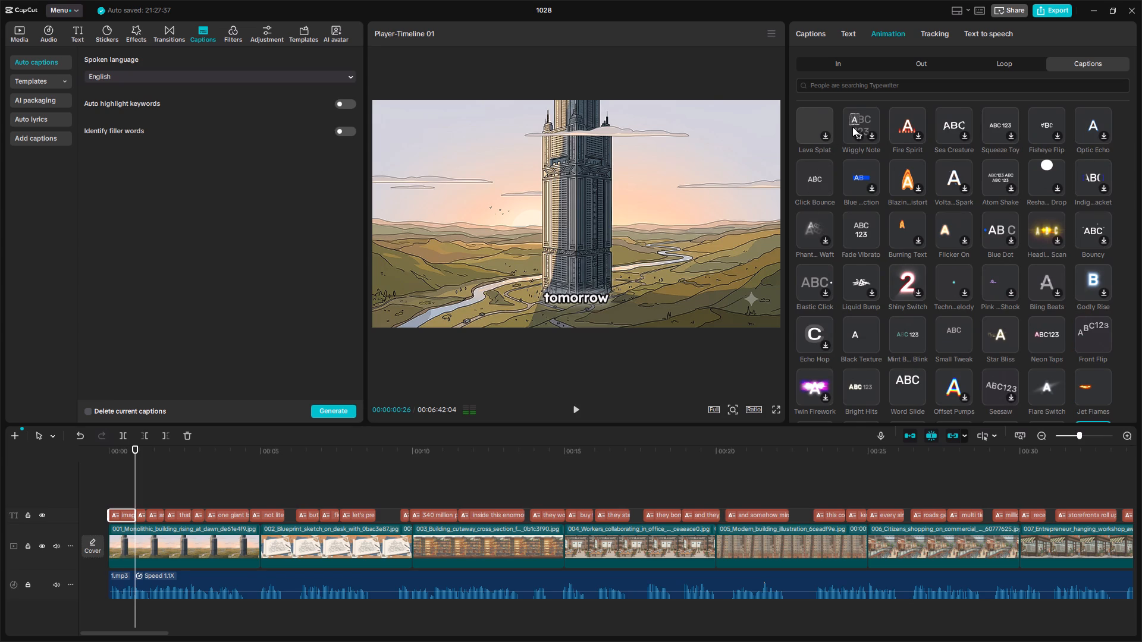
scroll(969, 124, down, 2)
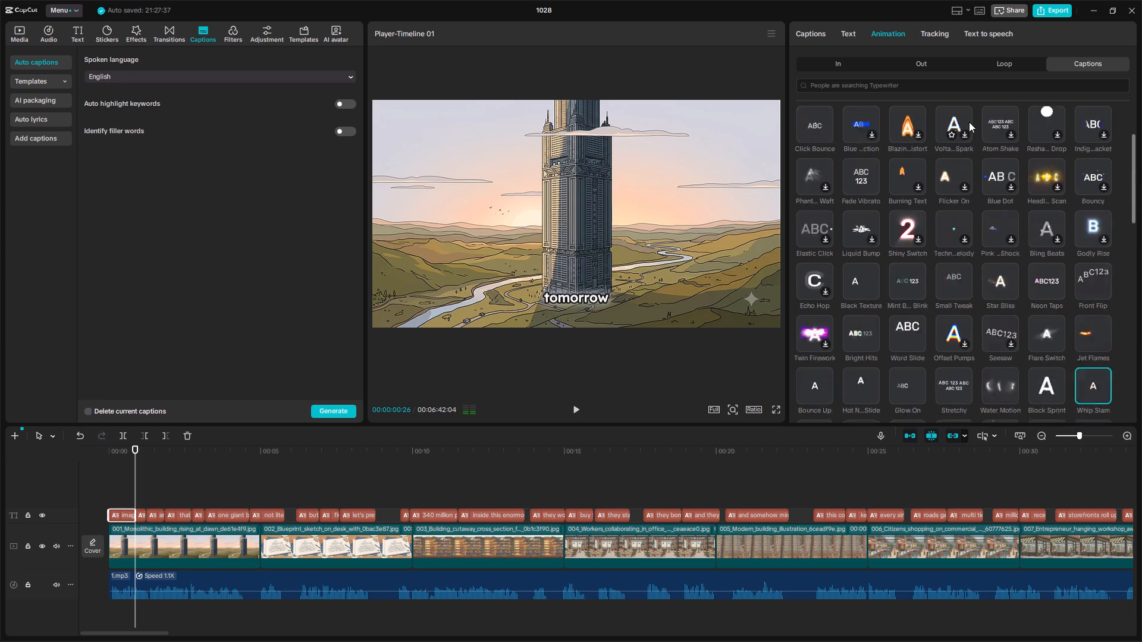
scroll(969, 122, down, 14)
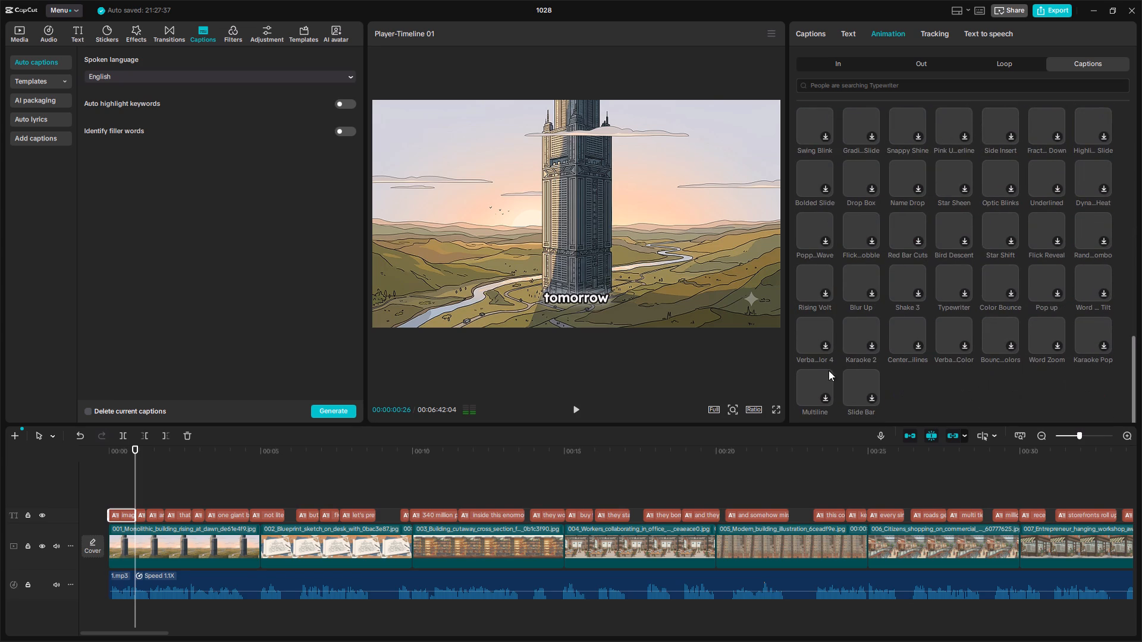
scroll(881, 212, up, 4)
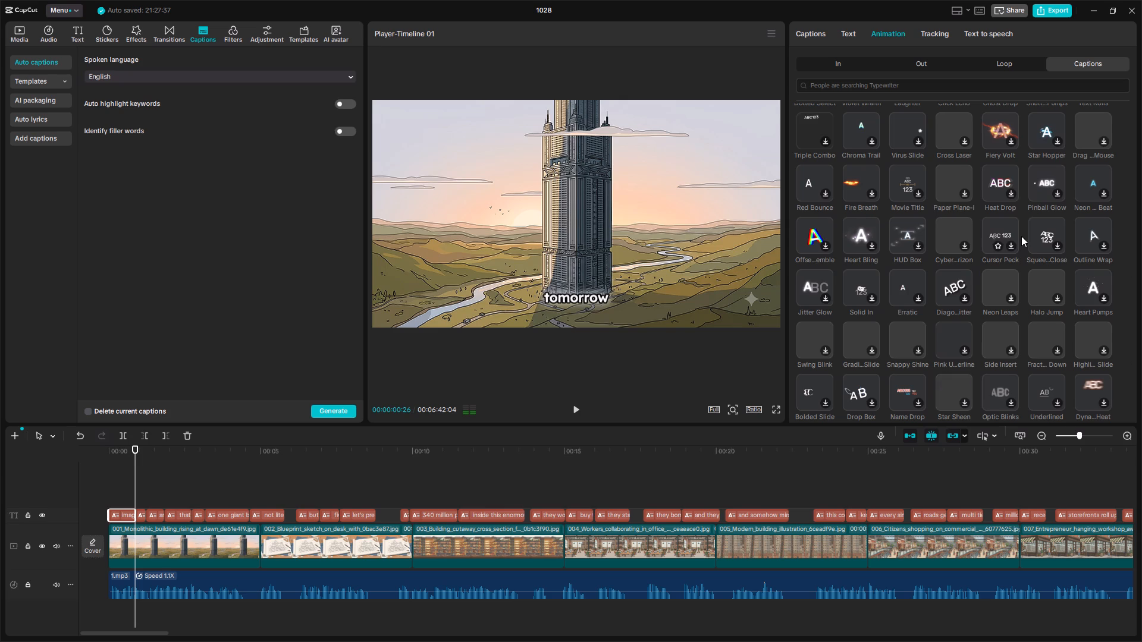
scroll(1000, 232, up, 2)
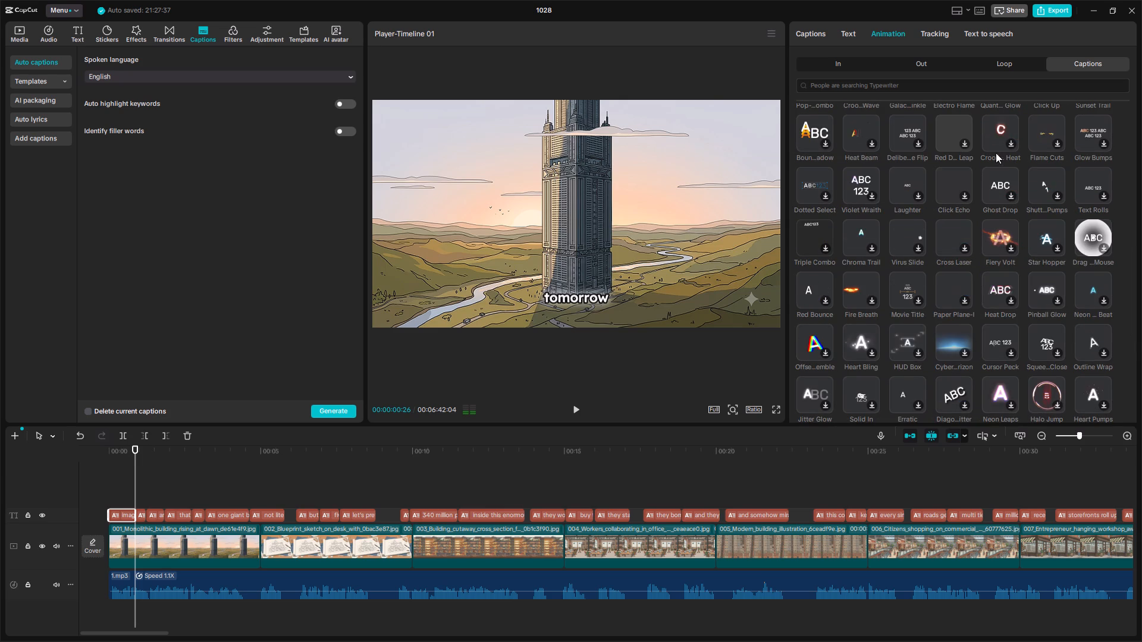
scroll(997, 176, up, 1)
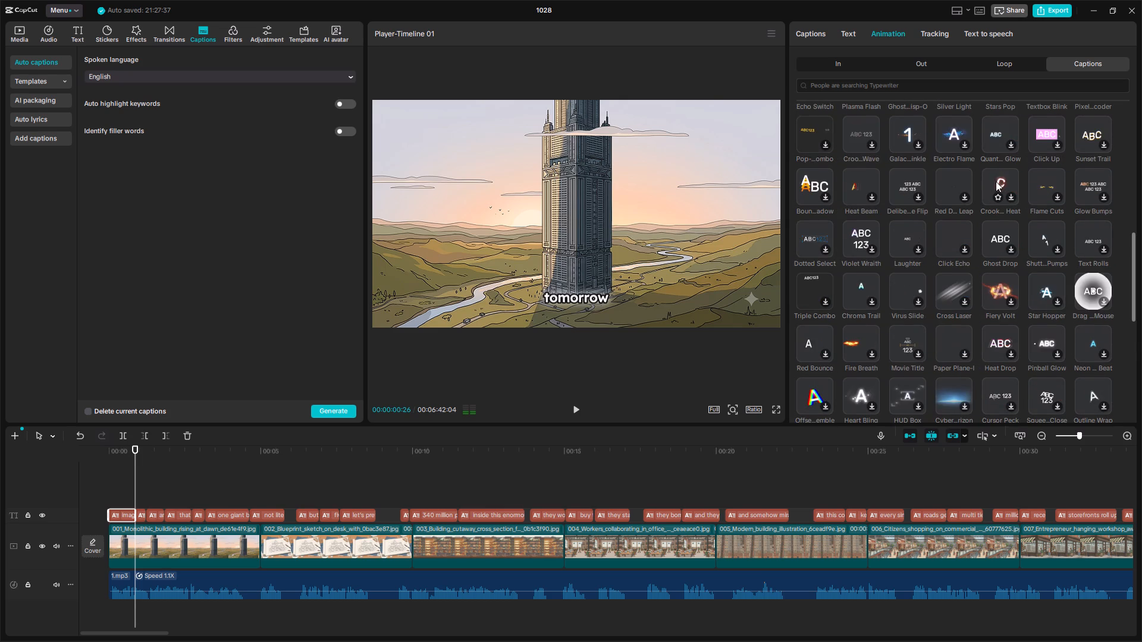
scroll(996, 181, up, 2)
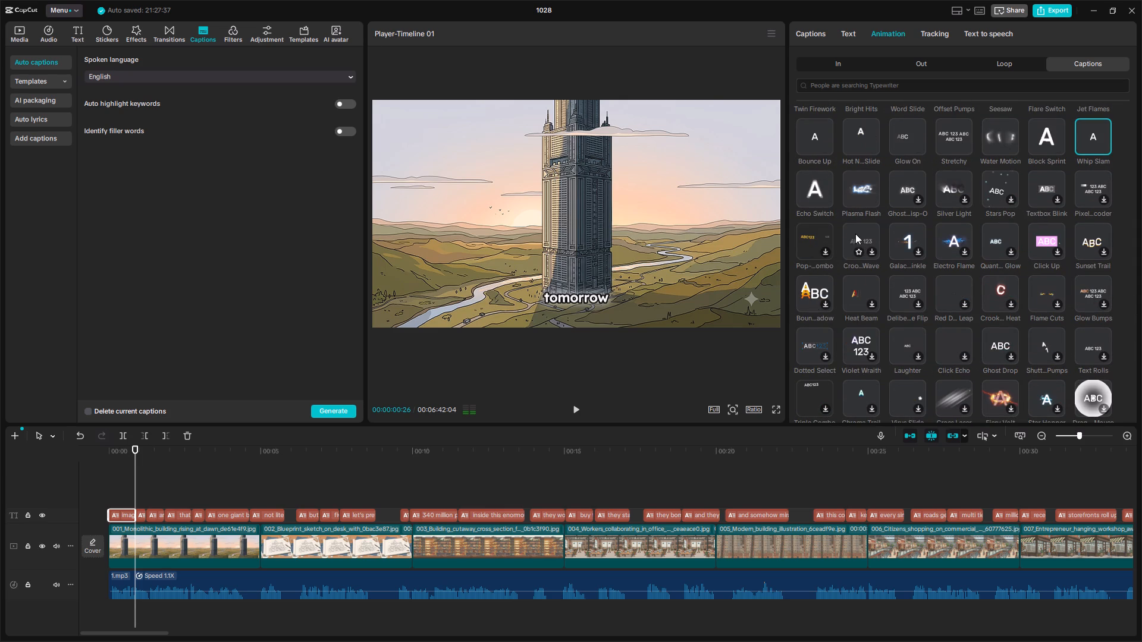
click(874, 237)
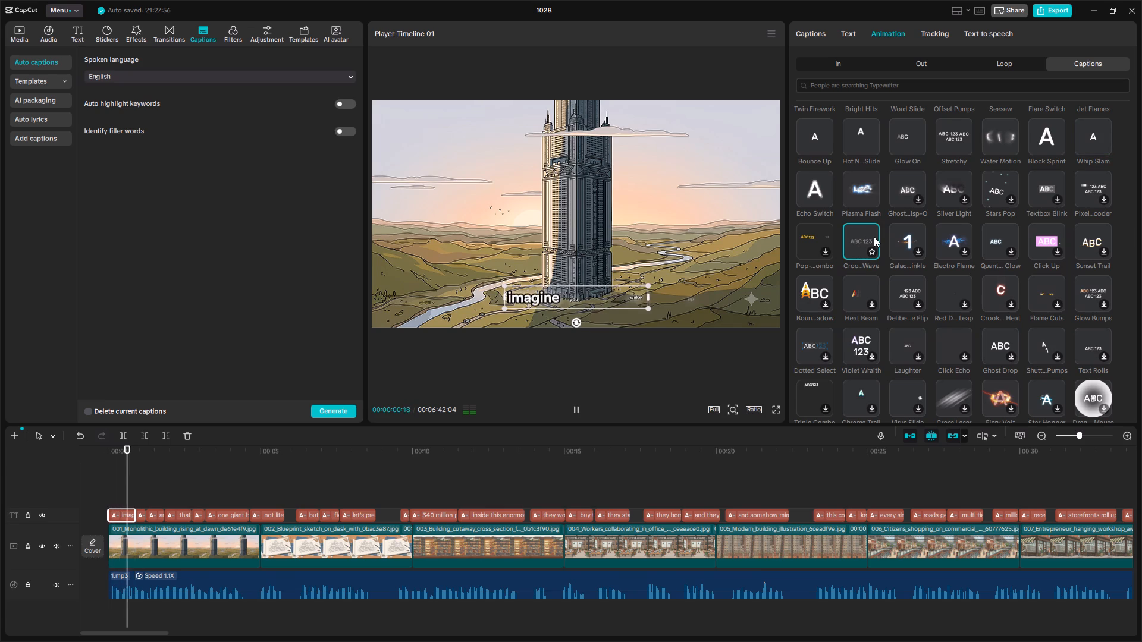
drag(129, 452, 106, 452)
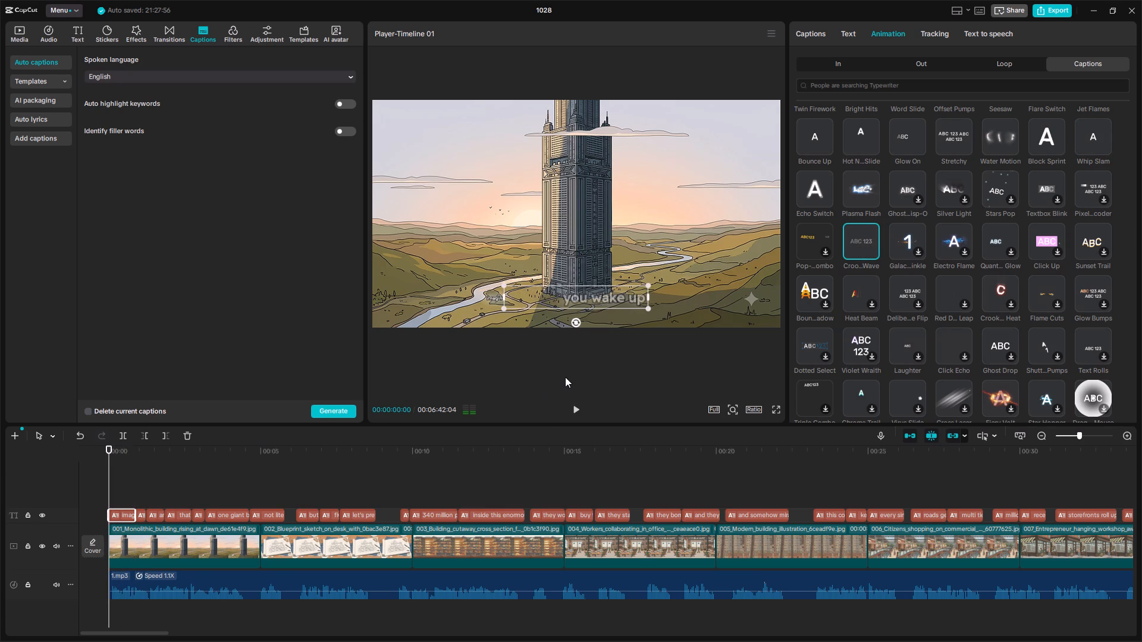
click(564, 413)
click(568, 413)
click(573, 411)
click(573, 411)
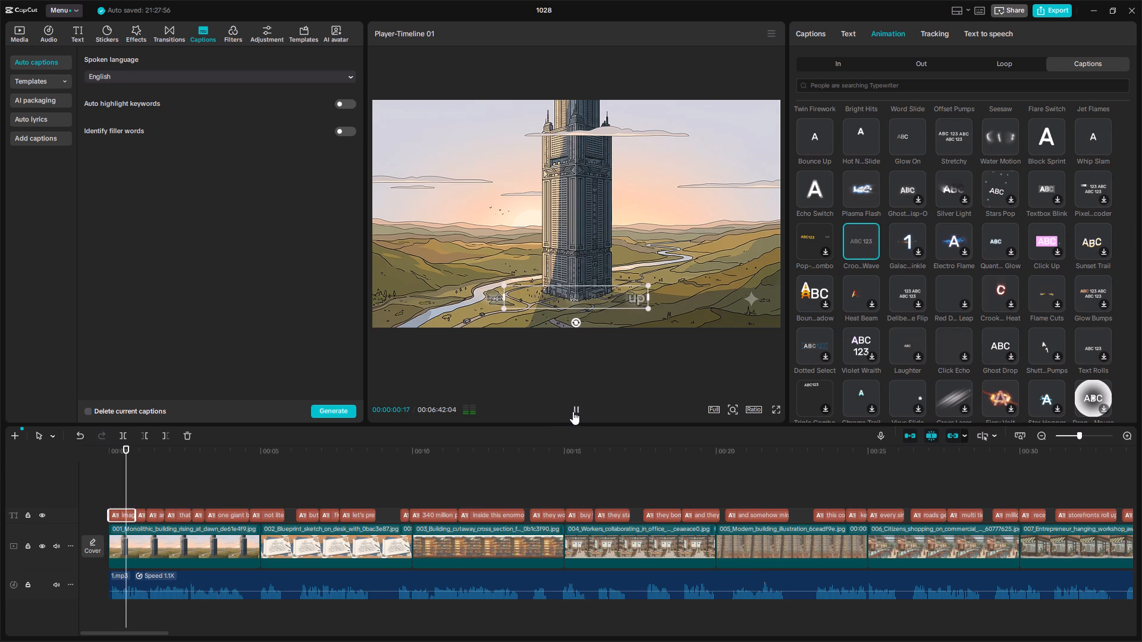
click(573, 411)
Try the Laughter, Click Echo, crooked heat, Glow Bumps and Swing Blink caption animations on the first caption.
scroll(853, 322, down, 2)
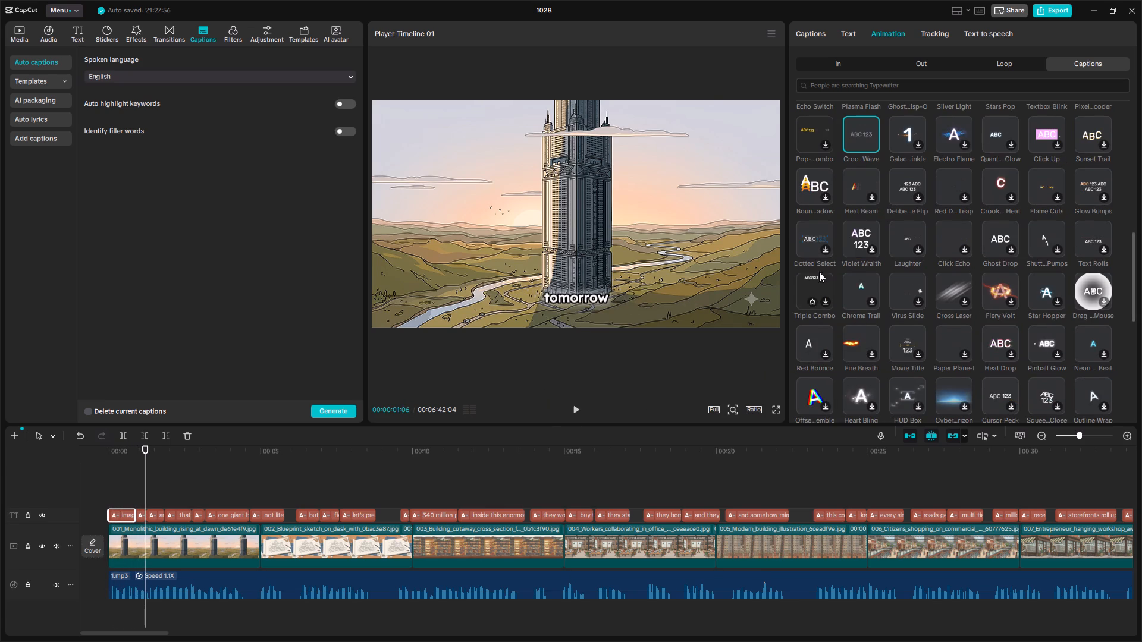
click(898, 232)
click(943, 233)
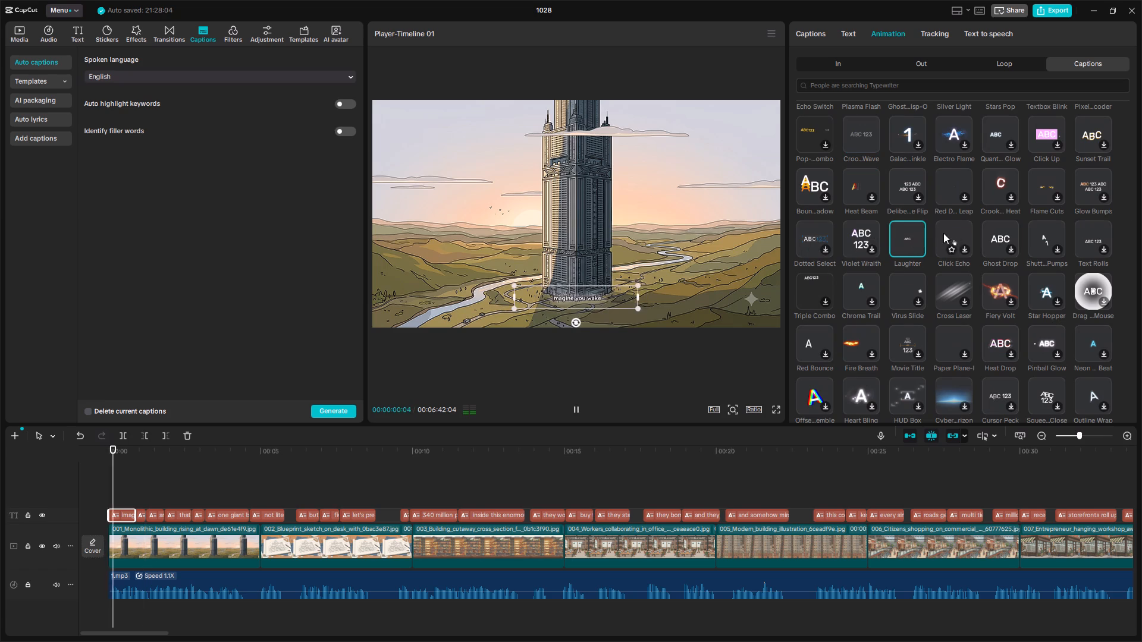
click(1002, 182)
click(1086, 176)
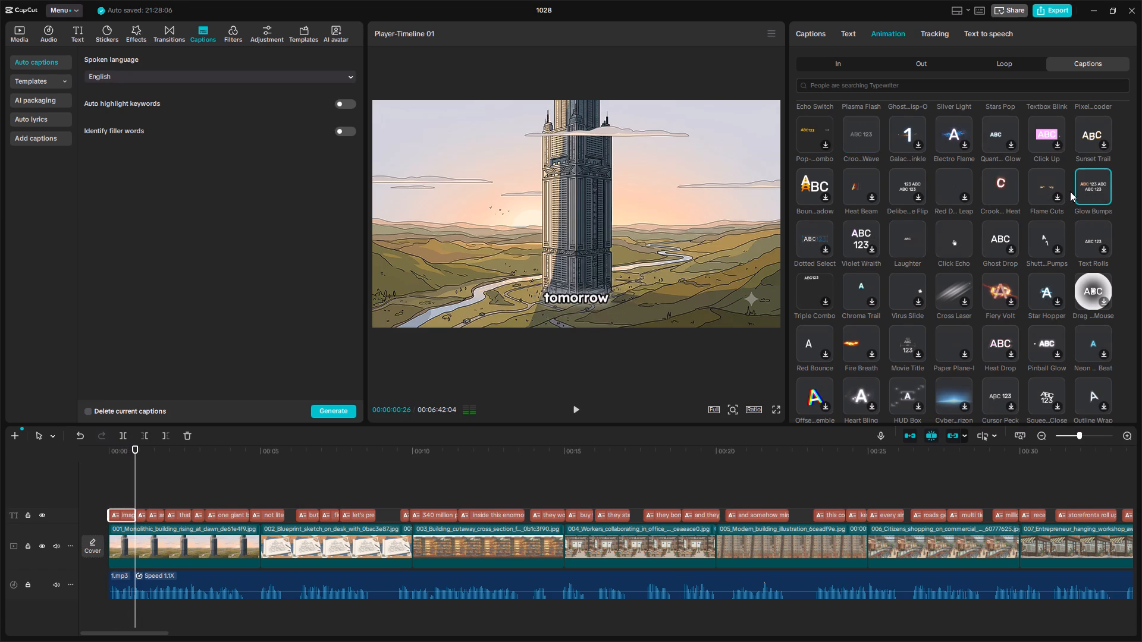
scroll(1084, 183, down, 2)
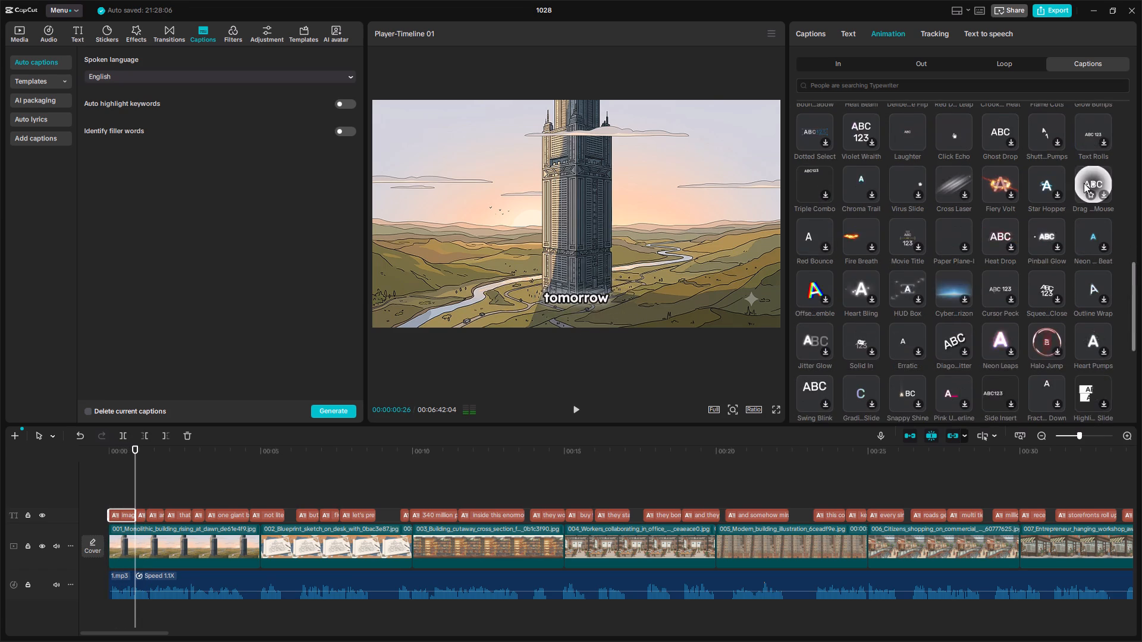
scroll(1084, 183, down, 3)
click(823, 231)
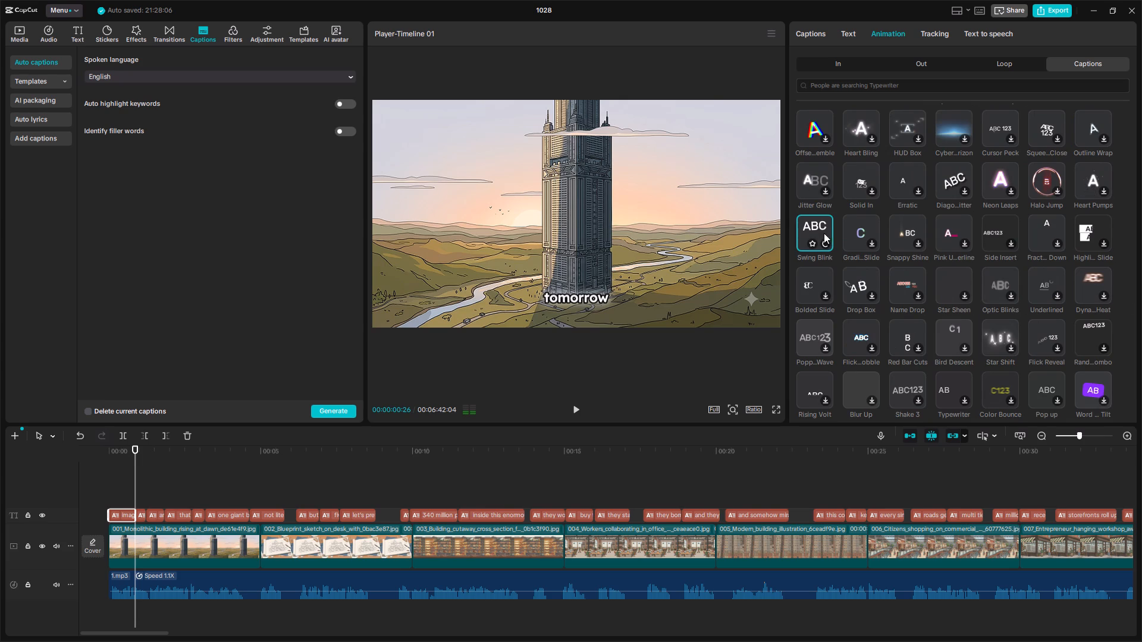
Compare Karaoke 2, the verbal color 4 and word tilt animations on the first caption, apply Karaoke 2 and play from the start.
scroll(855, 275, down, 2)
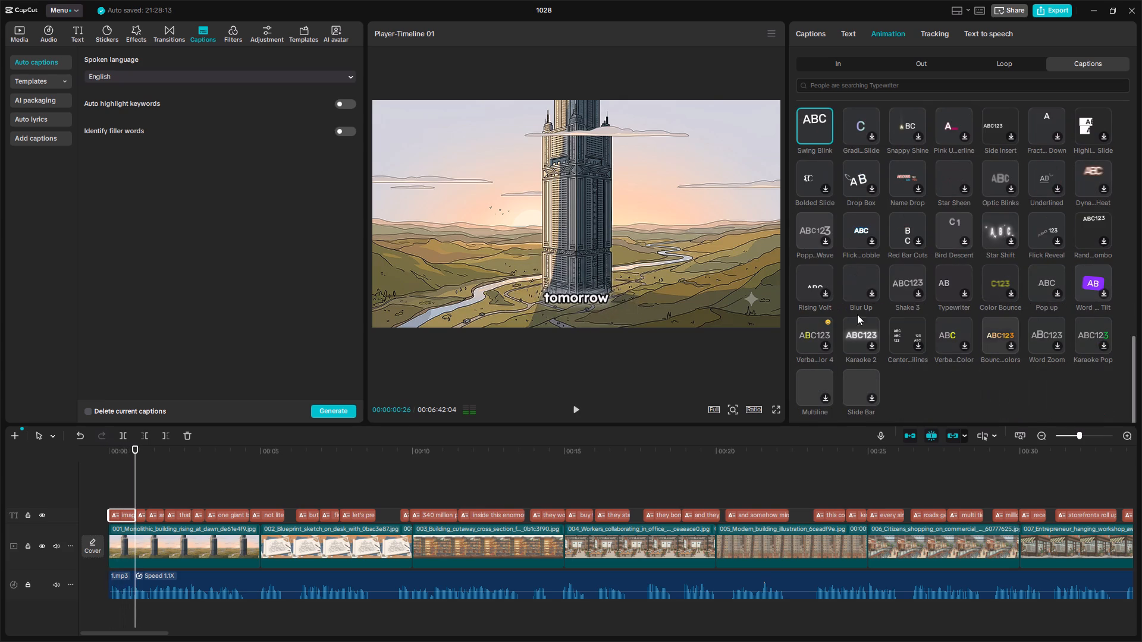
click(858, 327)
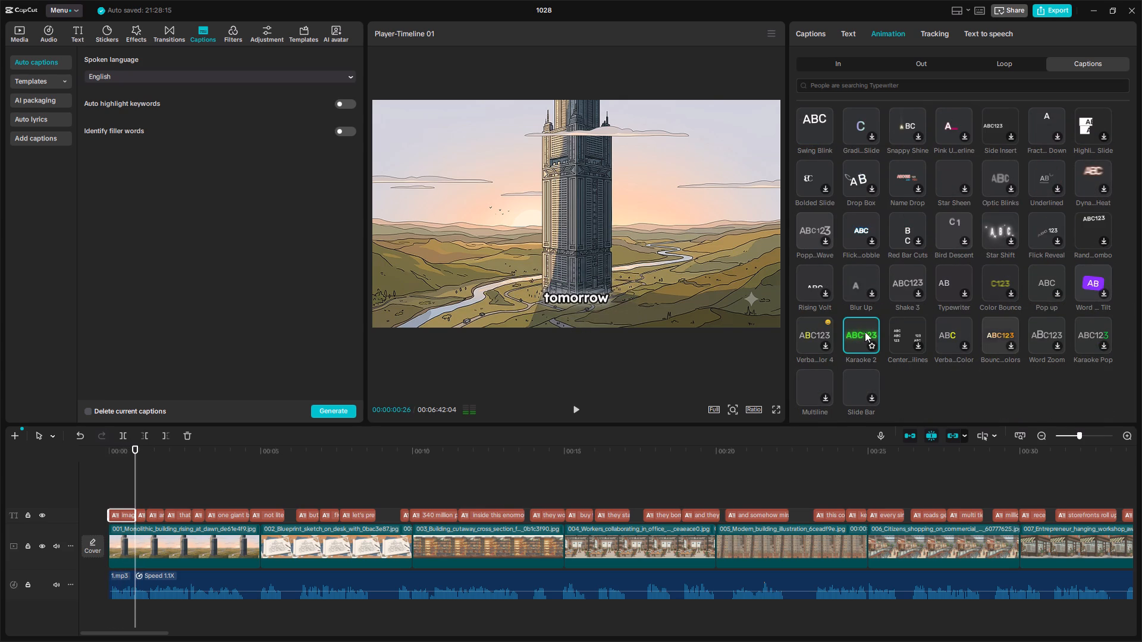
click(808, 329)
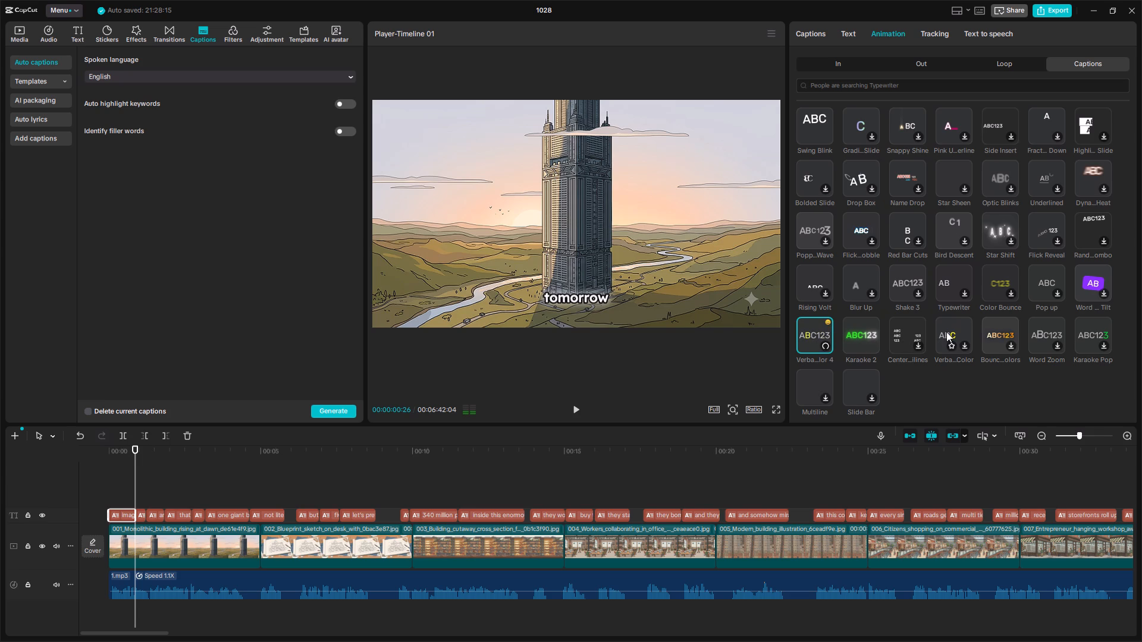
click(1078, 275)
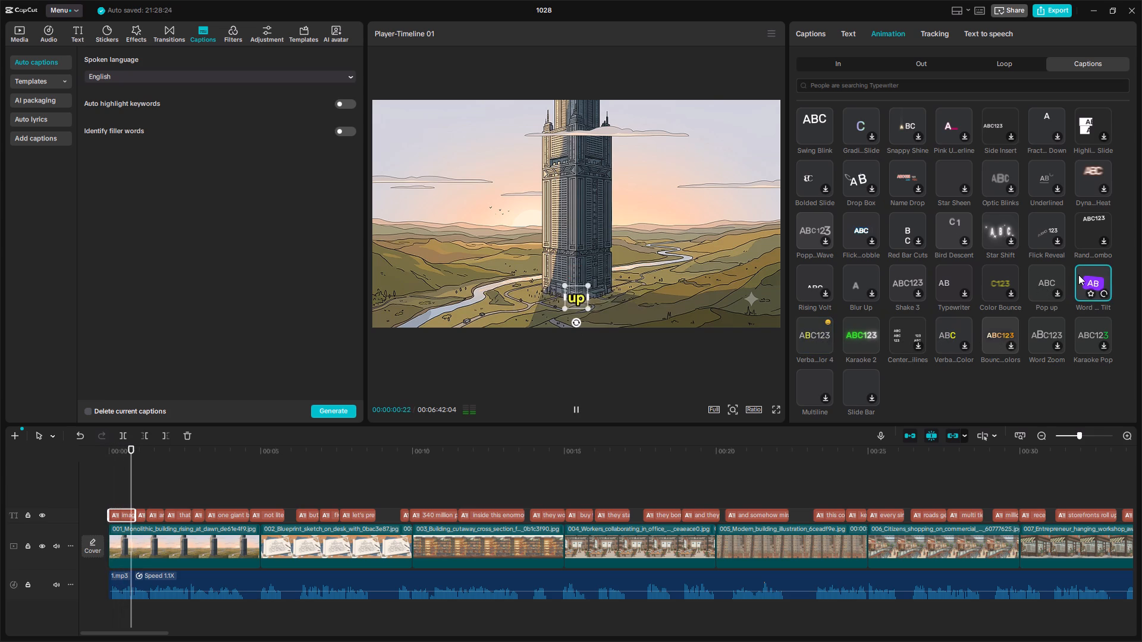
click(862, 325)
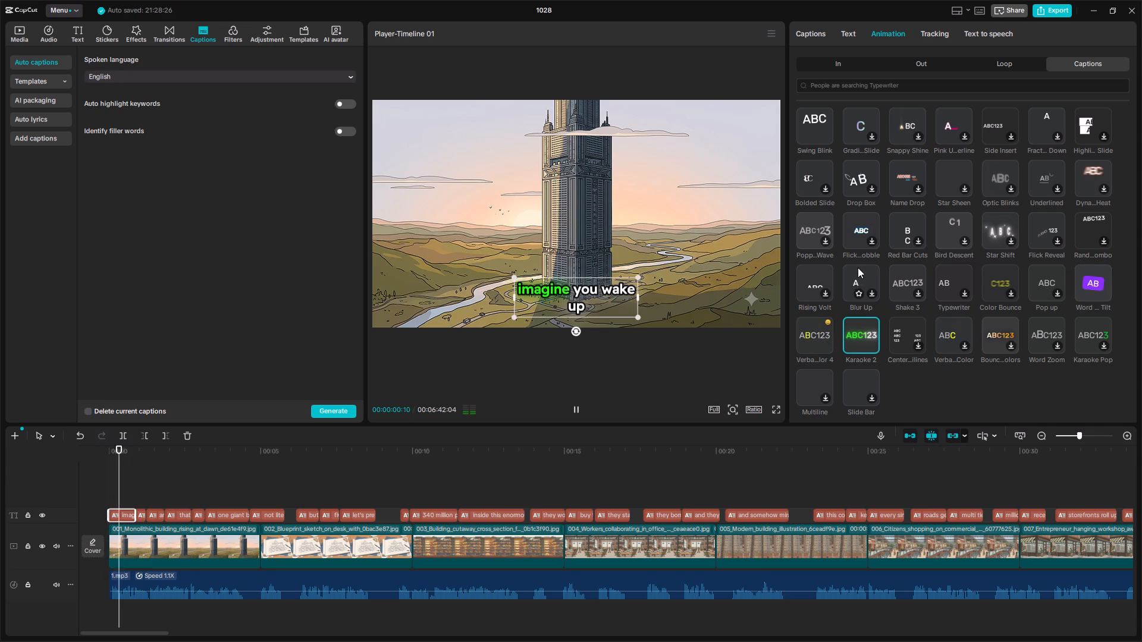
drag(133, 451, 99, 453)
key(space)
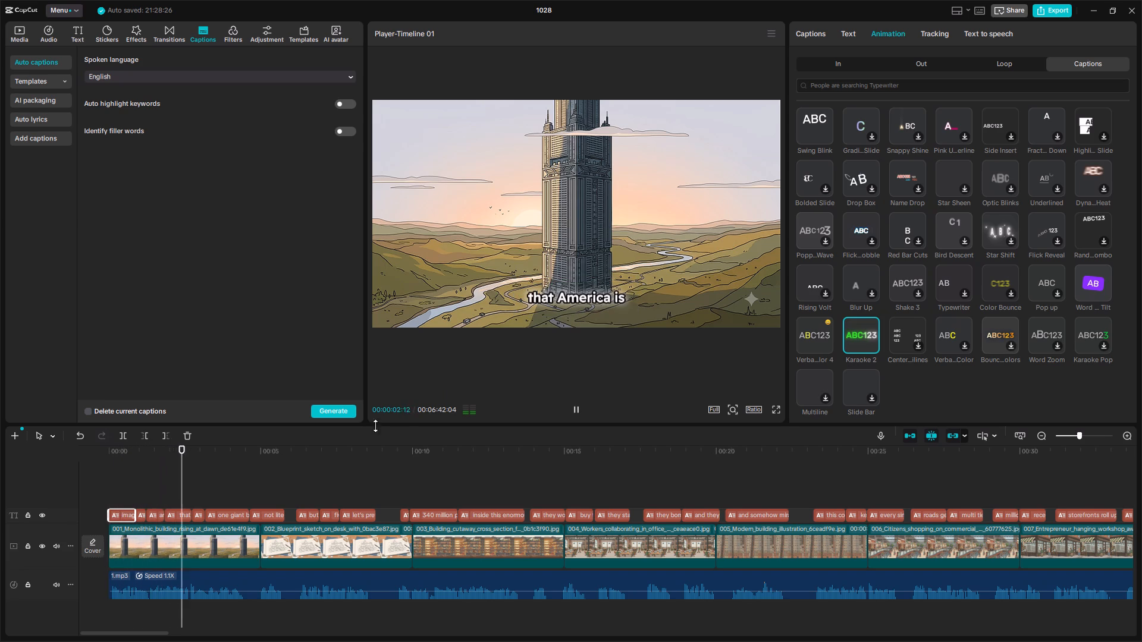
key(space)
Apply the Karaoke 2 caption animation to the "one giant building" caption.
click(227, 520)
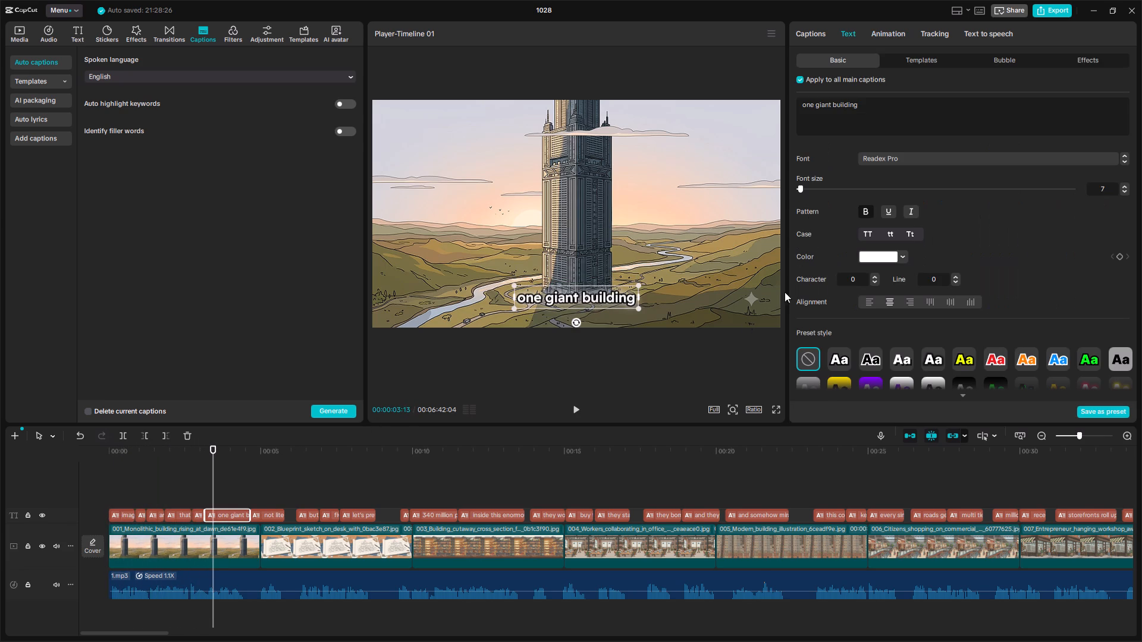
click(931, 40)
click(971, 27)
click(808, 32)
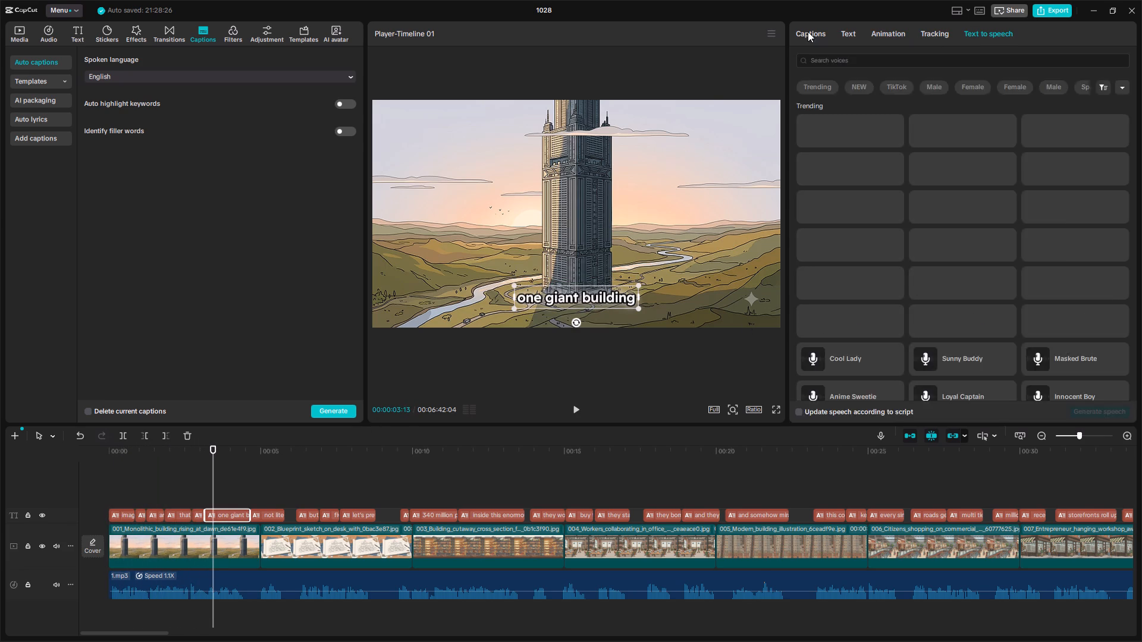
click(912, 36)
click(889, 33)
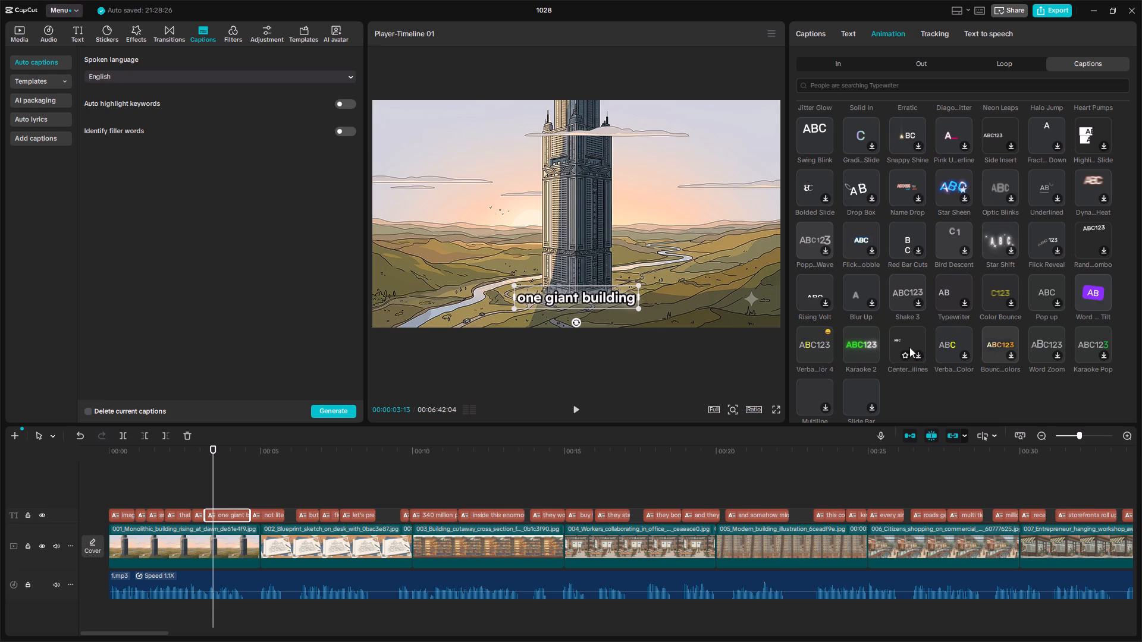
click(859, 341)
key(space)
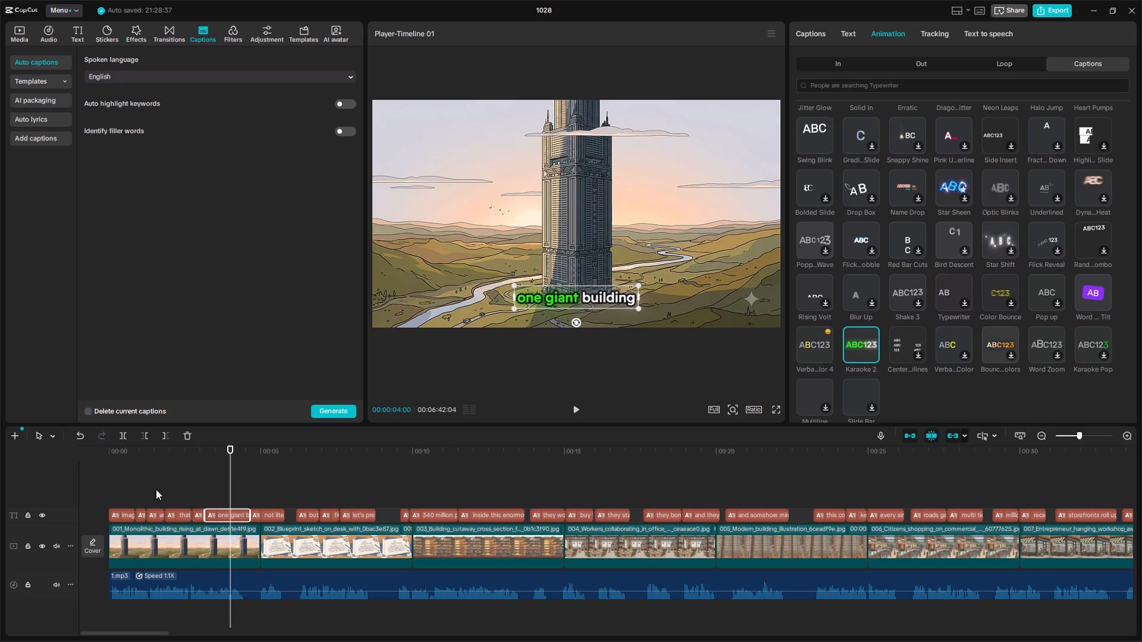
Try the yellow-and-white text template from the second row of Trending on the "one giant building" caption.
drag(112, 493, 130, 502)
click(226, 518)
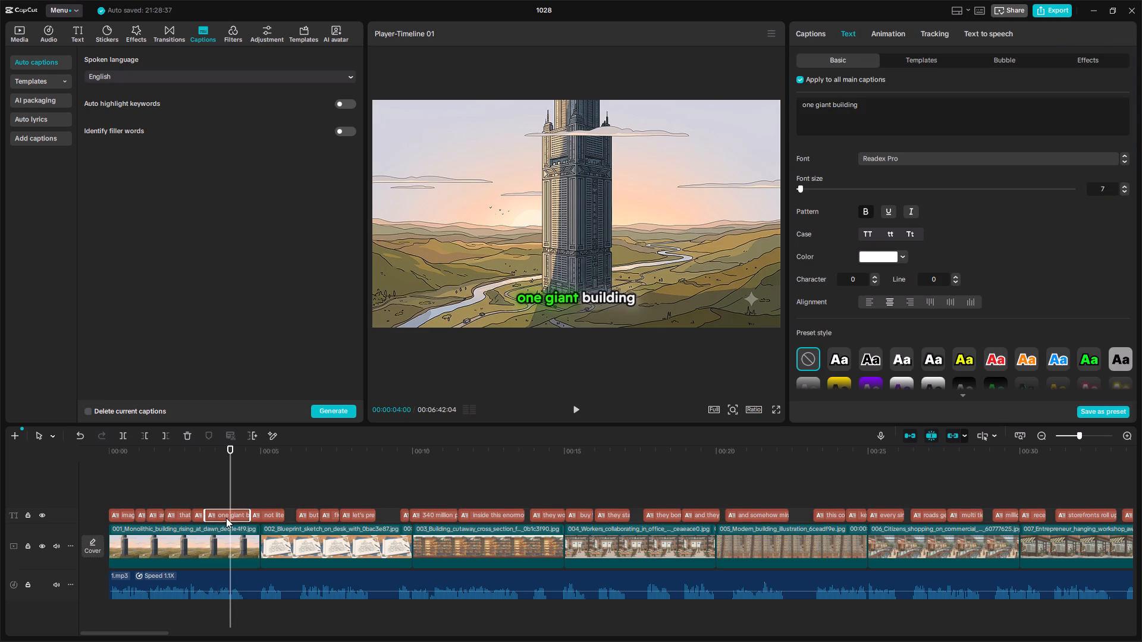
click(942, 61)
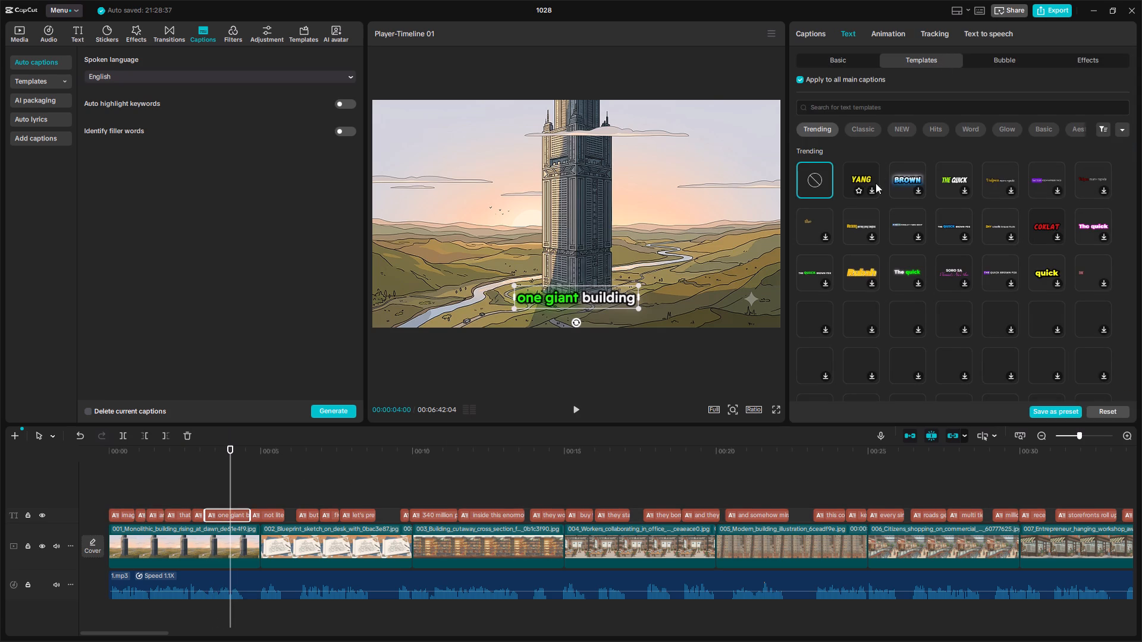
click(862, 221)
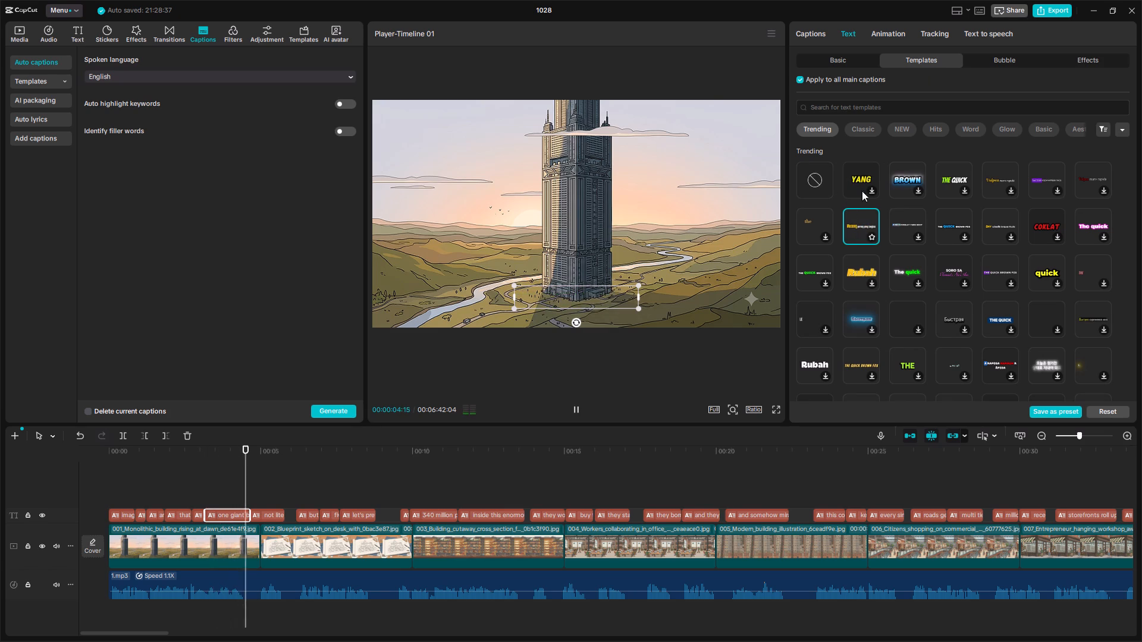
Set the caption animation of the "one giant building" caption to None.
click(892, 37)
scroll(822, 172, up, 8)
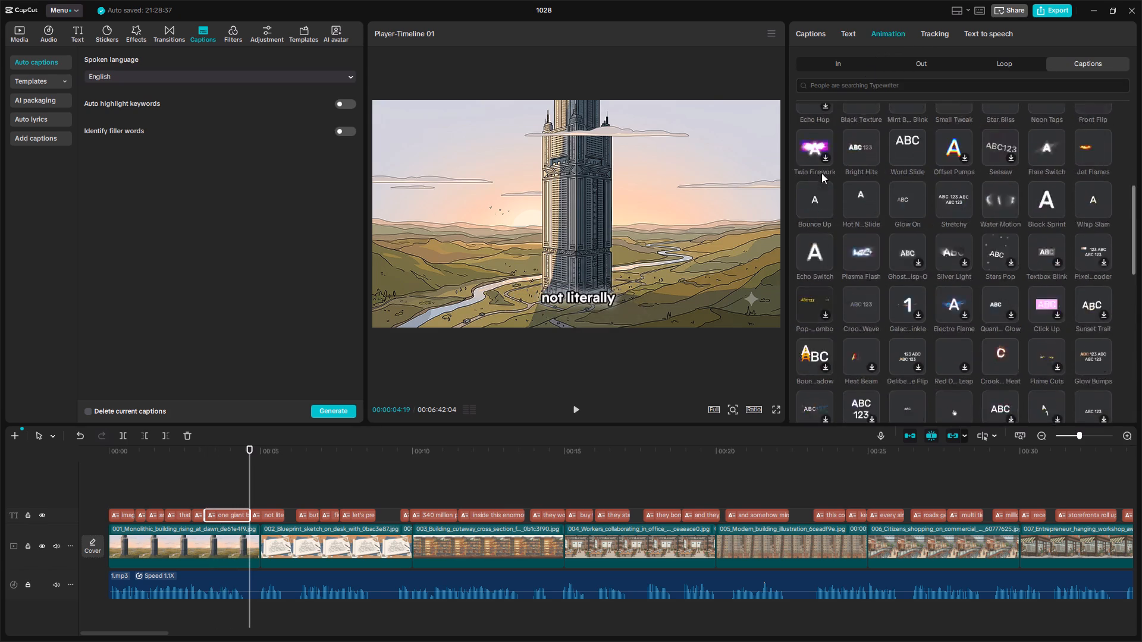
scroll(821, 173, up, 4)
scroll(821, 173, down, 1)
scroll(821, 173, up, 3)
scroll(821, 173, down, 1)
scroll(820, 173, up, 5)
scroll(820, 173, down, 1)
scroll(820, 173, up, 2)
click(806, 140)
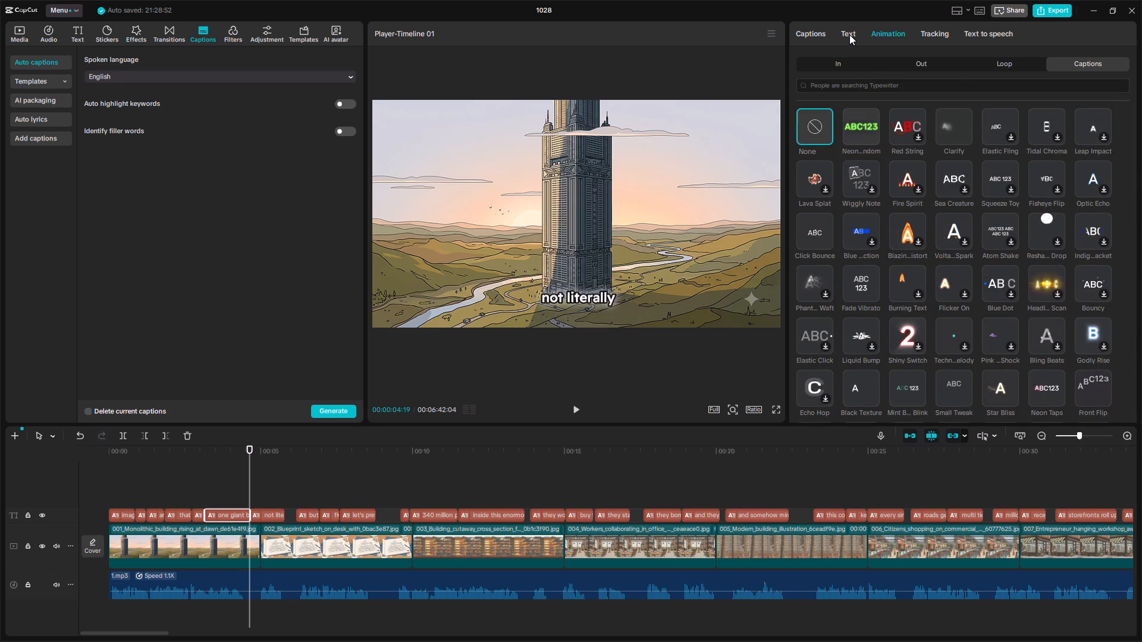
Apply the yellow-and-white Trending text template to the "one giant building" caption and preview the timeline from the start.
click(849, 34)
click(846, 224)
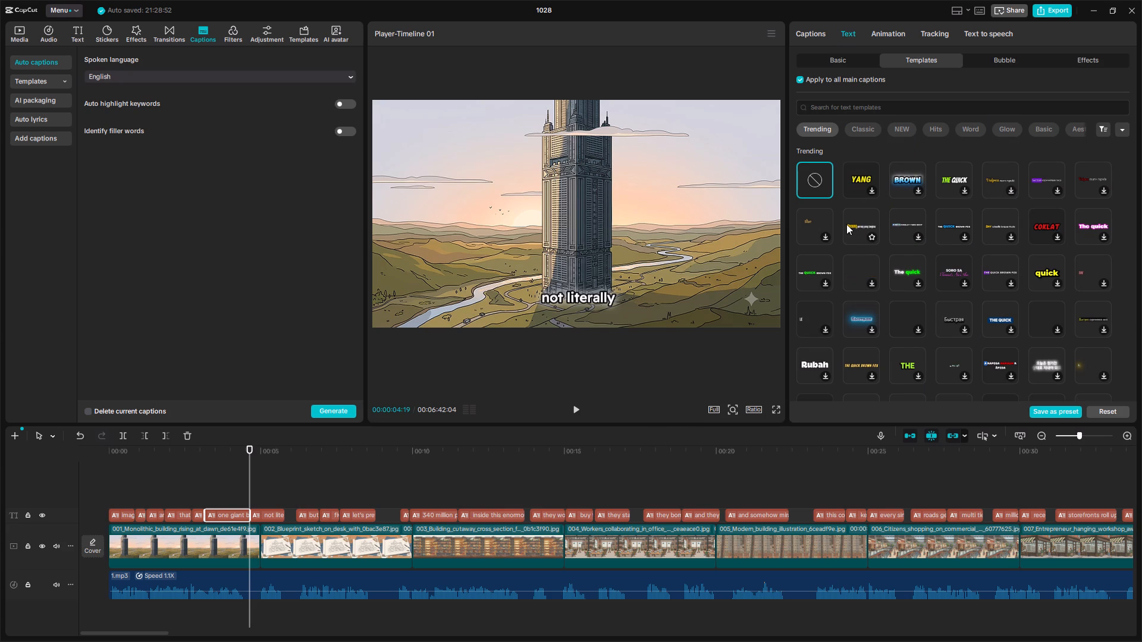
drag(143, 449, 80, 449)
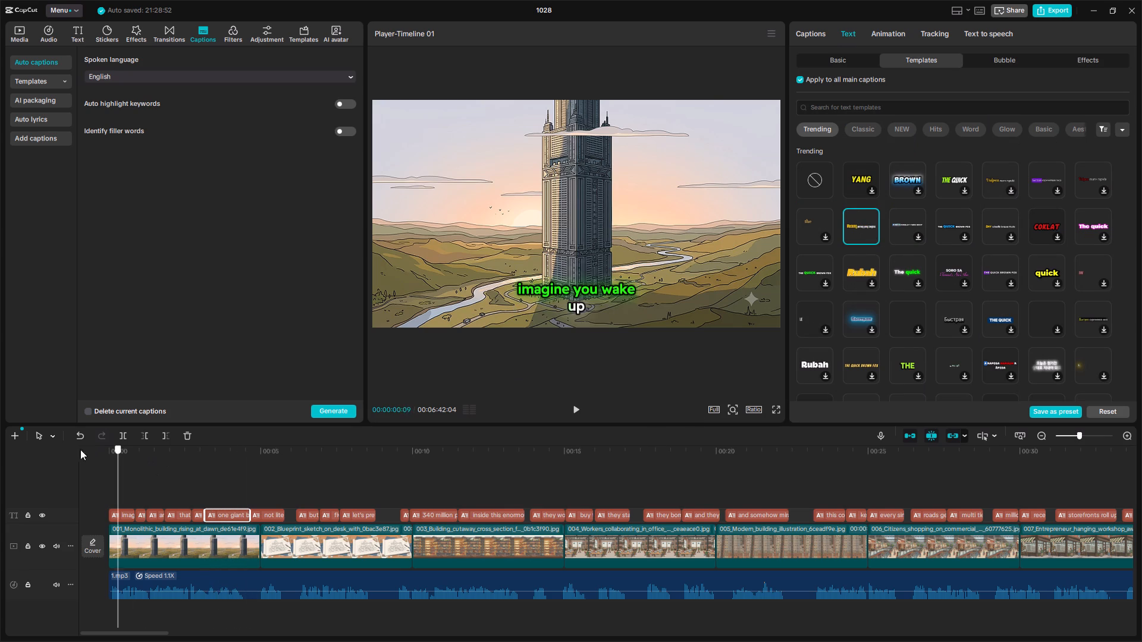
drag(80, 449, 72, 449)
key(space)
key(space)
Set the caption animation of the first caption, "imagine you wake up", to None.
click(111, 509)
click(124, 518)
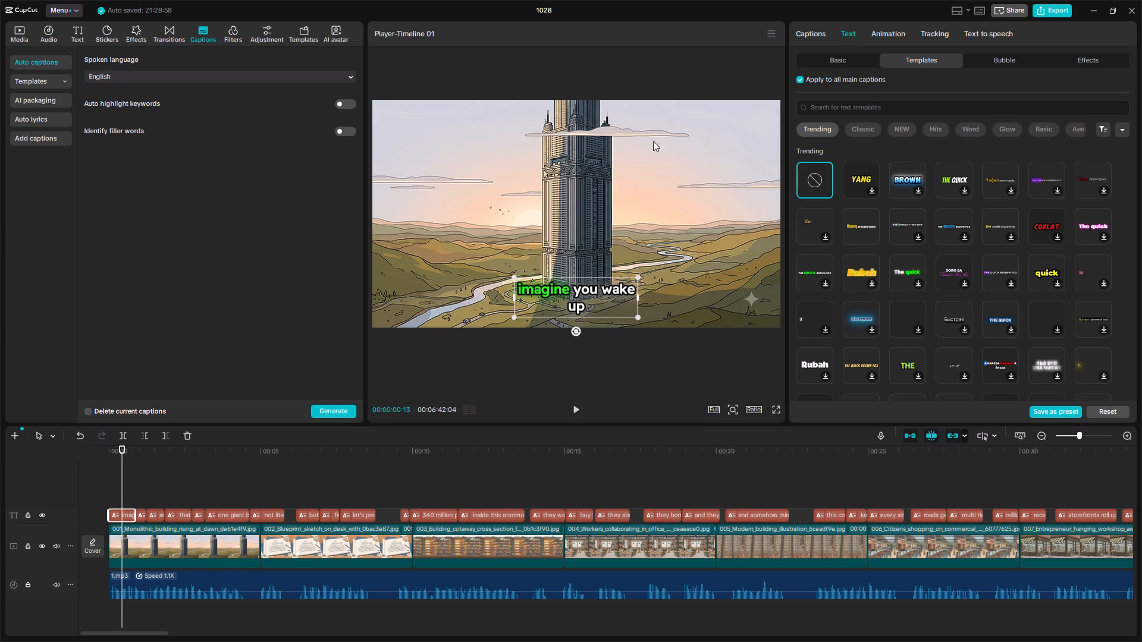
click(909, 27)
click(898, 28)
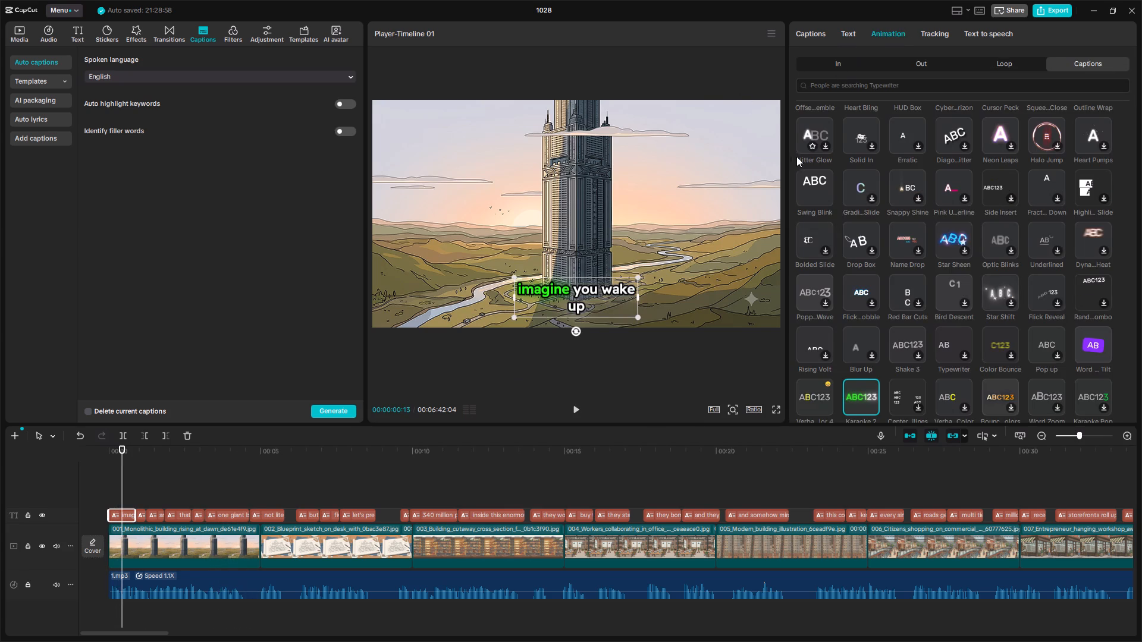
scroll(846, 166, up, 5)
scroll(847, 174, down, 1)
scroll(847, 174, up, 16)
click(815, 137)
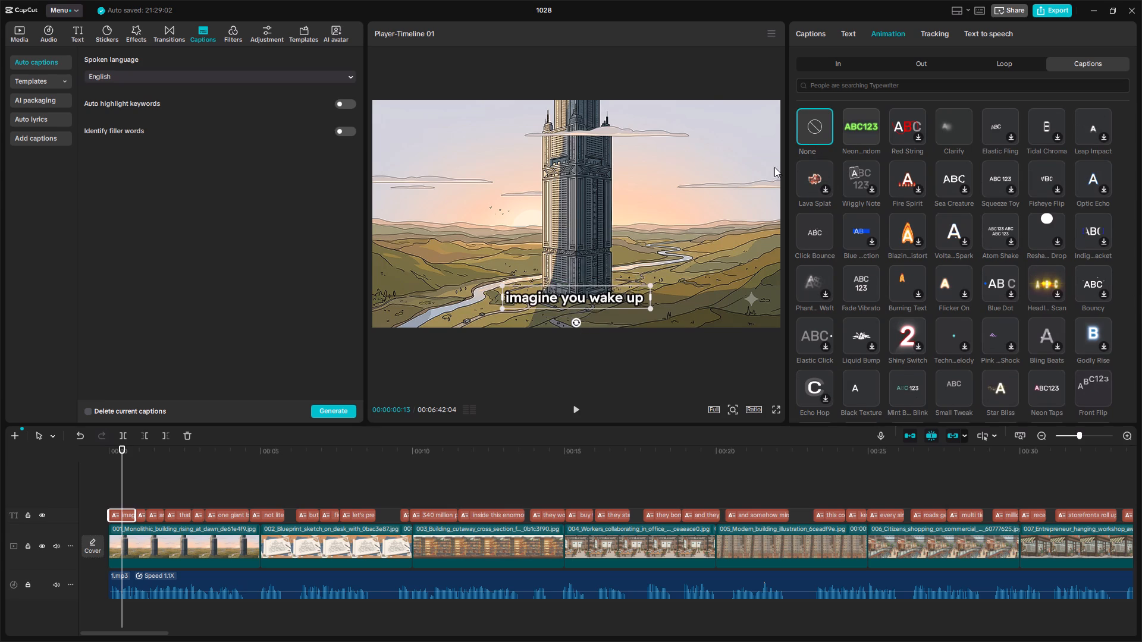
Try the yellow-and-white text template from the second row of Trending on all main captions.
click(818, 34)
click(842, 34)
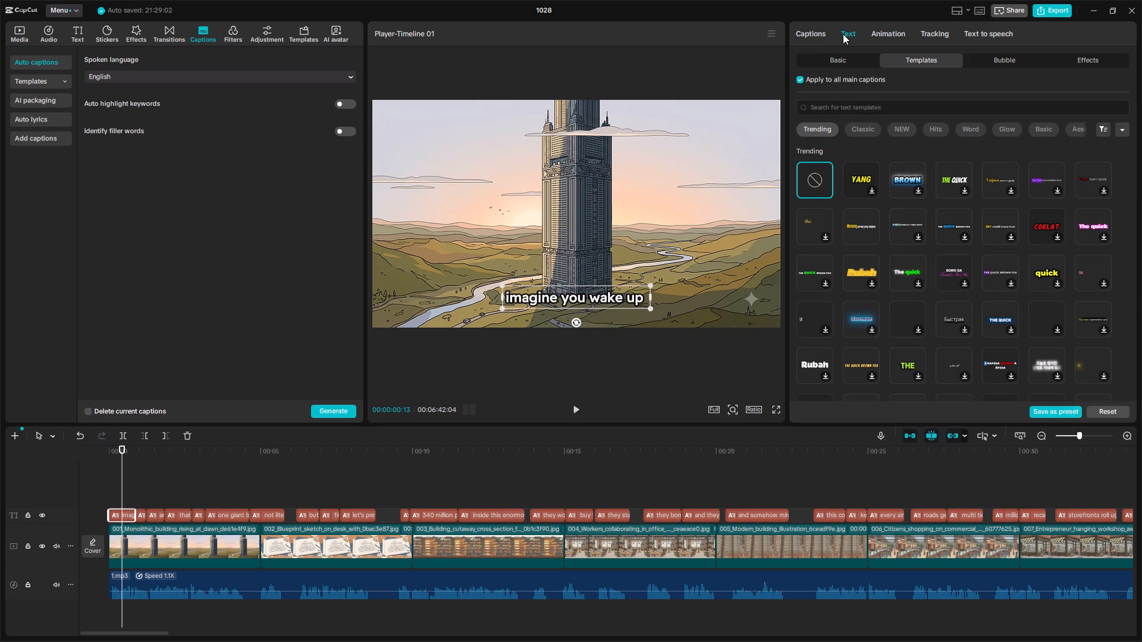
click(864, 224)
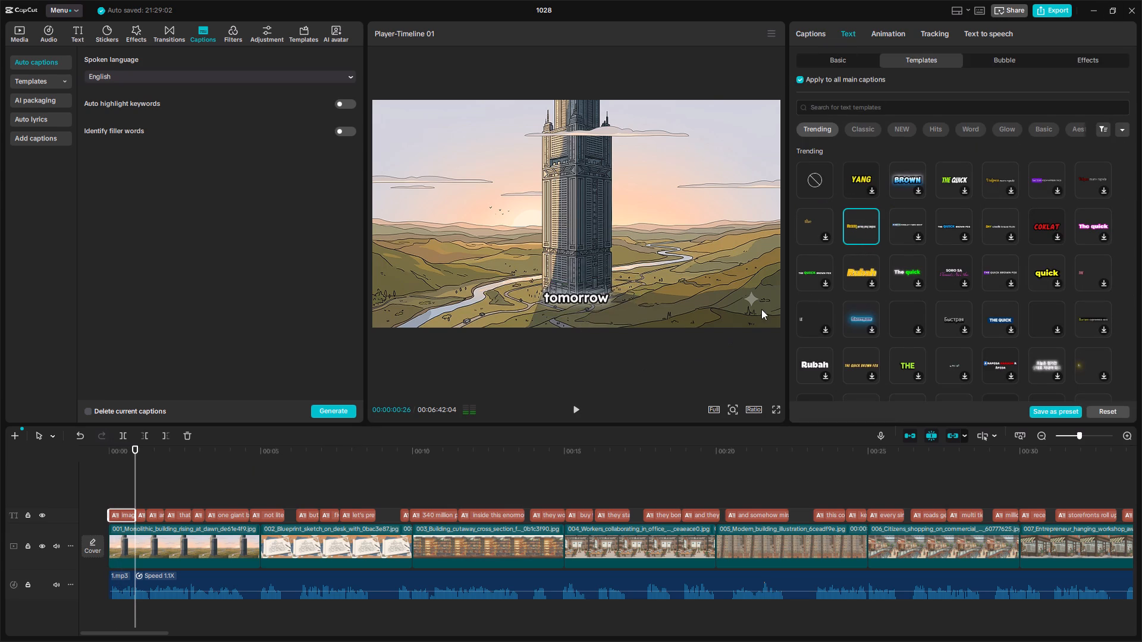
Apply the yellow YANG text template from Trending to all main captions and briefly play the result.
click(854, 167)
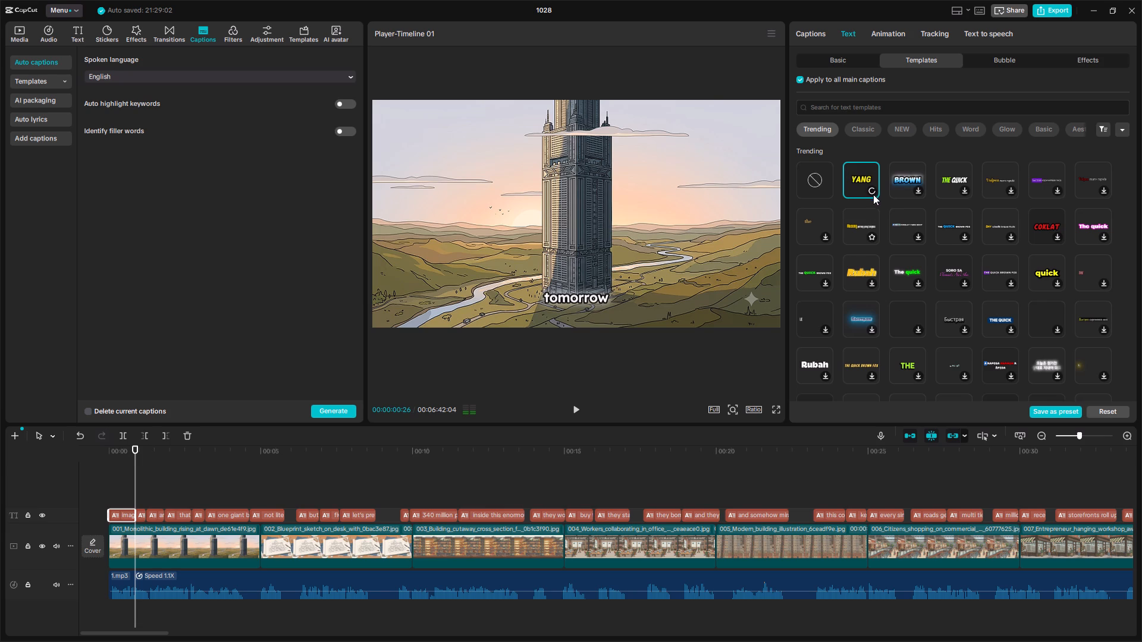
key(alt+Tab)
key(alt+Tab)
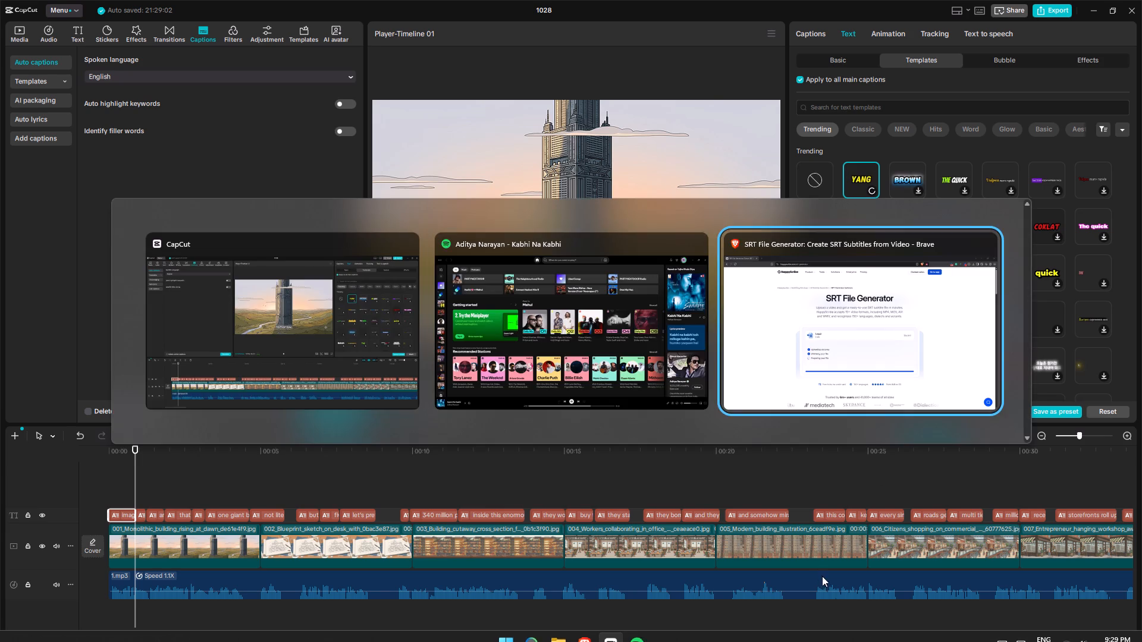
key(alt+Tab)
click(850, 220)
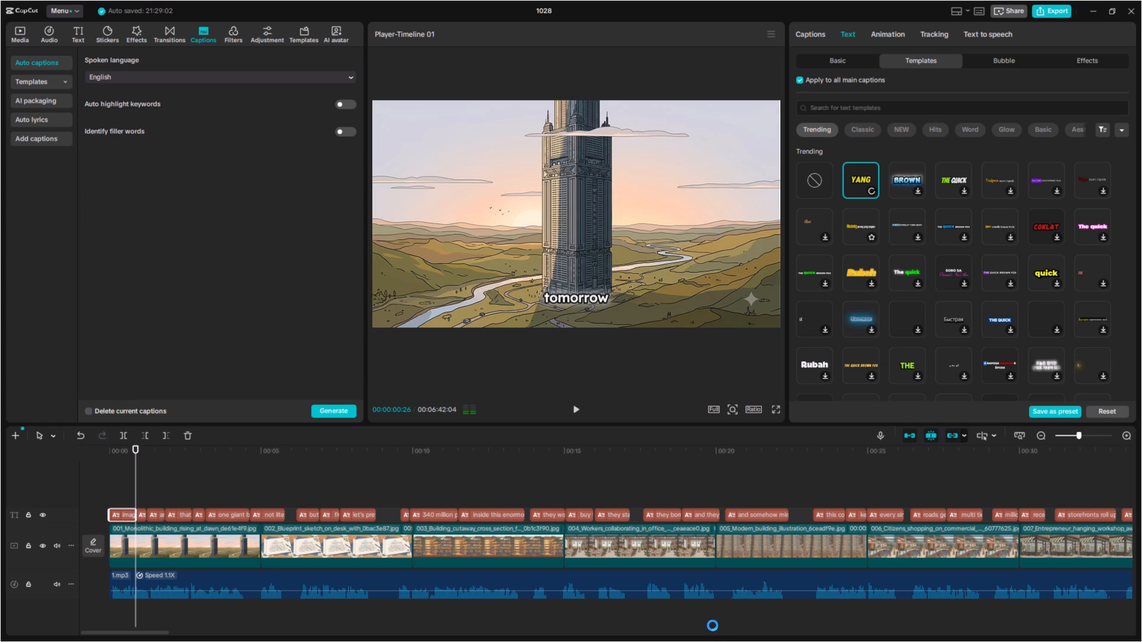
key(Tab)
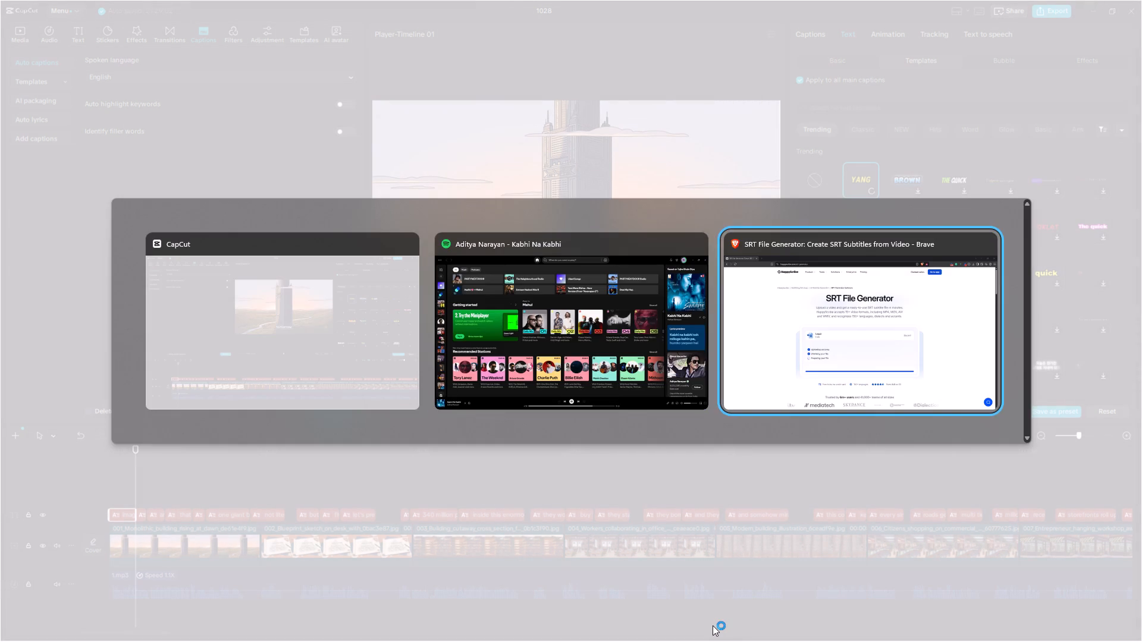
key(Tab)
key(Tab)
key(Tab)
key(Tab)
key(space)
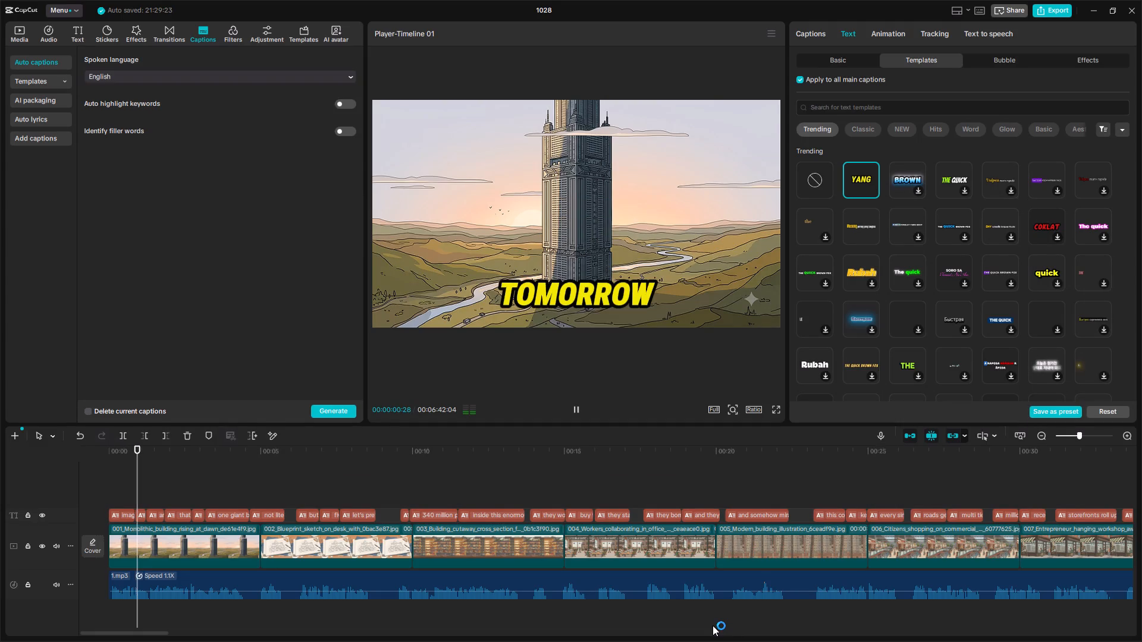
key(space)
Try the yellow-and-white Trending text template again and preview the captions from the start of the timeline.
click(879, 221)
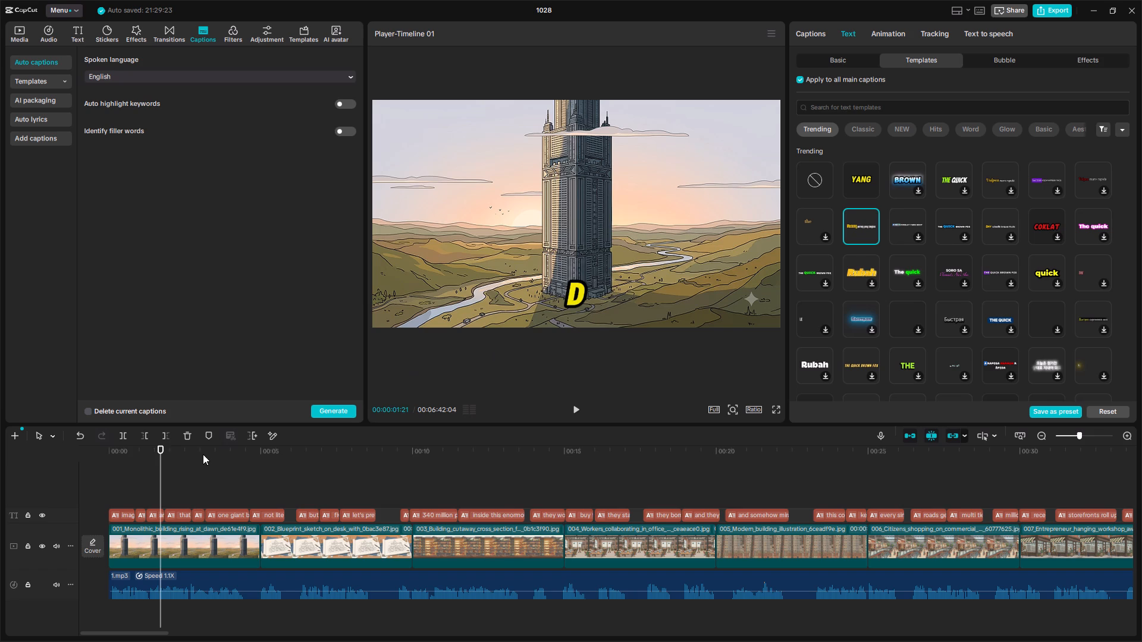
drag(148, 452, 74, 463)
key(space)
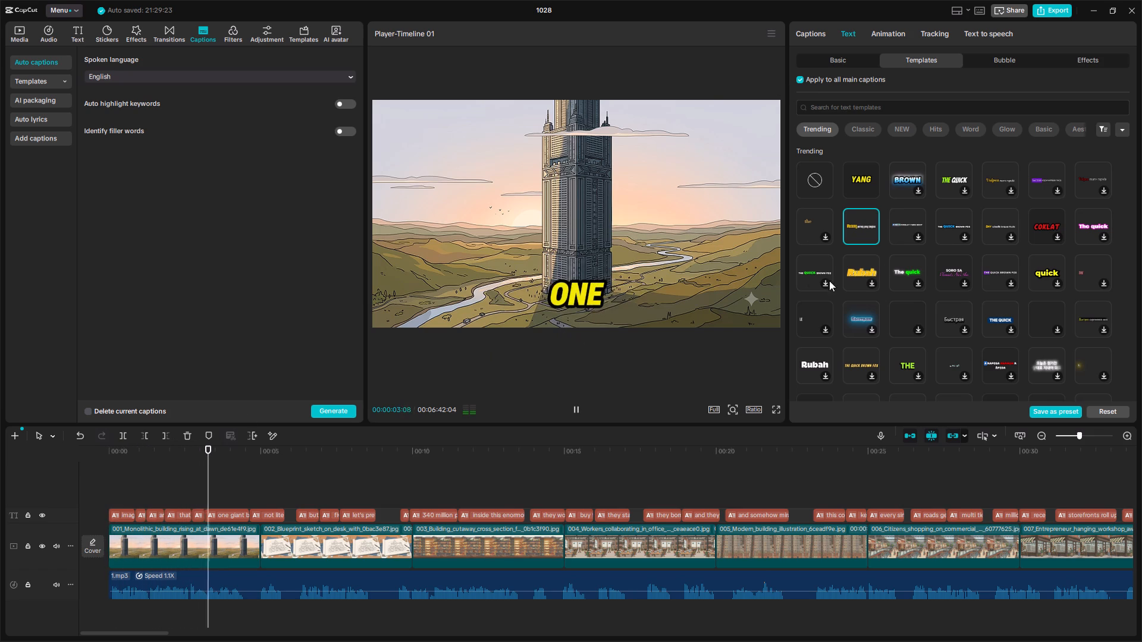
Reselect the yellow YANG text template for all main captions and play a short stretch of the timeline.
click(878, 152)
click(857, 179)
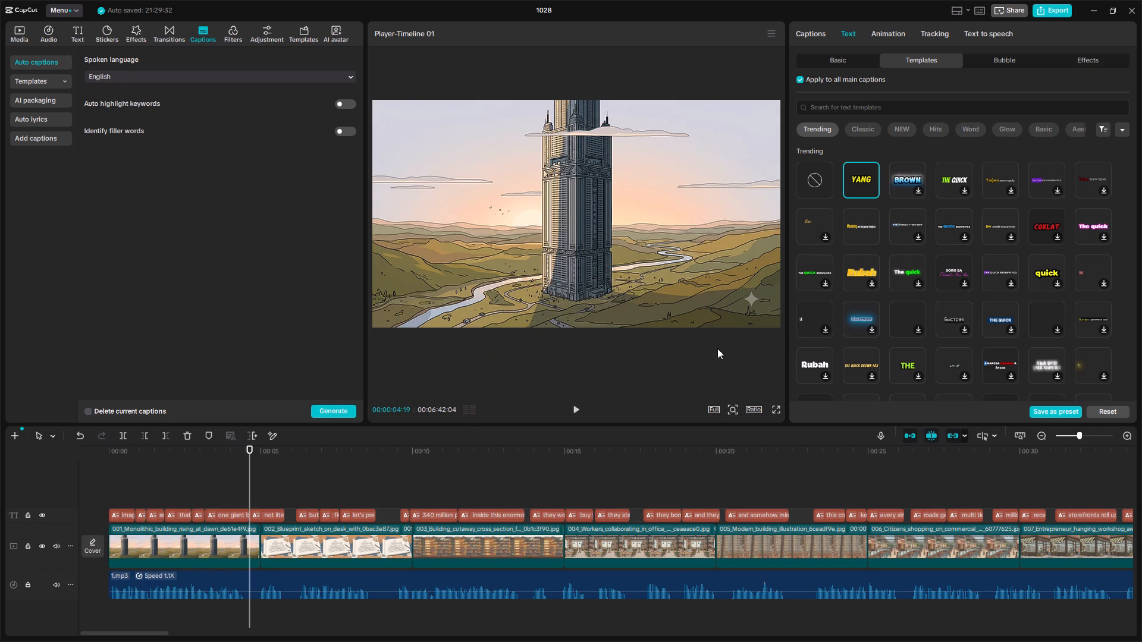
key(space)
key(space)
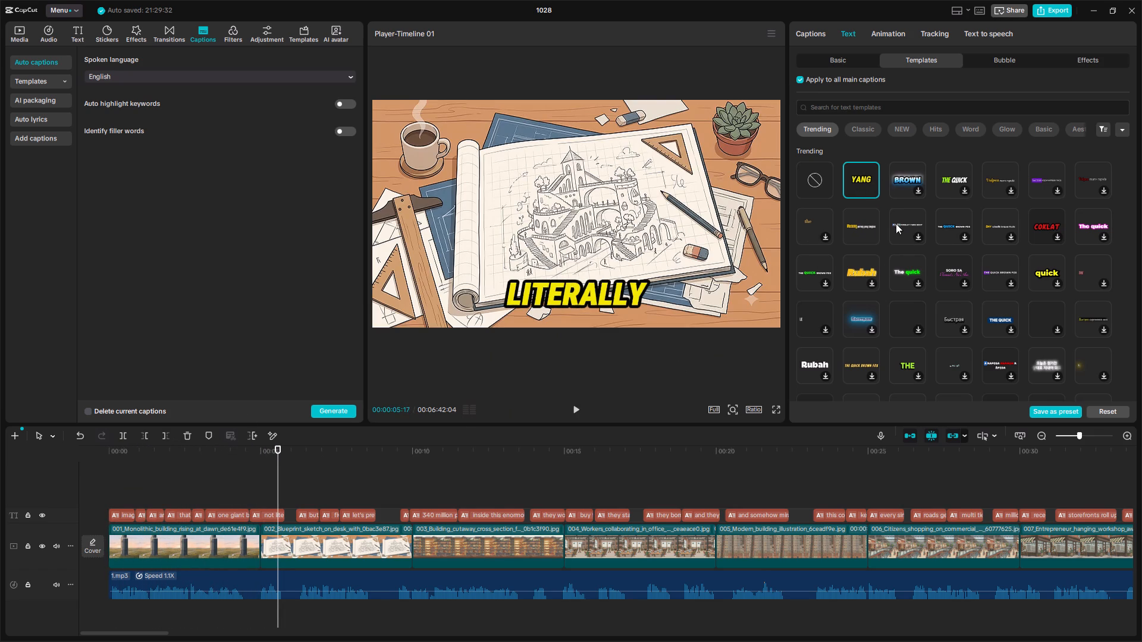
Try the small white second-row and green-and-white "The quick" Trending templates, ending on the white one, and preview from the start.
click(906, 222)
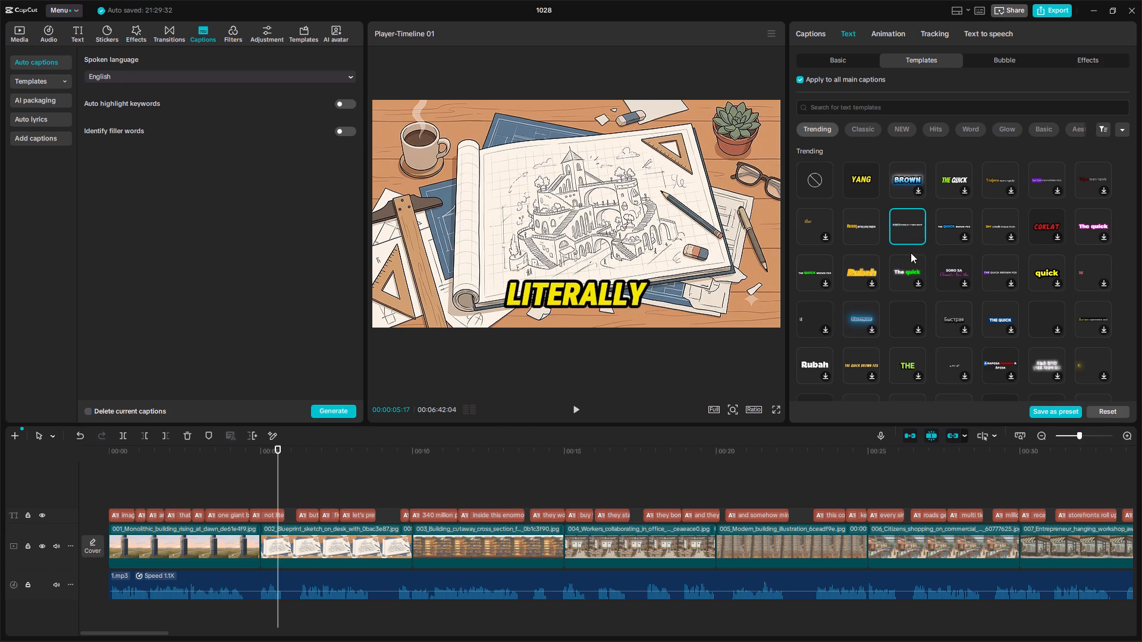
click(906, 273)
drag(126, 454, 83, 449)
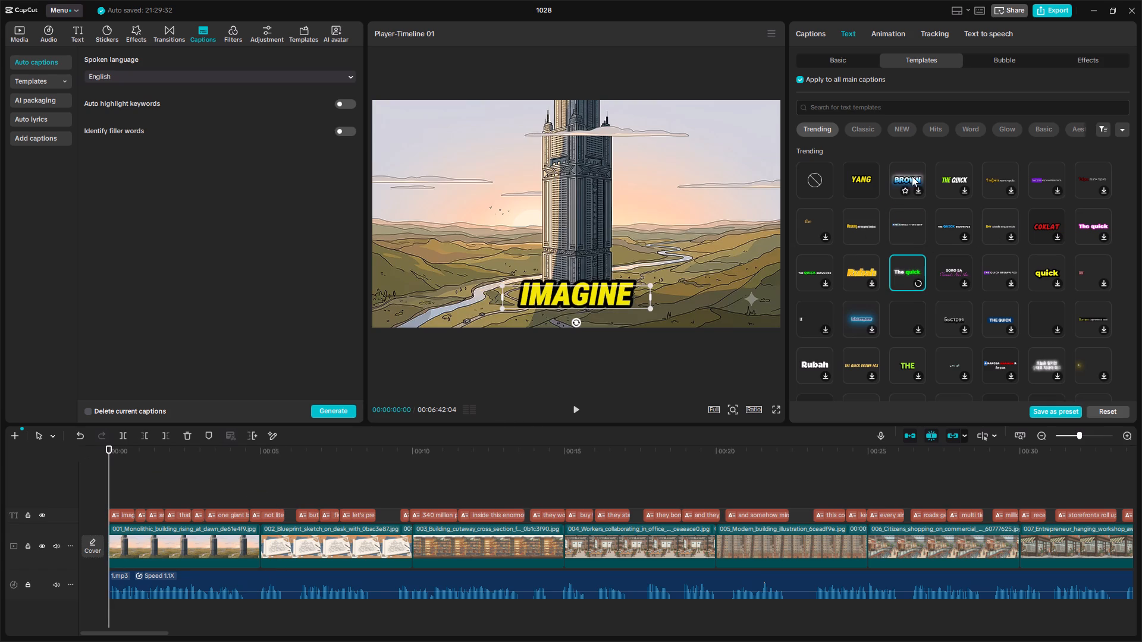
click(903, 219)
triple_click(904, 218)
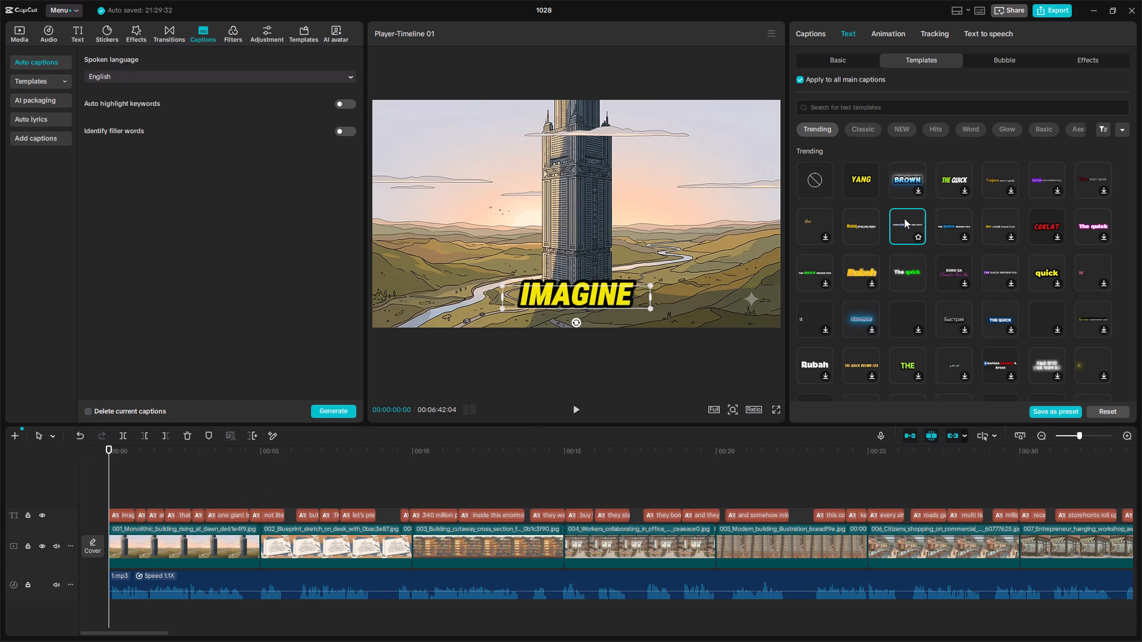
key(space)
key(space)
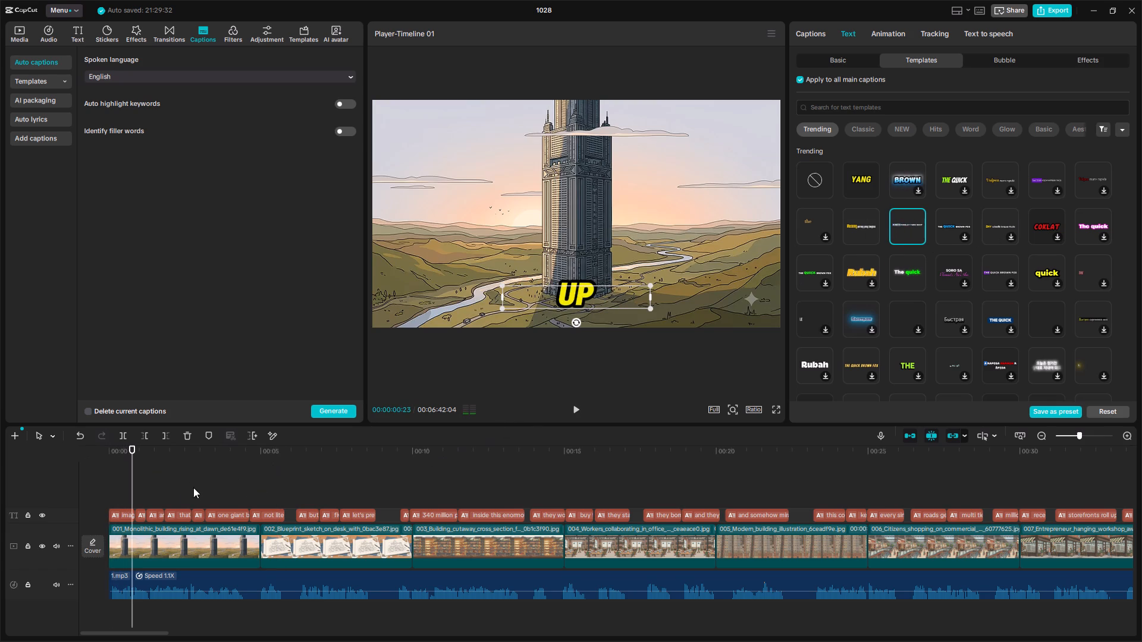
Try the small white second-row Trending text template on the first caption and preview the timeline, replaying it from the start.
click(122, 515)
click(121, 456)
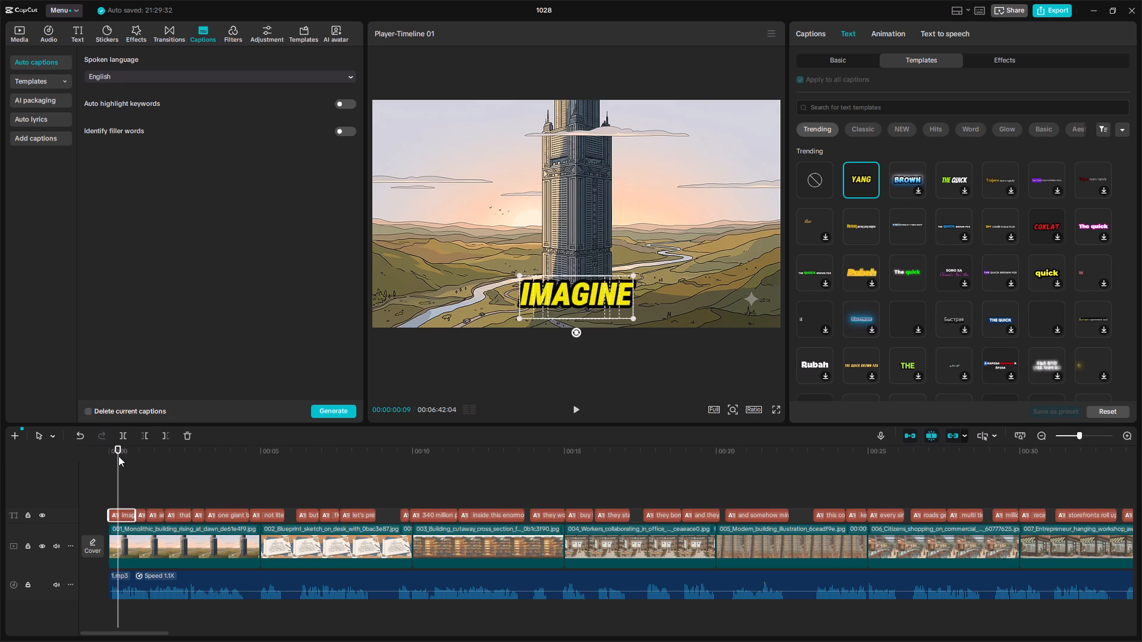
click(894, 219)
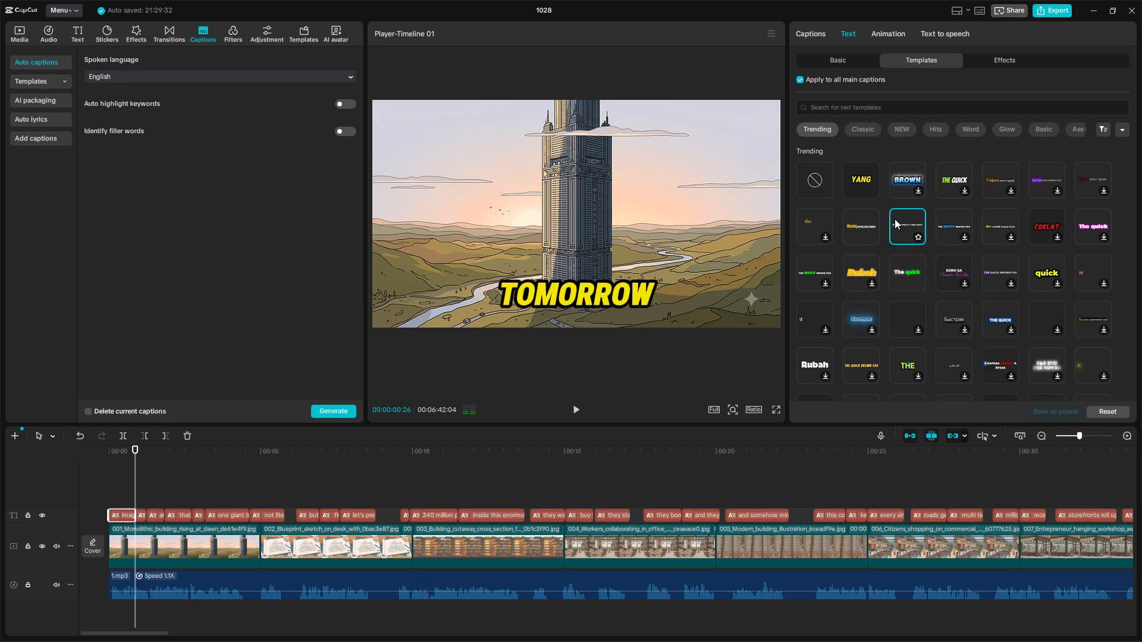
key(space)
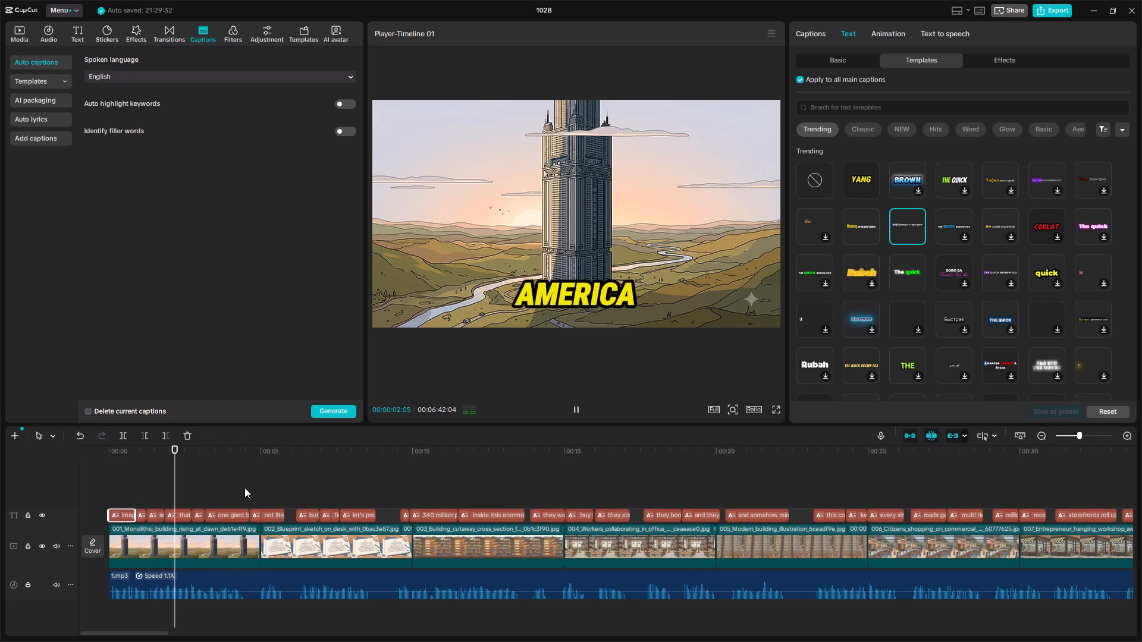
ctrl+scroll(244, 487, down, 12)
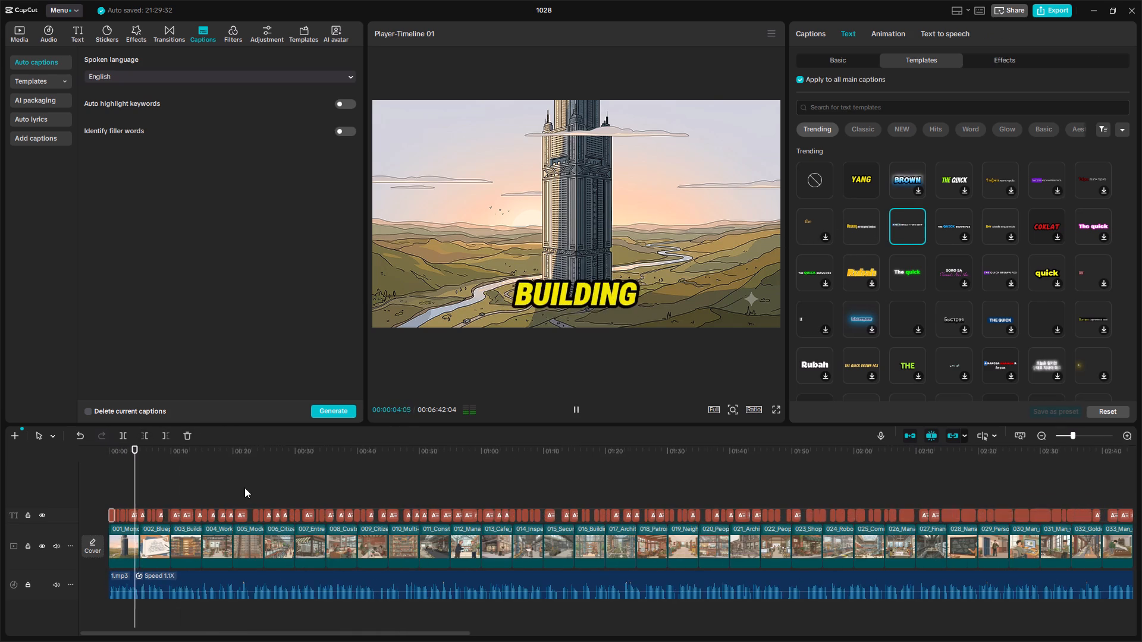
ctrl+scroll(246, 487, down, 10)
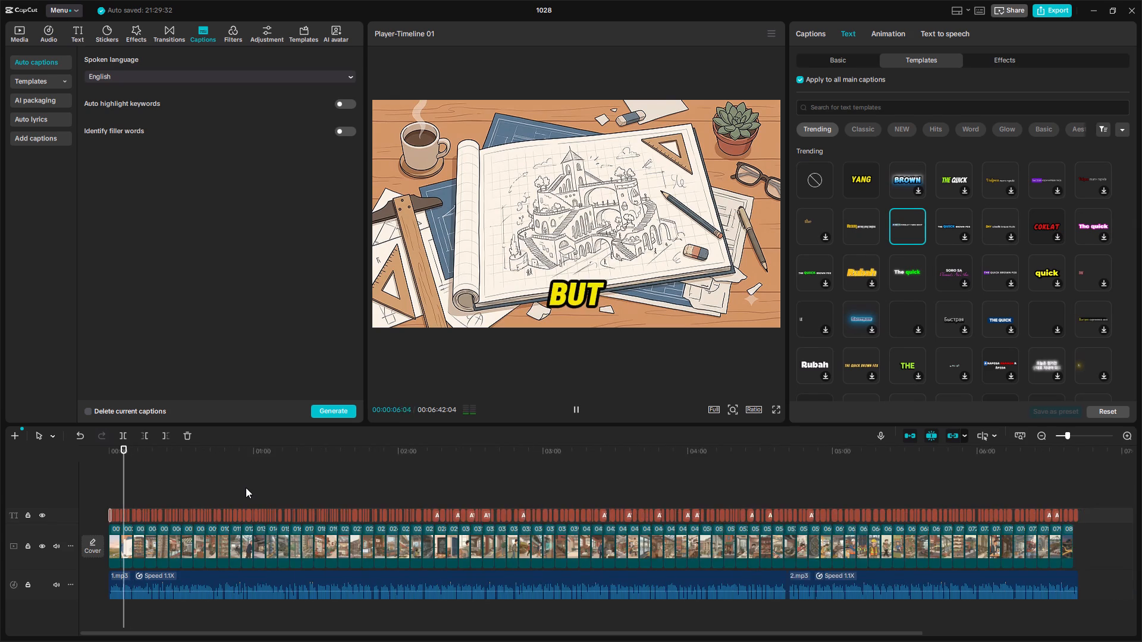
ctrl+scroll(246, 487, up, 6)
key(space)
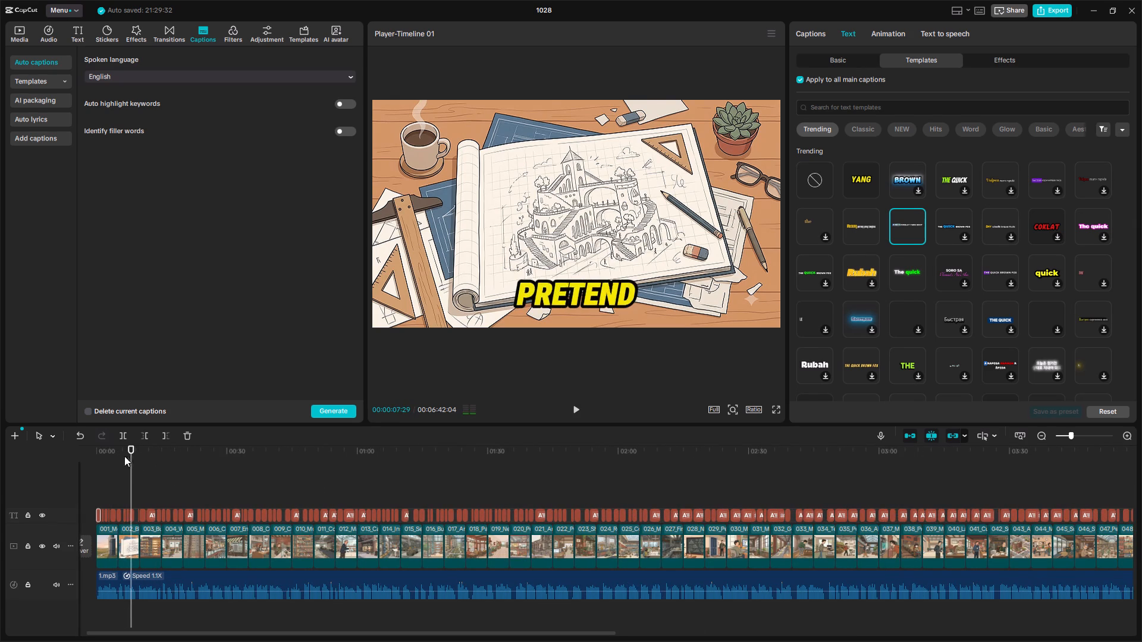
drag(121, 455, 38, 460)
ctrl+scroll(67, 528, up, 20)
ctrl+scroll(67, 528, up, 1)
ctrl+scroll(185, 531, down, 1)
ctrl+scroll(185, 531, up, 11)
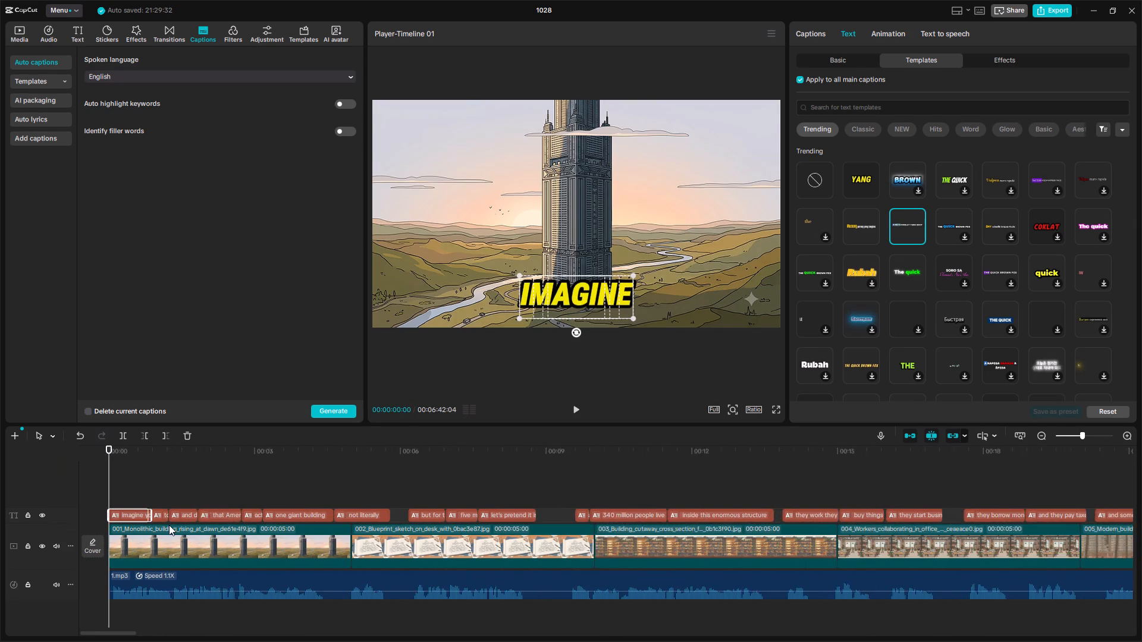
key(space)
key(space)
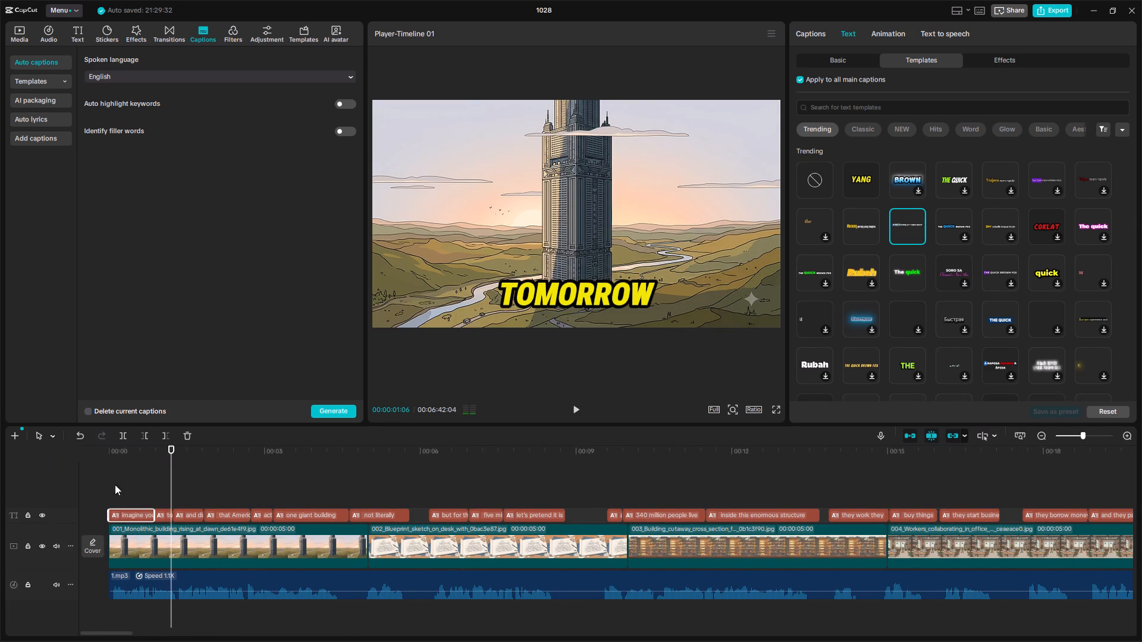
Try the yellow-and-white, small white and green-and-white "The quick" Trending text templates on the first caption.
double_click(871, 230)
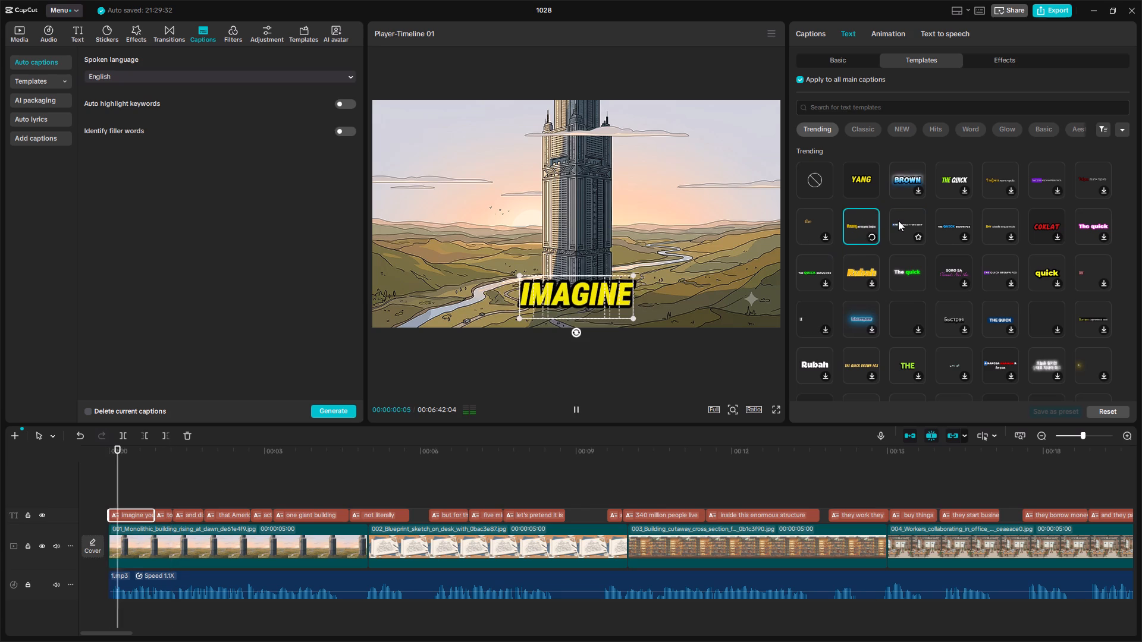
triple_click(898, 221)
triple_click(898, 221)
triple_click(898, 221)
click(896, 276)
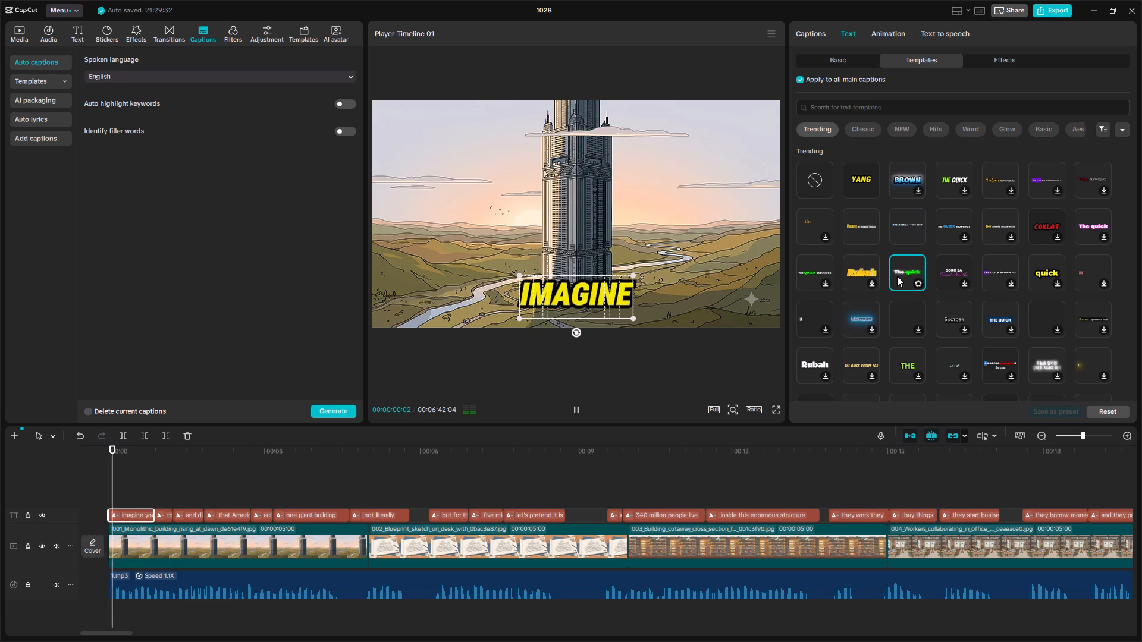
Review the first caption's In, Out, Loop and Captions animations, the caption list and its basic text settings.
click(835, 51)
click(835, 61)
click(884, 33)
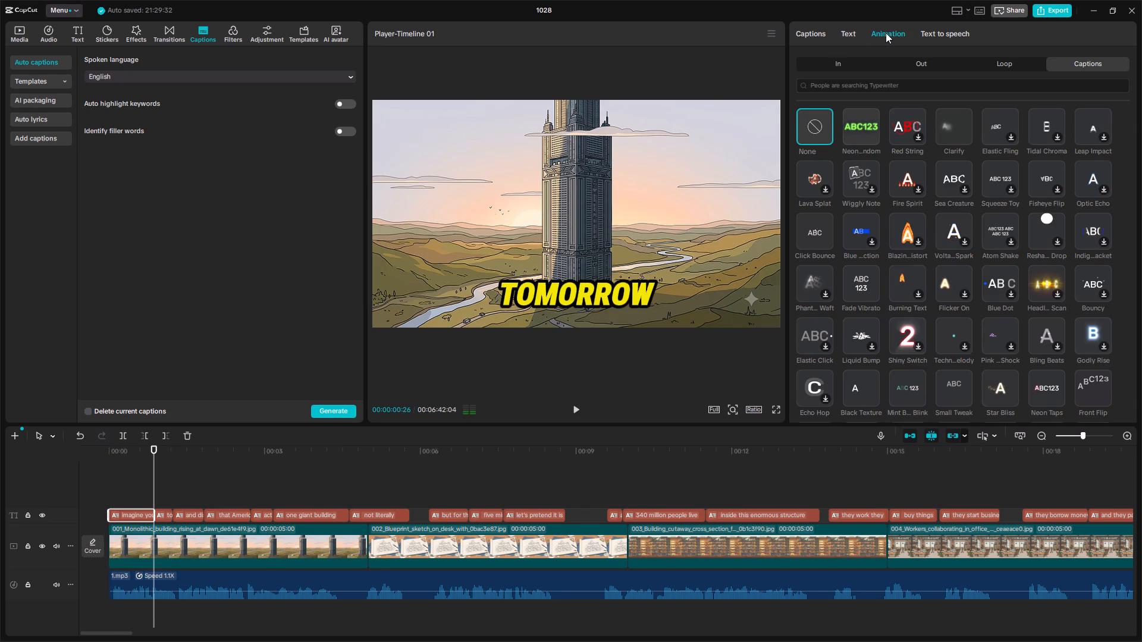
click(831, 124)
click(852, 63)
click(936, 63)
click(1001, 56)
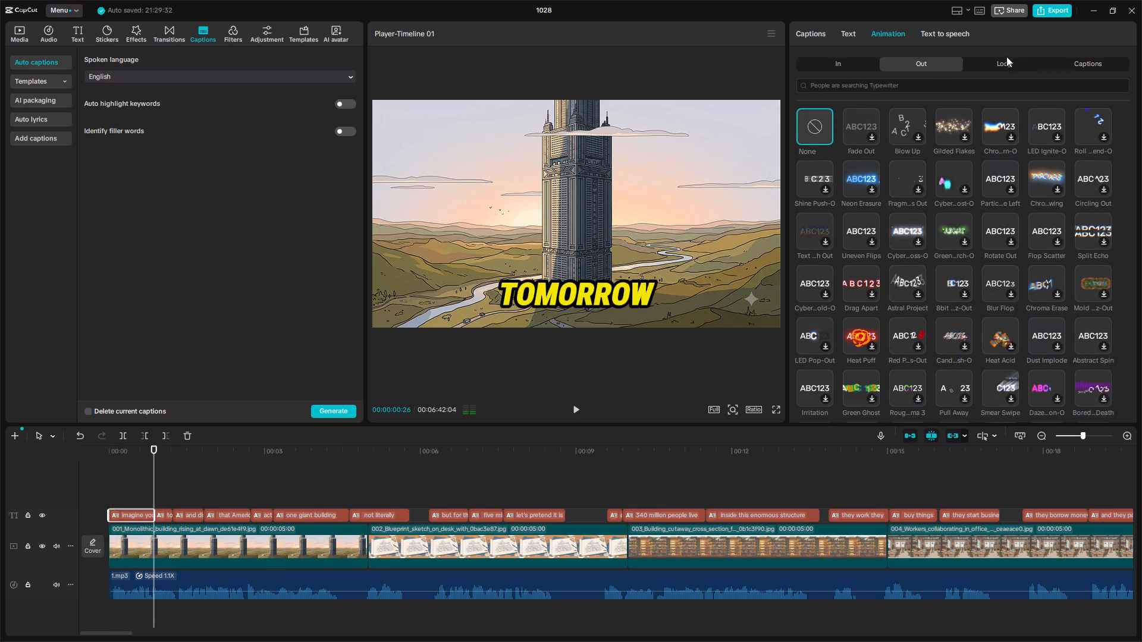
click(1071, 56)
click(811, 35)
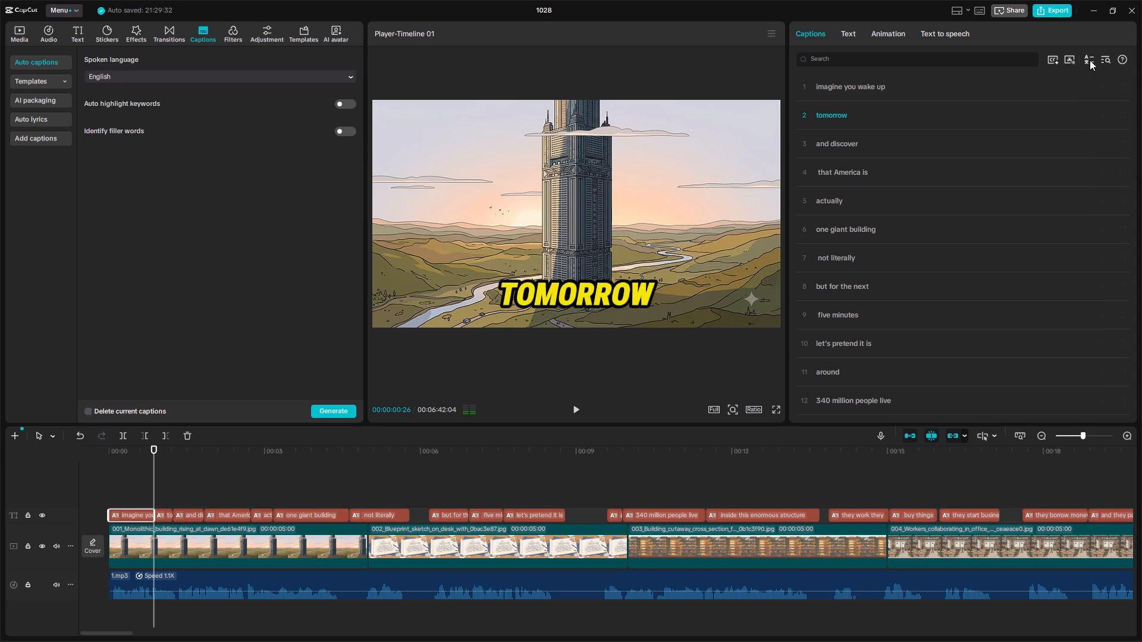
click(854, 29)
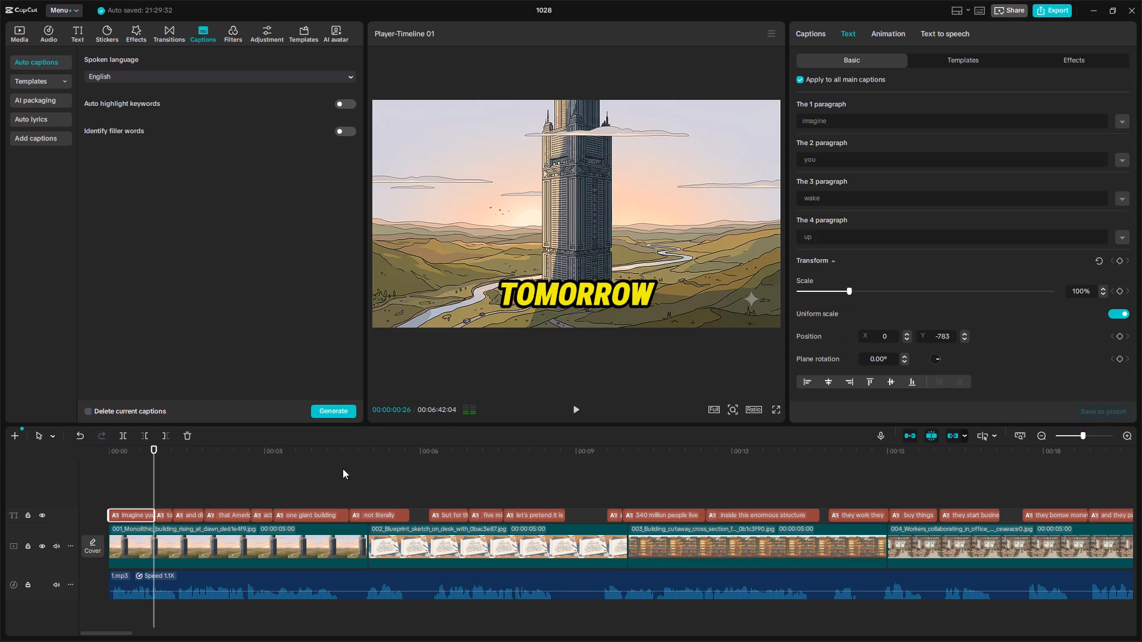
Examine the basic text settings and the applied text template of the "one giant building" caption.
click(306, 511)
click(881, 32)
click(863, 32)
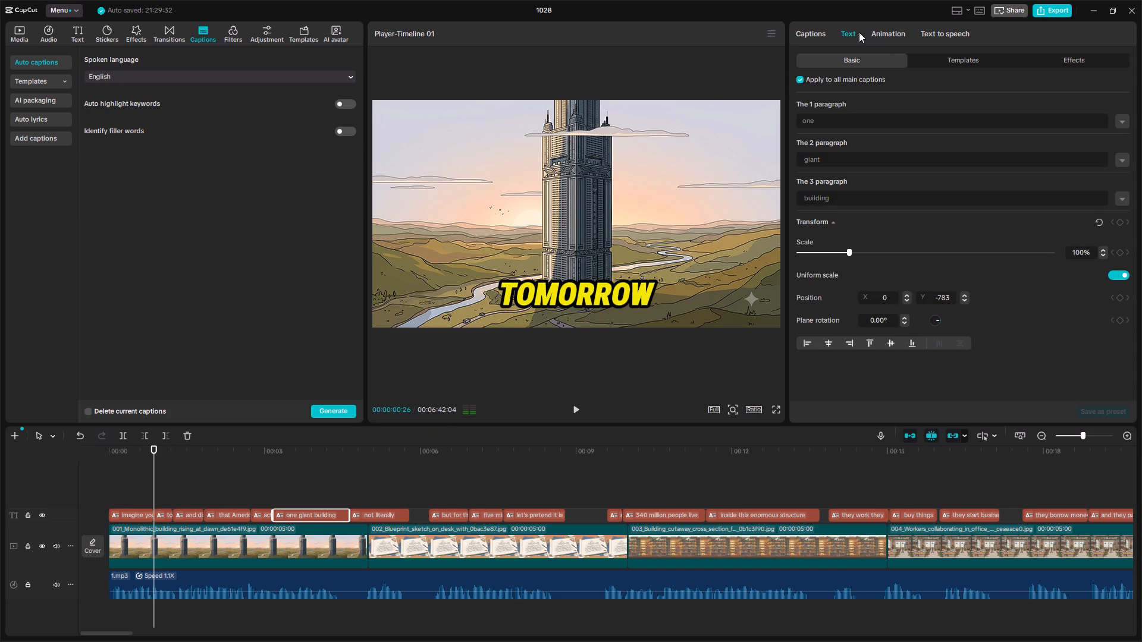
scroll(886, 54, up, 4)
click(917, 52)
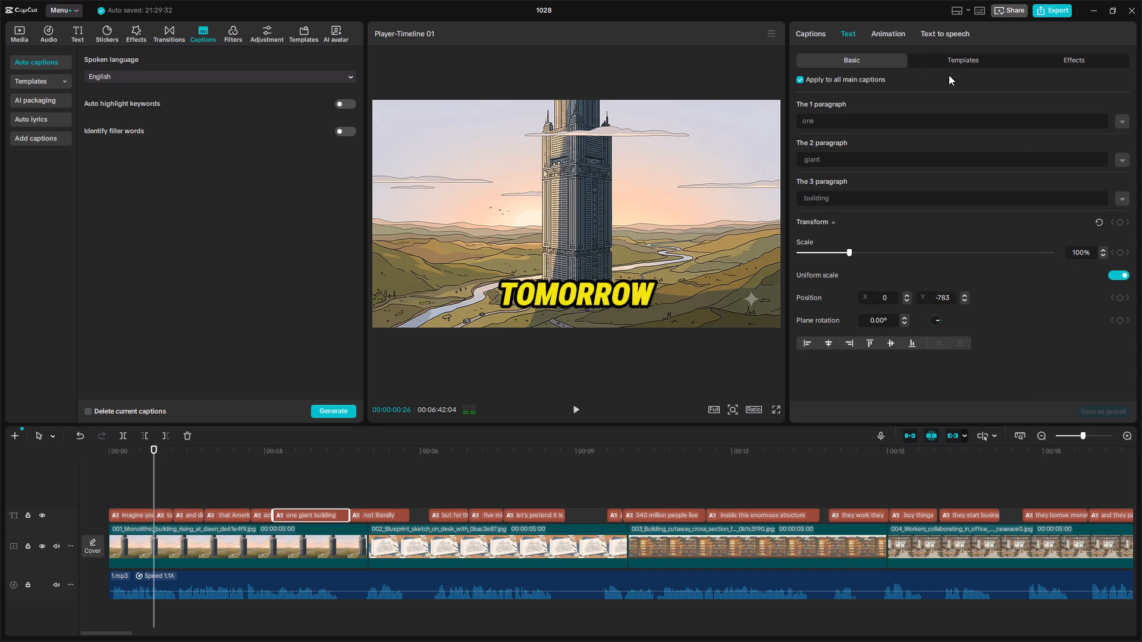
scroll(884, 235, up, 4)
click(961, 67)
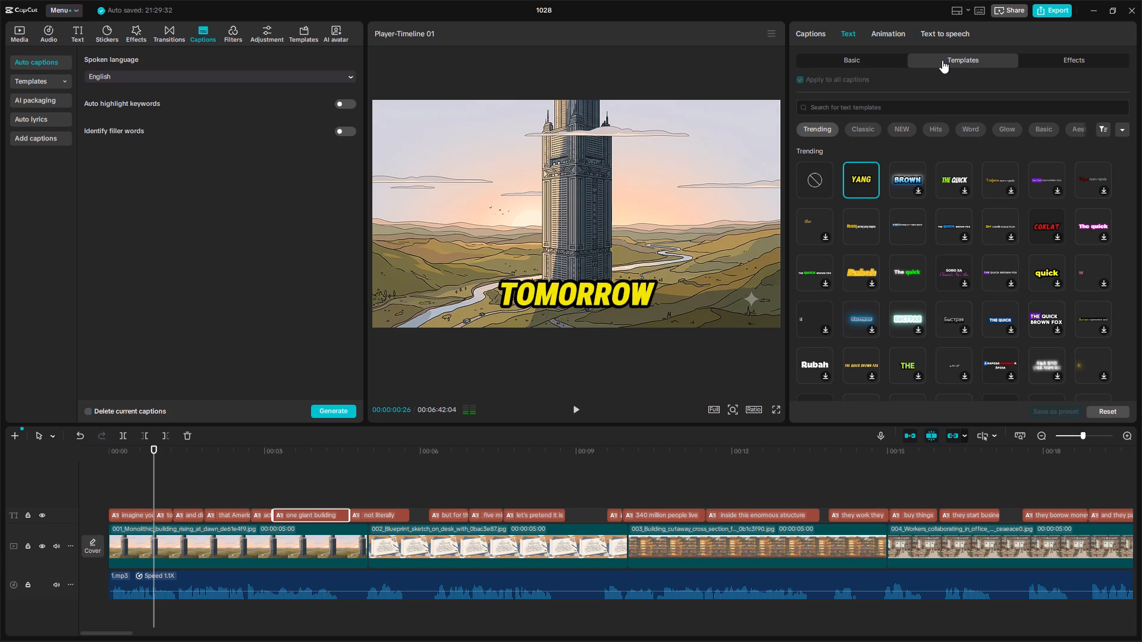
click(849, 65)
scroll(948, 168, up, 1)
scroll(948, 168, down, 2)
click(930, 65)
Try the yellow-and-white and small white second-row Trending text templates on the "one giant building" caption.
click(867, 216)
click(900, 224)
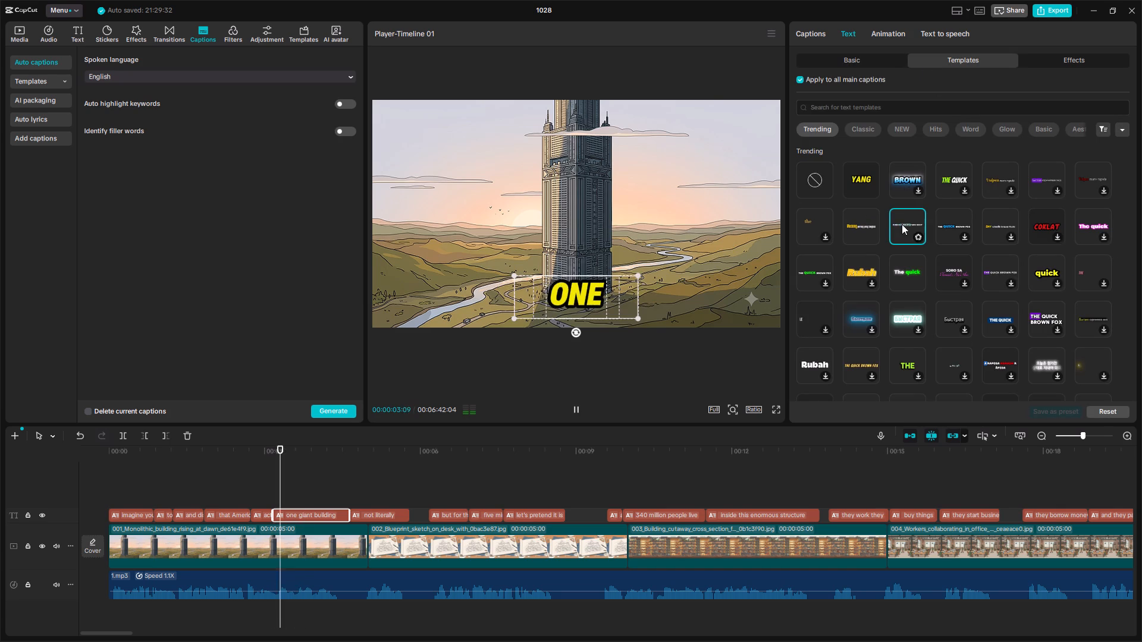
Remove the text template by choosing None for the "one giant building" caption, with changes applied to all main captions.
triple_click(820, 181)
double_click(820, 181)
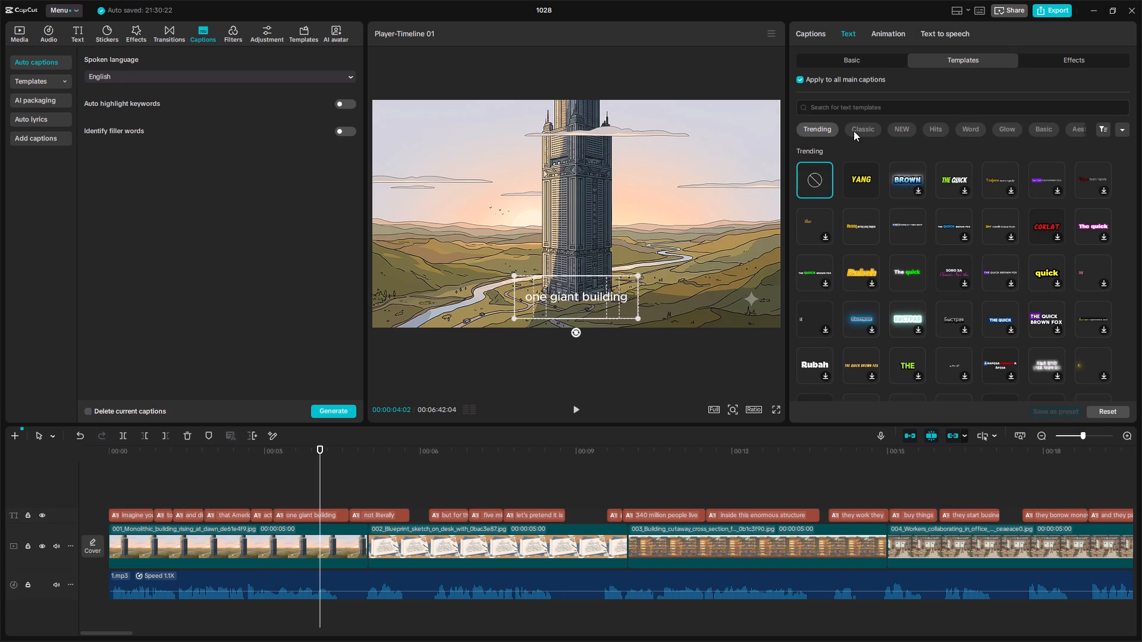
Examine the basic text settings of the first caption, "imagine you wake up", including its paragraph fields.
click(858, 59)
drag(180, 455, 97, 470)
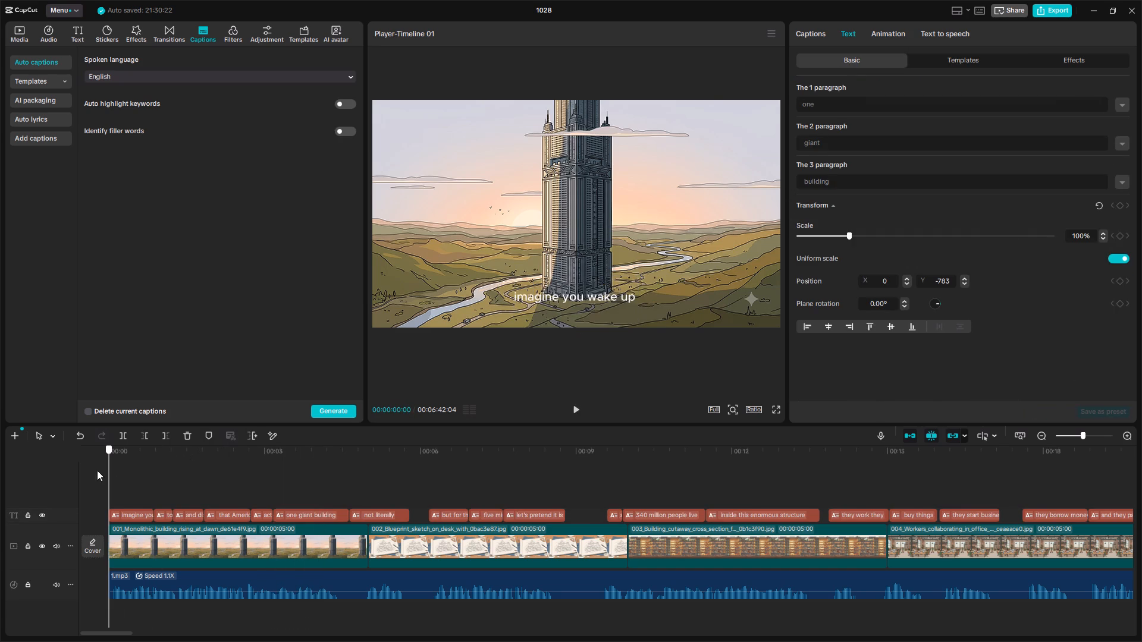
drag(97, 470, 128, 481)
click(142, 518)
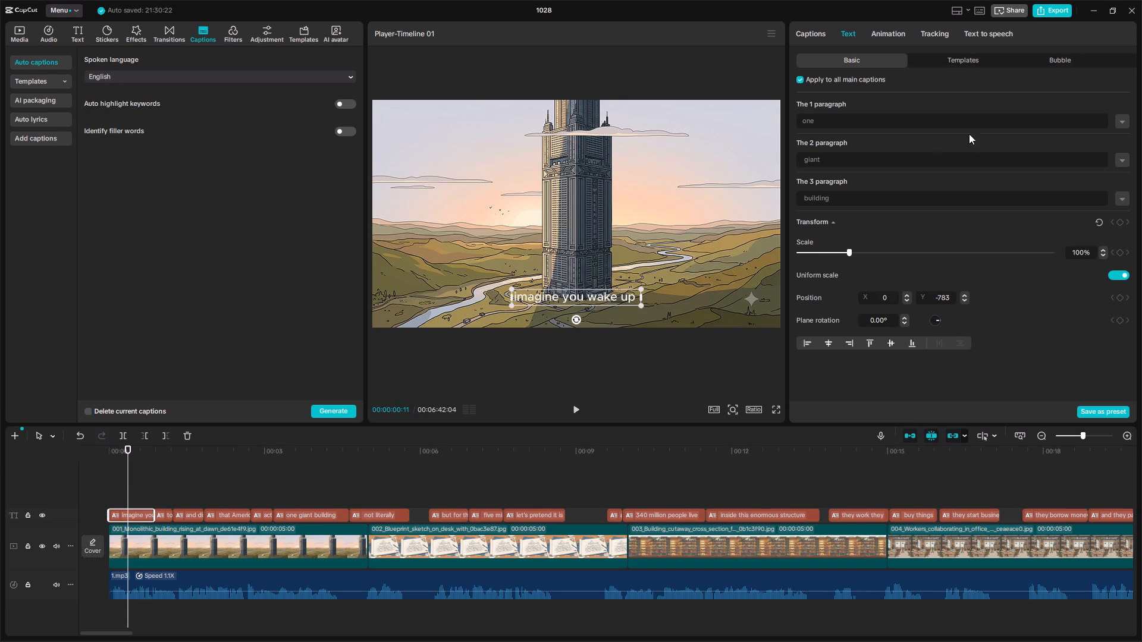
scroll(992, 131, up, 4)
click(858, 200)
drag(129, 462, 106, 461)
triple_click(131, 512)
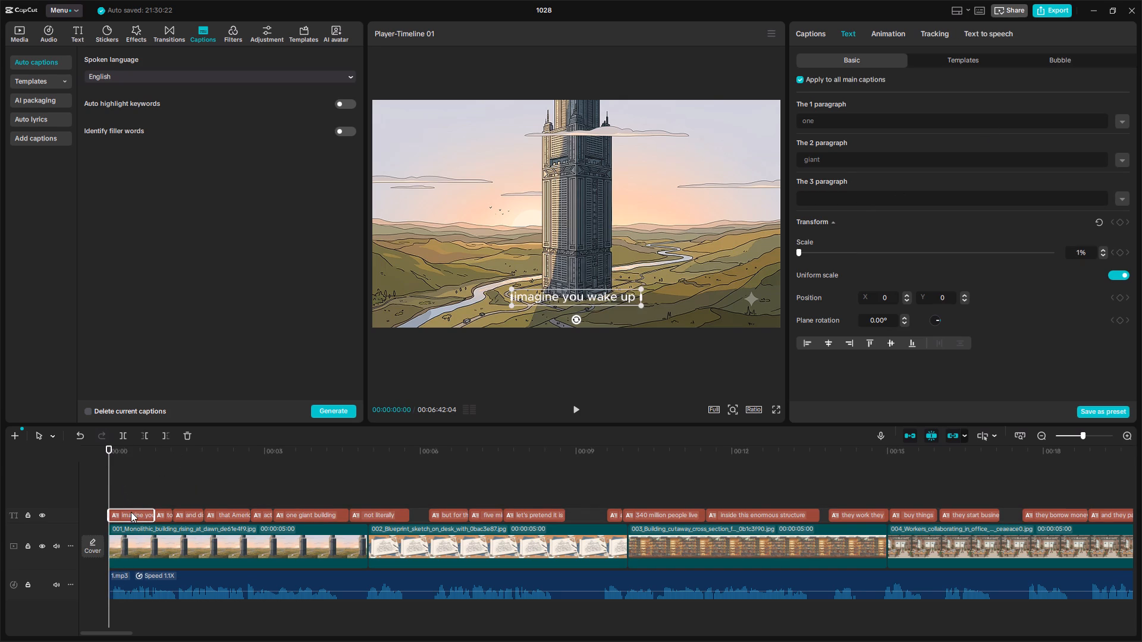
click(131, 512)
Undo the run of recent text template and style changes made to the main captions.
key(ctrl+z)
key(ctrl+z)
key(ctrl+z)
key(ctrl+z)
key(ctrl+z)
key(ctrl+z)
key(ctrl+z)
key(ctrl+z)
key(ctrl+z)
key(ctrl+z)
key(ctrl+z)
key(ctrl+z)
key(ctrl+z)
key(ctrl+z)
key(ctrl+z)
key(ctrl+z)
key(ctrl+z)
key(ctrl+z)
key(ctrl+z)
click(196, 465)
click(219, 514)
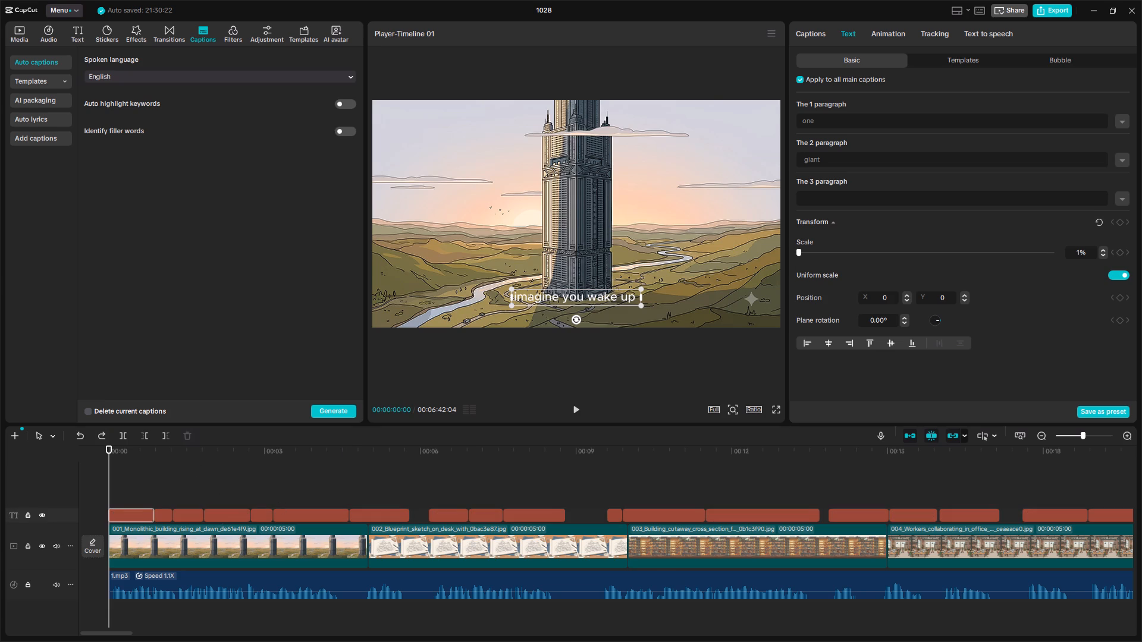
Close the CapCut editor window and bring CapCut back up at its home screen.
key(alt+Tab)
alt+middle_click(332, 320)
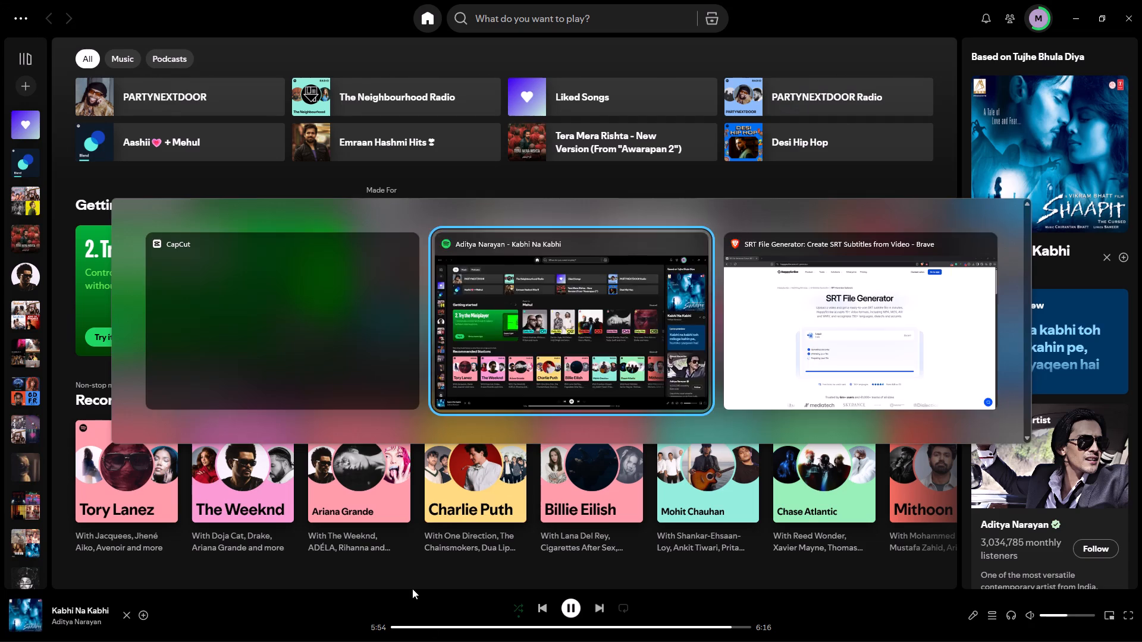
click(635, 636)
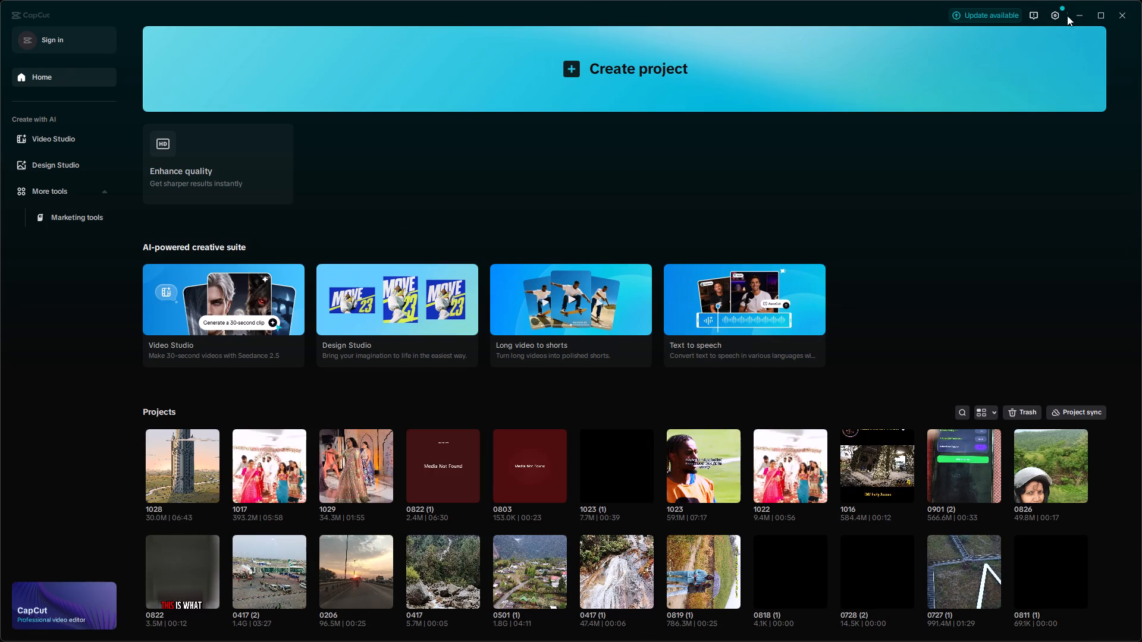
Run Environment Testing from the CapCut home screen and dismiss its result.
click(1053, 15)
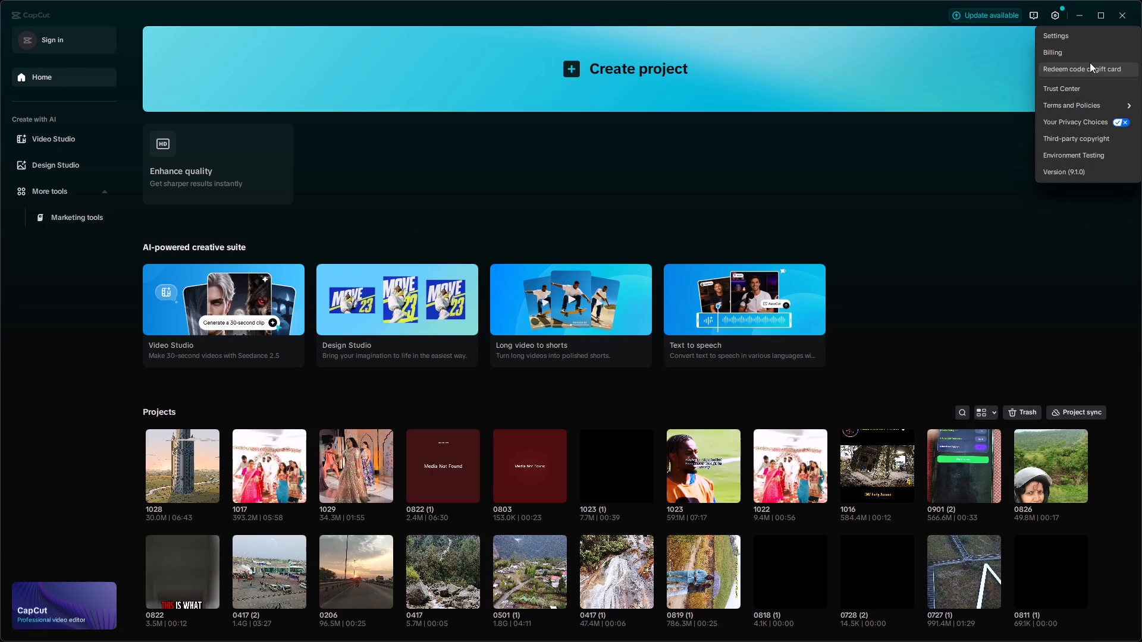
click(1116, 152)
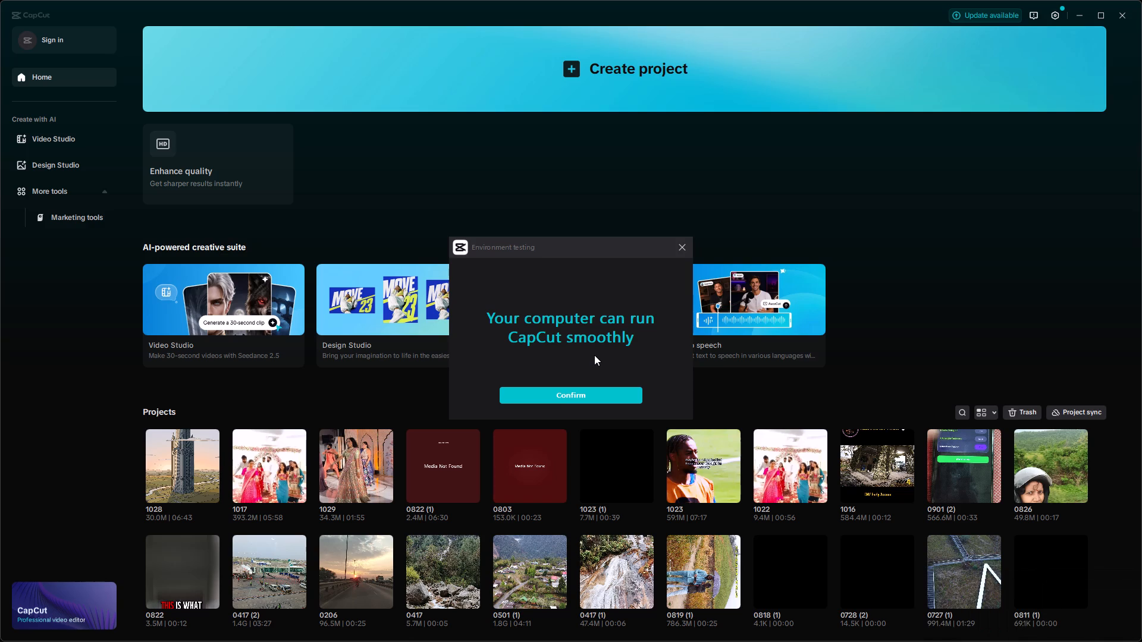
click(600, 390)
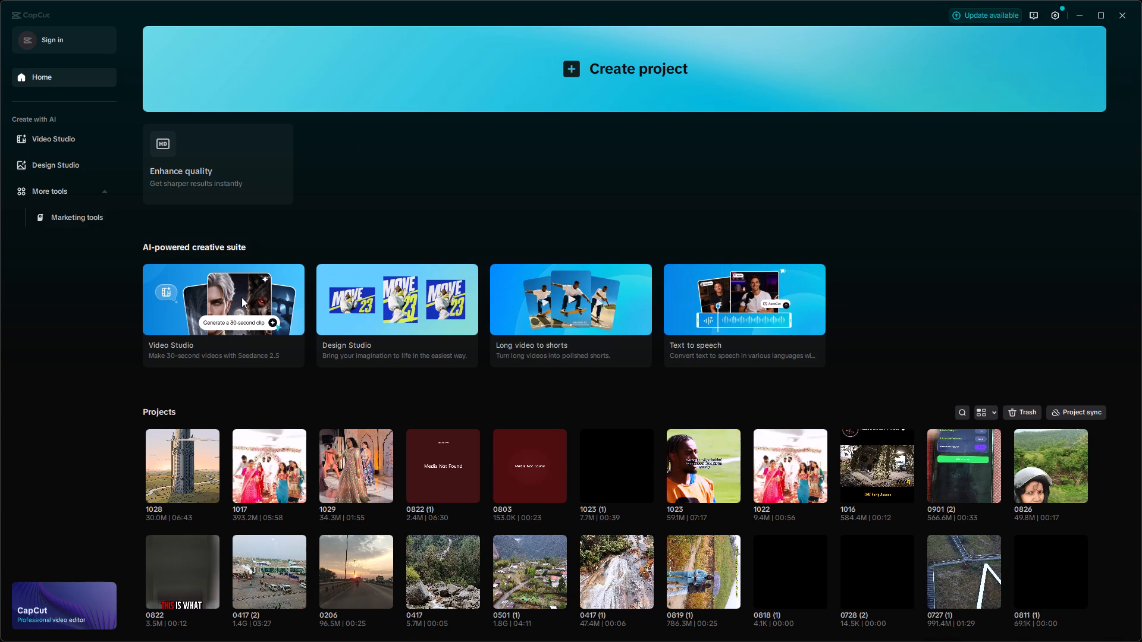
Reopen project 1028 from the Projects list.
click(170, 454)
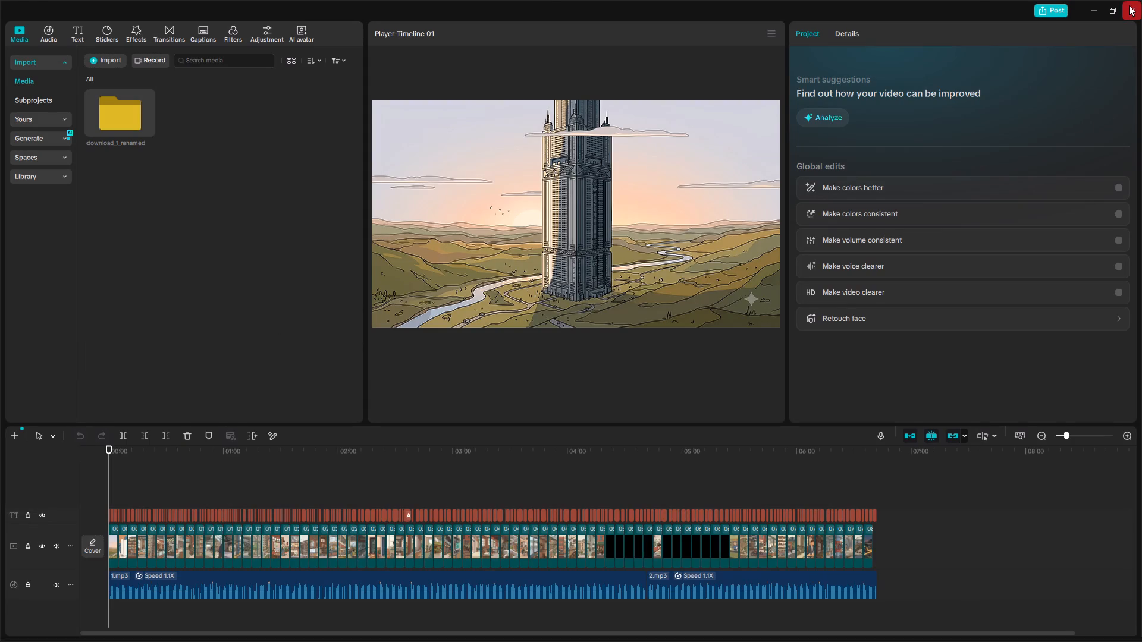
Remove the Captions animation from the first caption, "imagine you wake up", by choosing None, and play the opening captions.
click(146, 35)
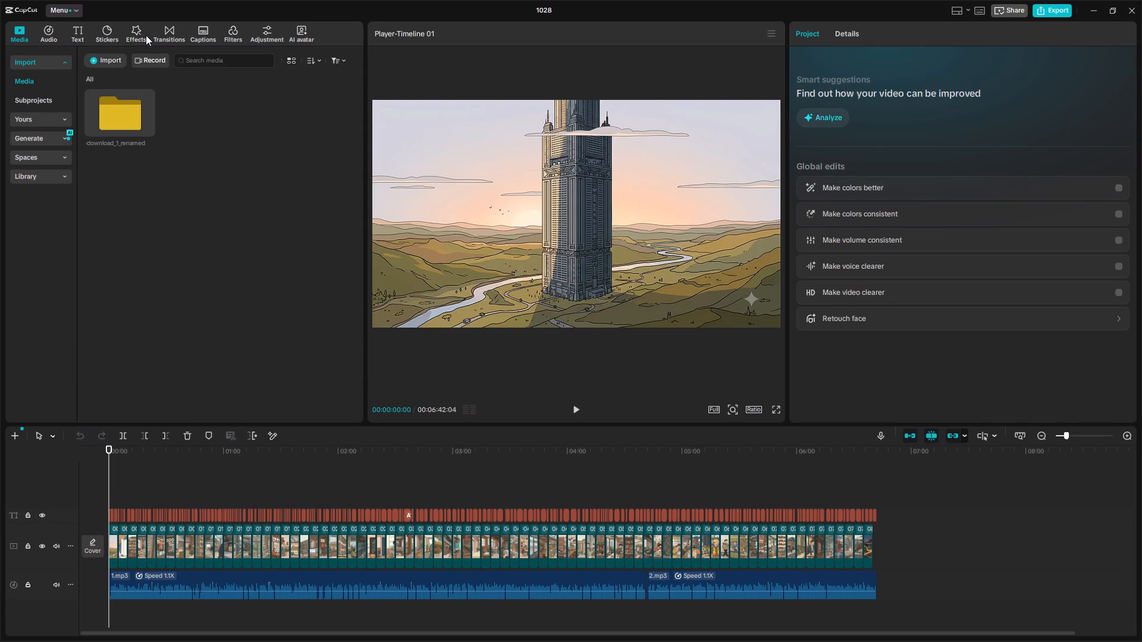
ctrl+scroll(155, 566, up, 6)
ctrl+scroll(155, 566, down, 1)
ctrl+scroll(155, 566, up, 9)
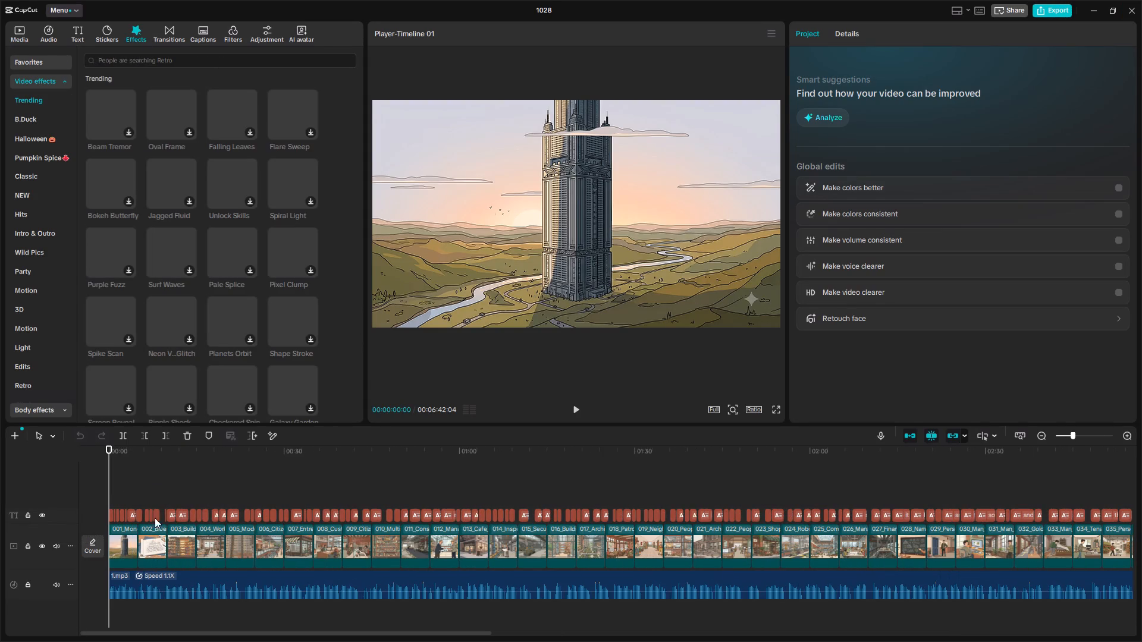
ctrl+scroll(115, 501, up, 15)
key(space)
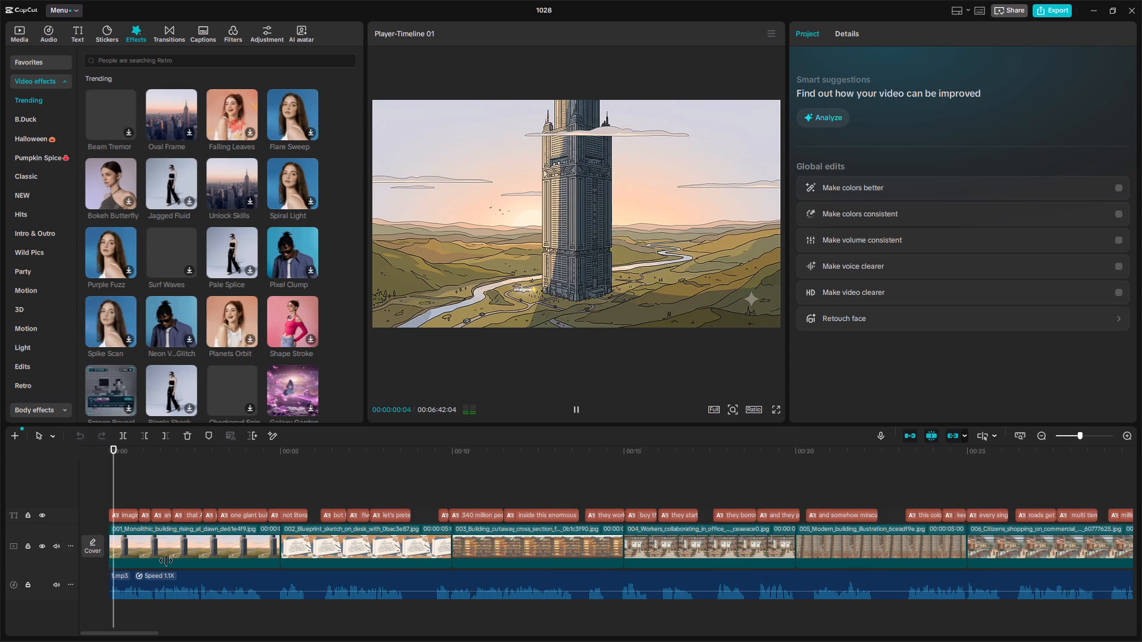
key(space)
click(127, 512)
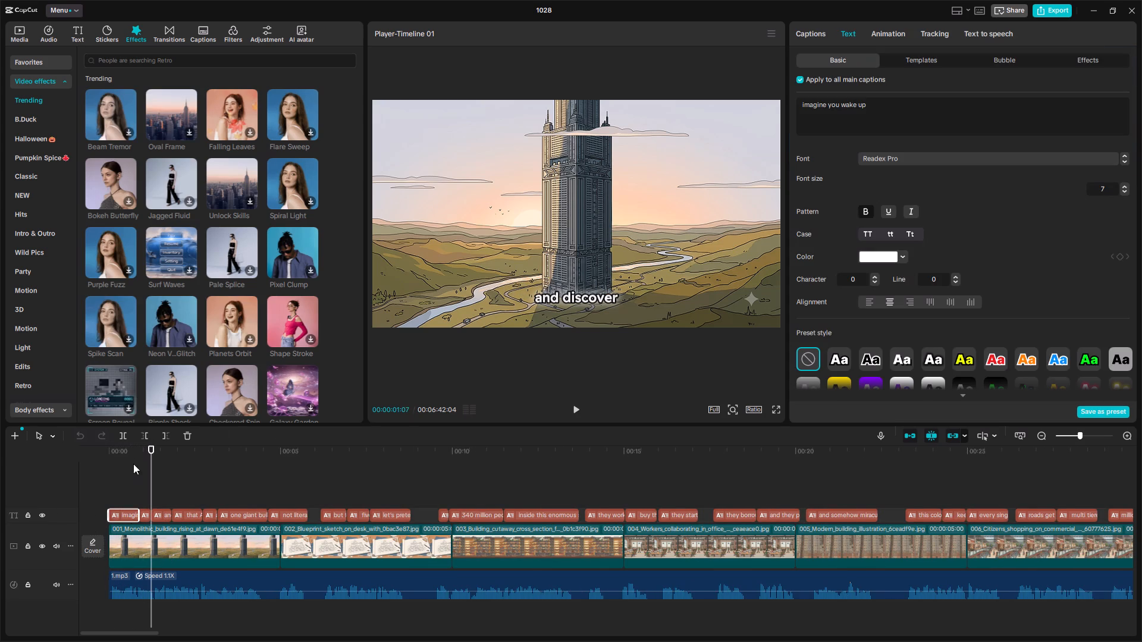
drag(127, 447, 112, 449)
click(899, 36)
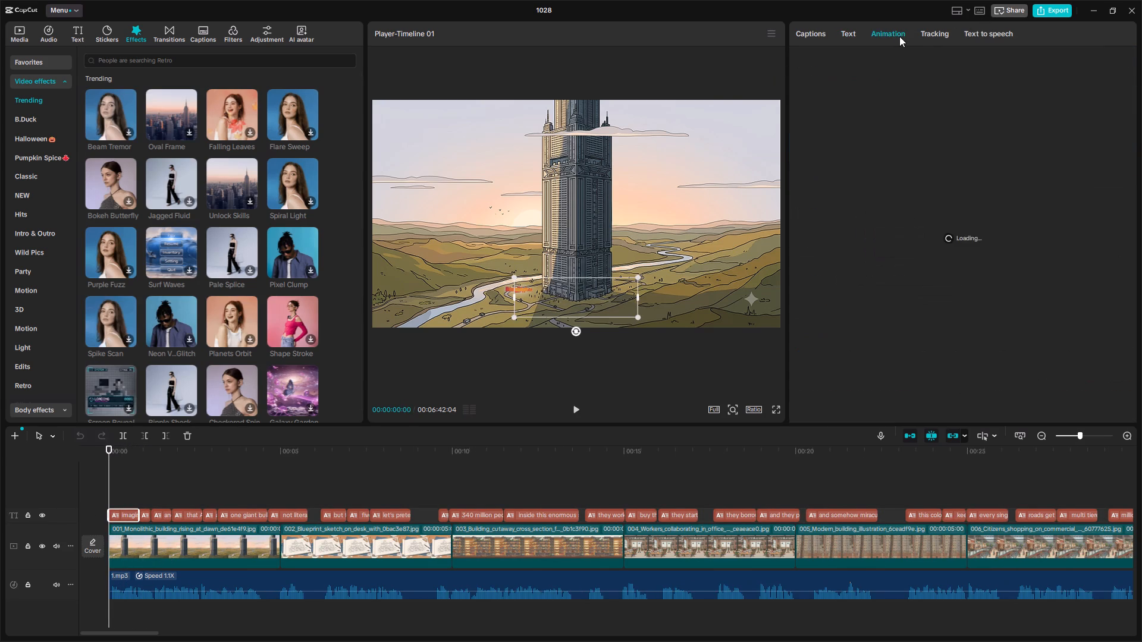
click(1083, 58)
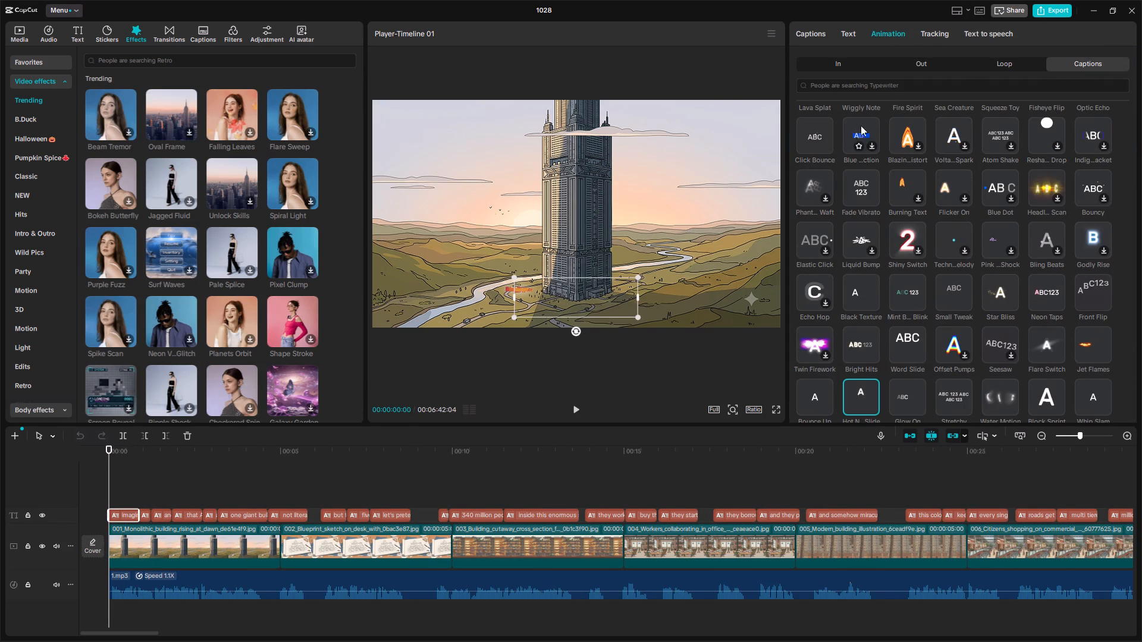
click(824, 133)
scroll(819, 160, up, 12)
click(816, 121)
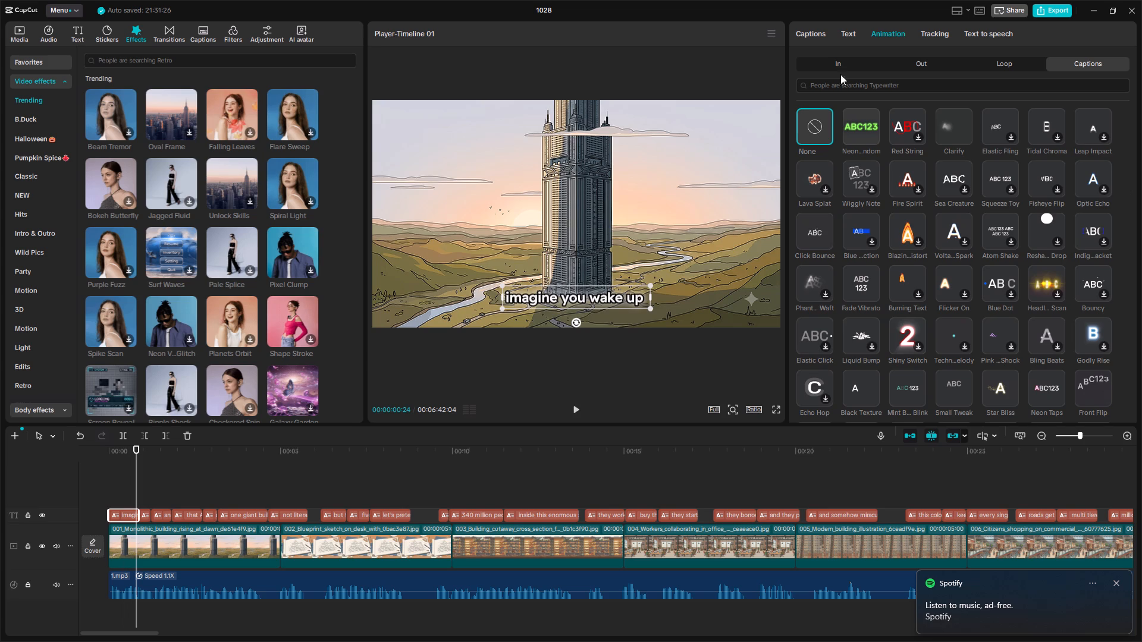
key(space)
key(space)
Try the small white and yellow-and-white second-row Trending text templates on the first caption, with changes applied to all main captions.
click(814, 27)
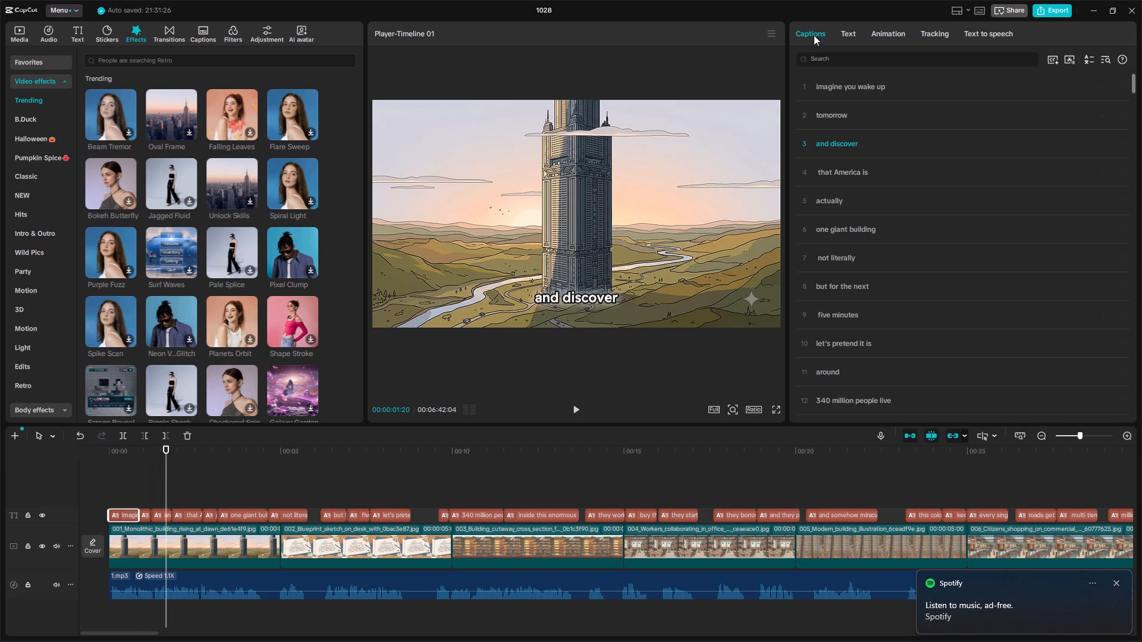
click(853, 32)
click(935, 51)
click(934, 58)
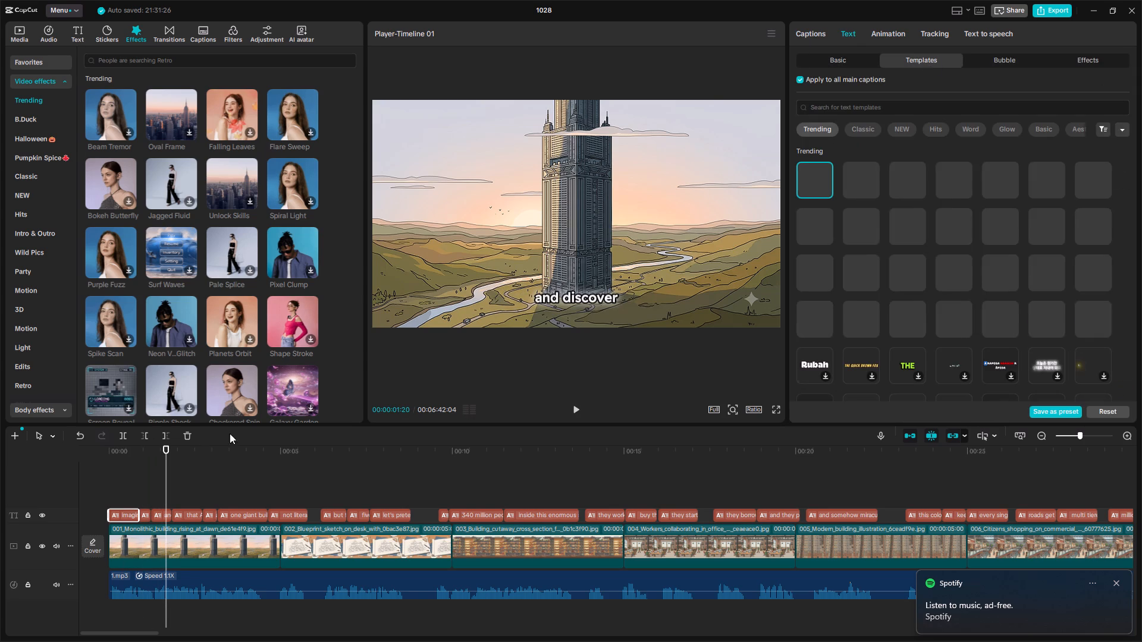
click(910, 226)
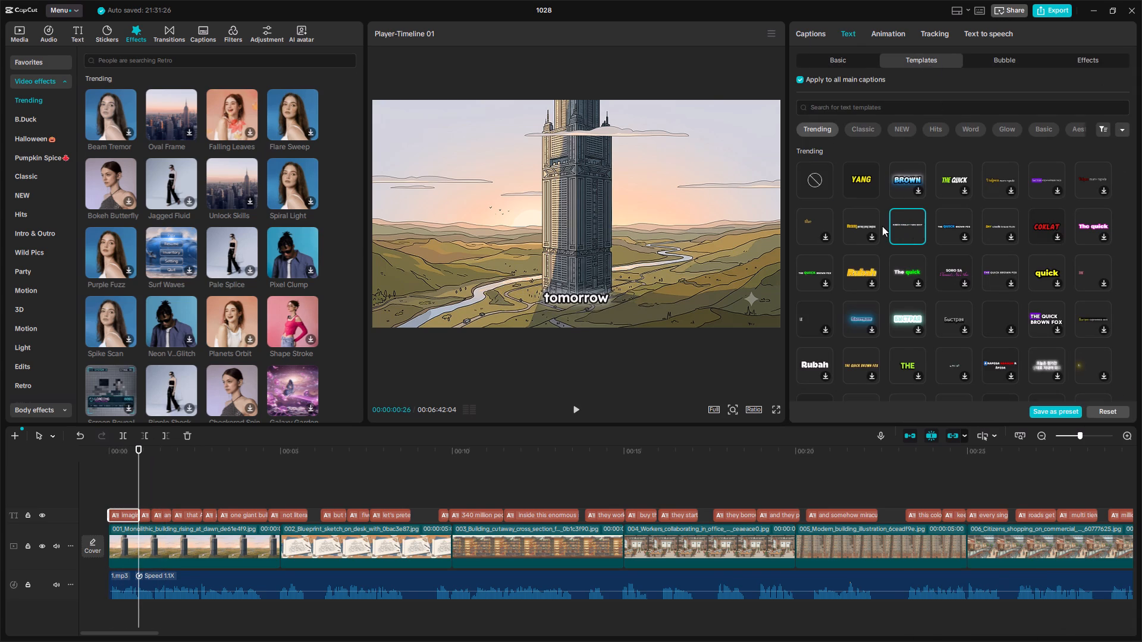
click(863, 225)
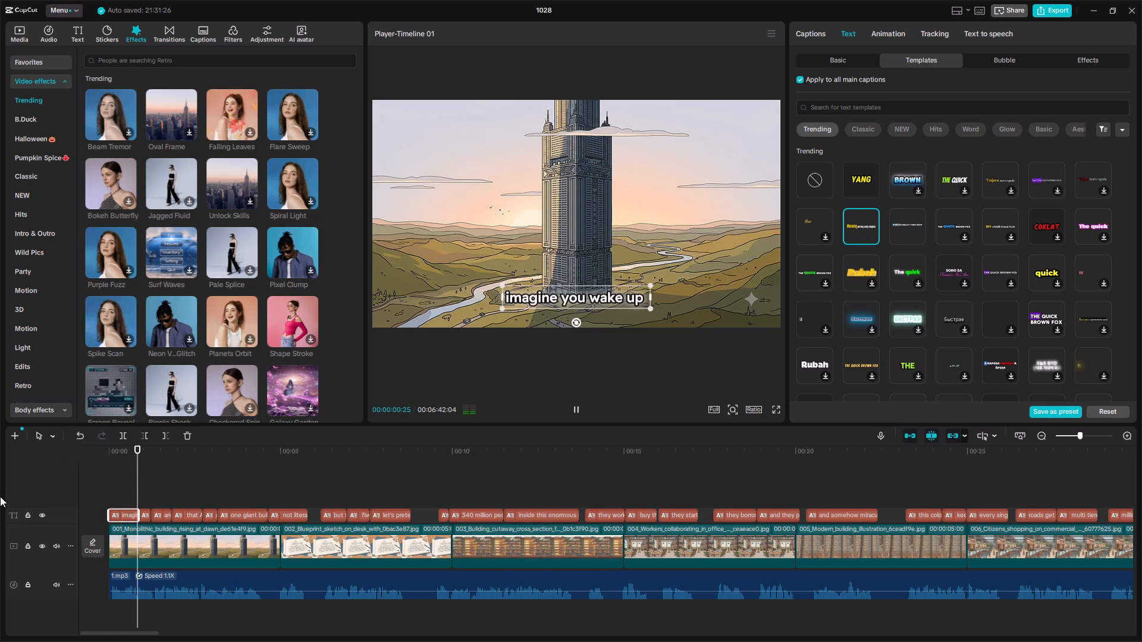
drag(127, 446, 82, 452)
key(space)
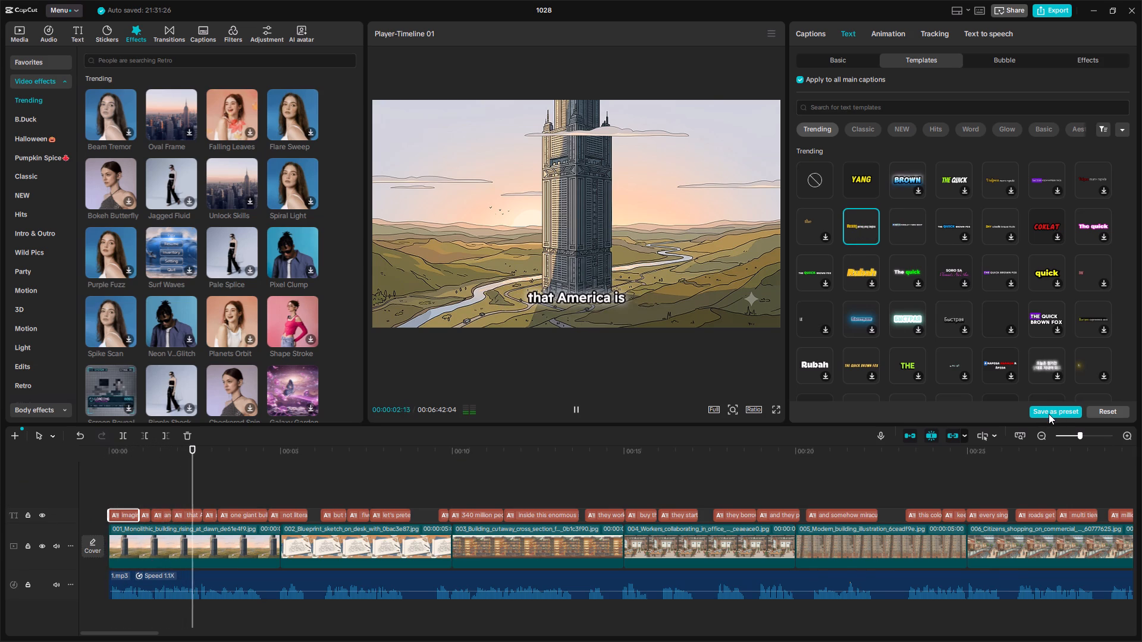
Examine the first caption's basic text settings and its selected text template.
click(812, 48)
click(832, 56)
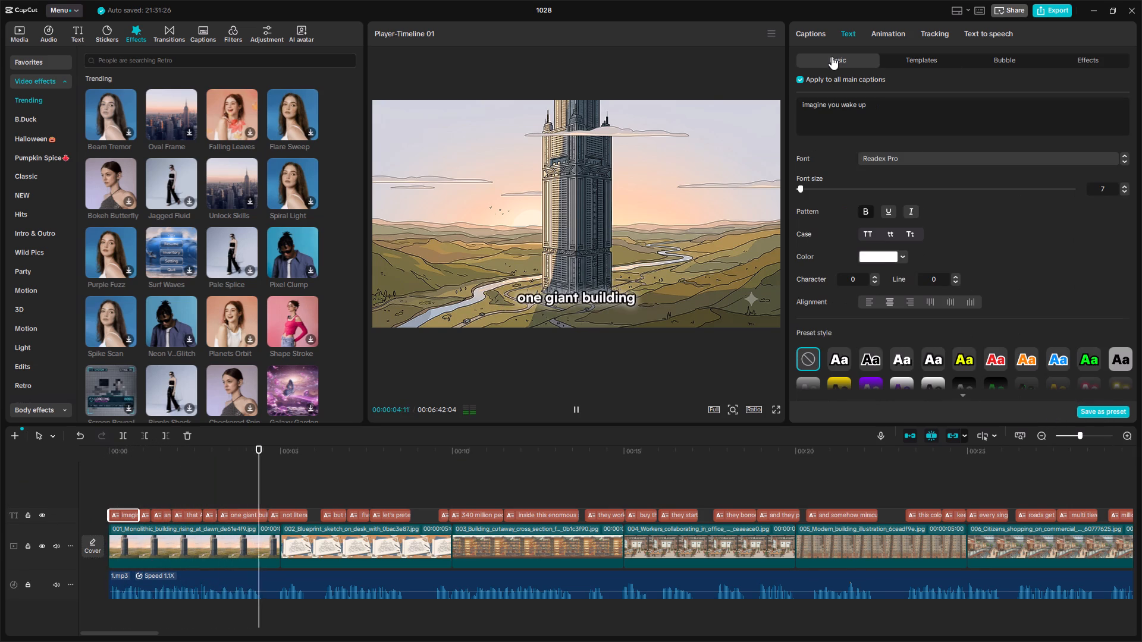
scroll(879, 238, down, 5)
scroll(879, 238, up, 6)
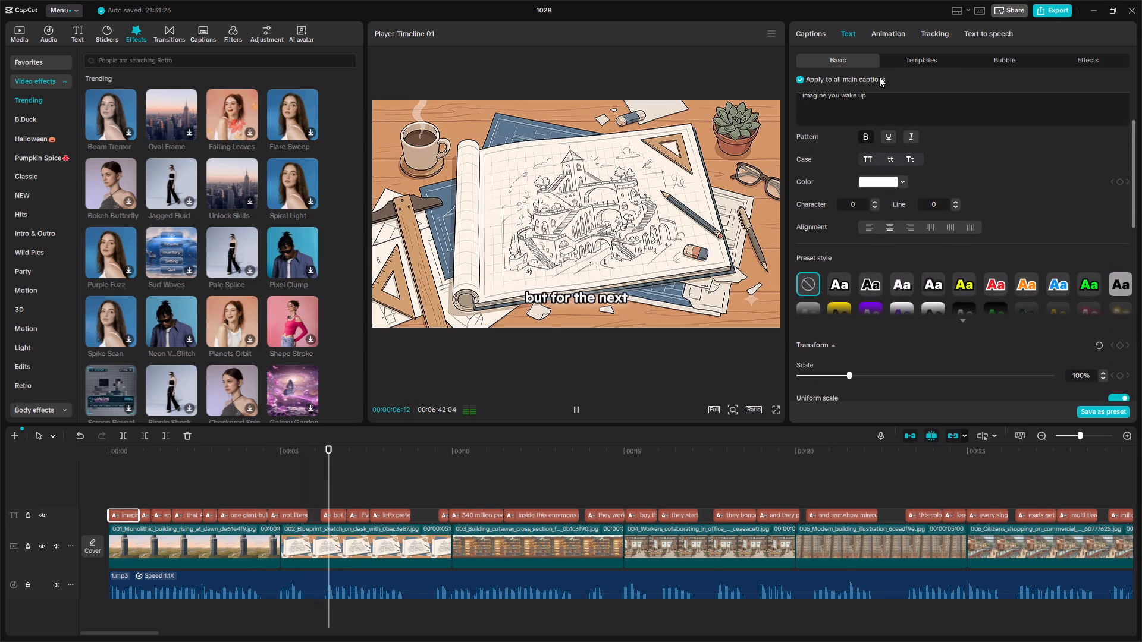
scroll(879, 213, up, 4)
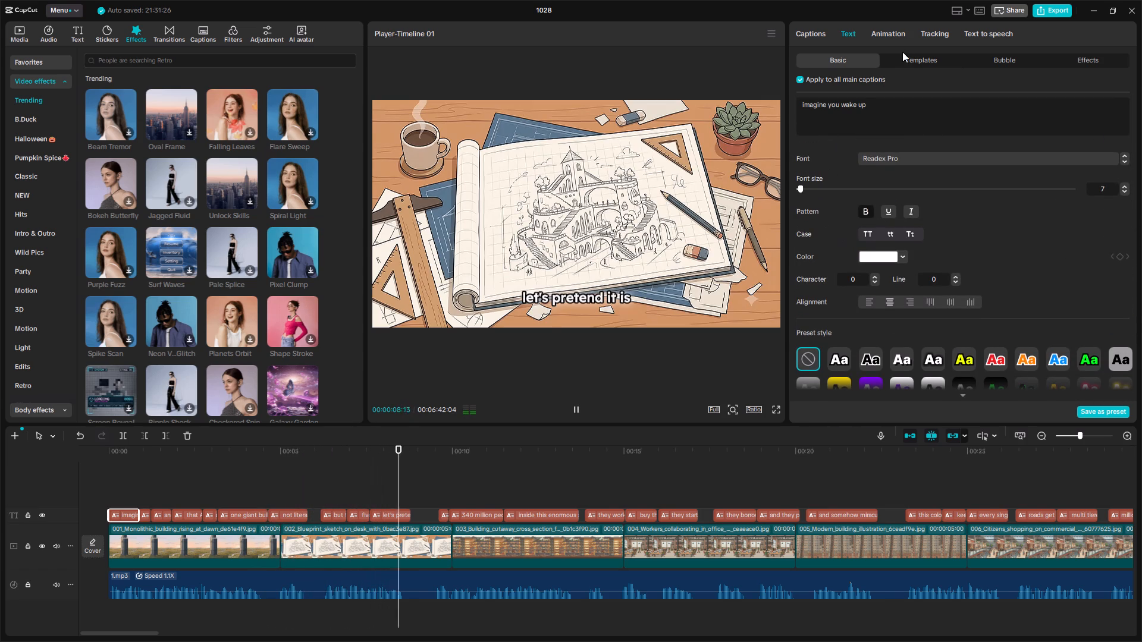
click(908, 61)
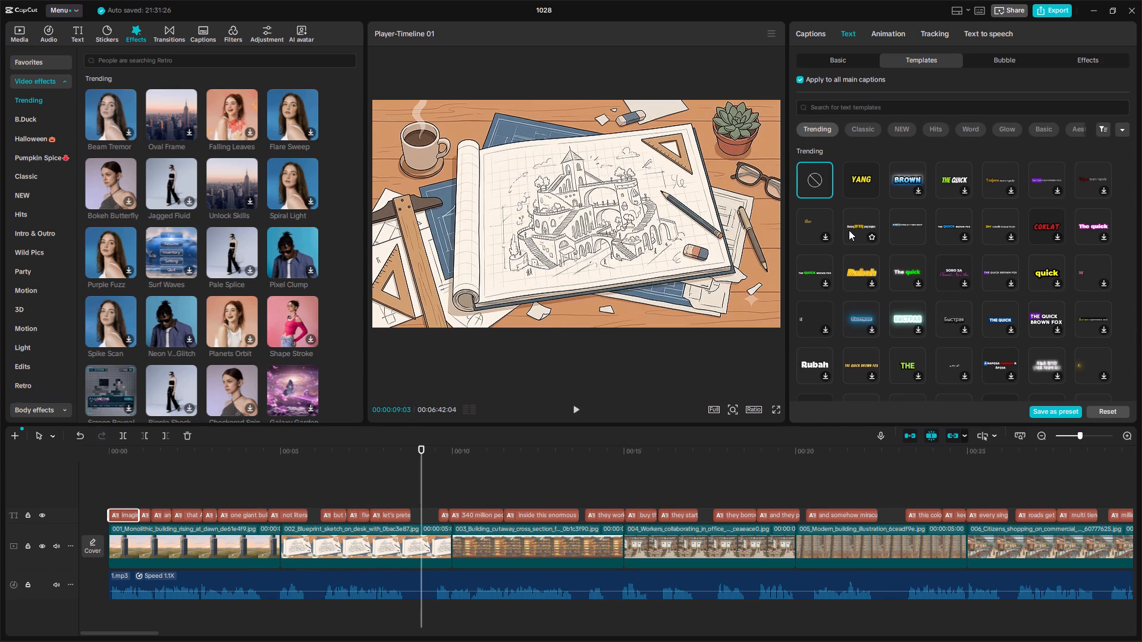
Play back the opening captions from the start of the timeline to check their appearance without a template or animation.
key(space)
key(space)
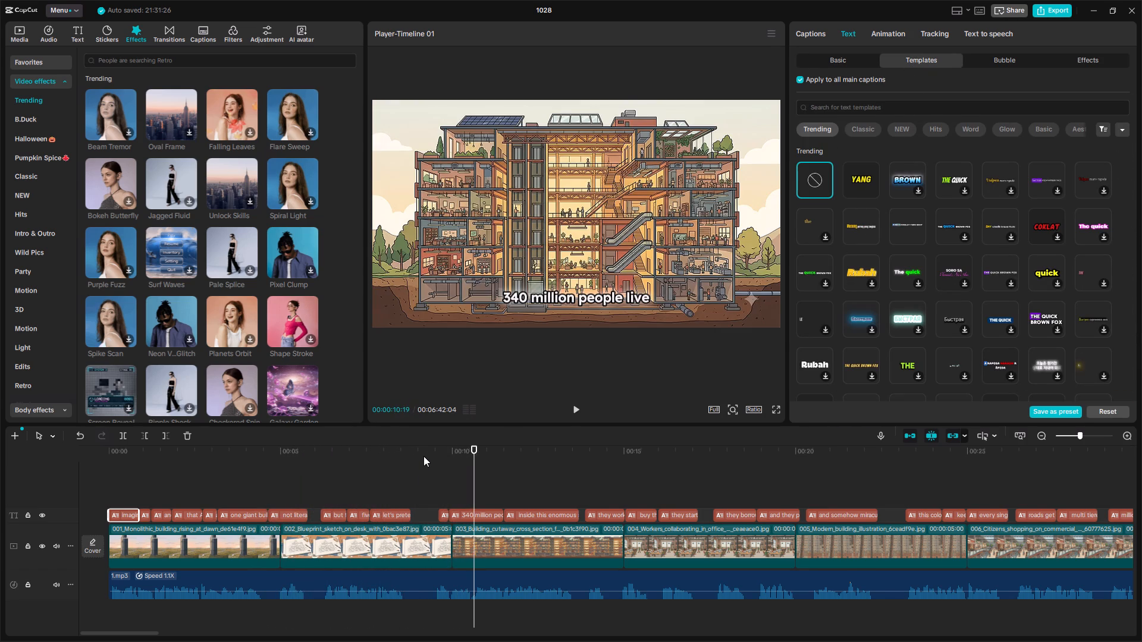
drag(423, 452, 96, 470)
ctrl+scroll(207, 539, up, 14)
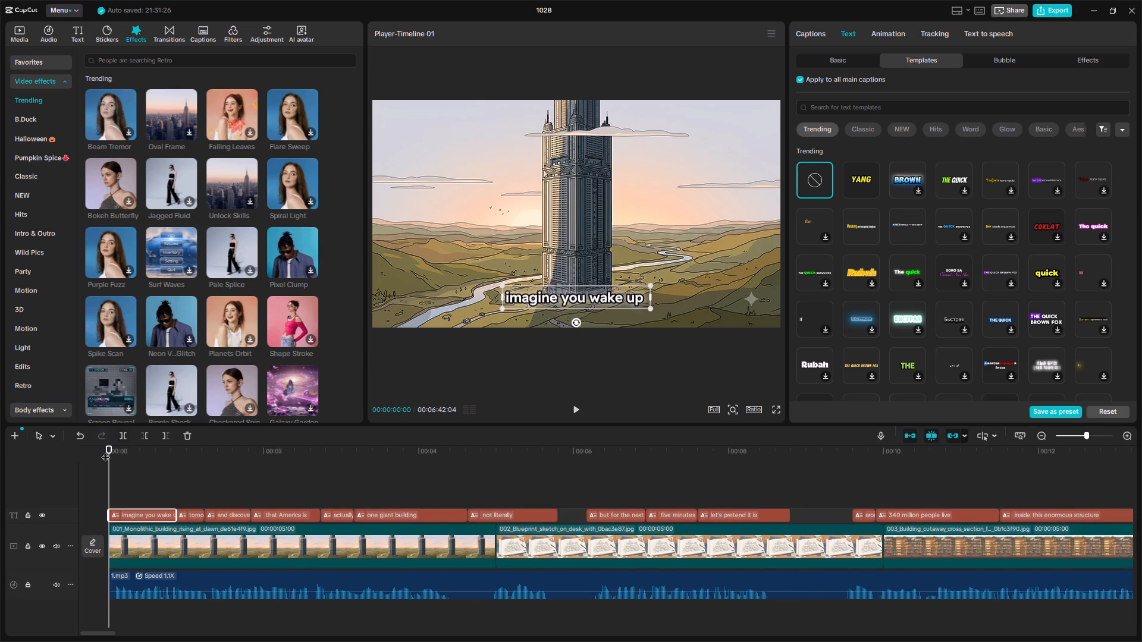
drag(106, 452, 114, 454)
drag(121, 455, 53, 477)
key(space)
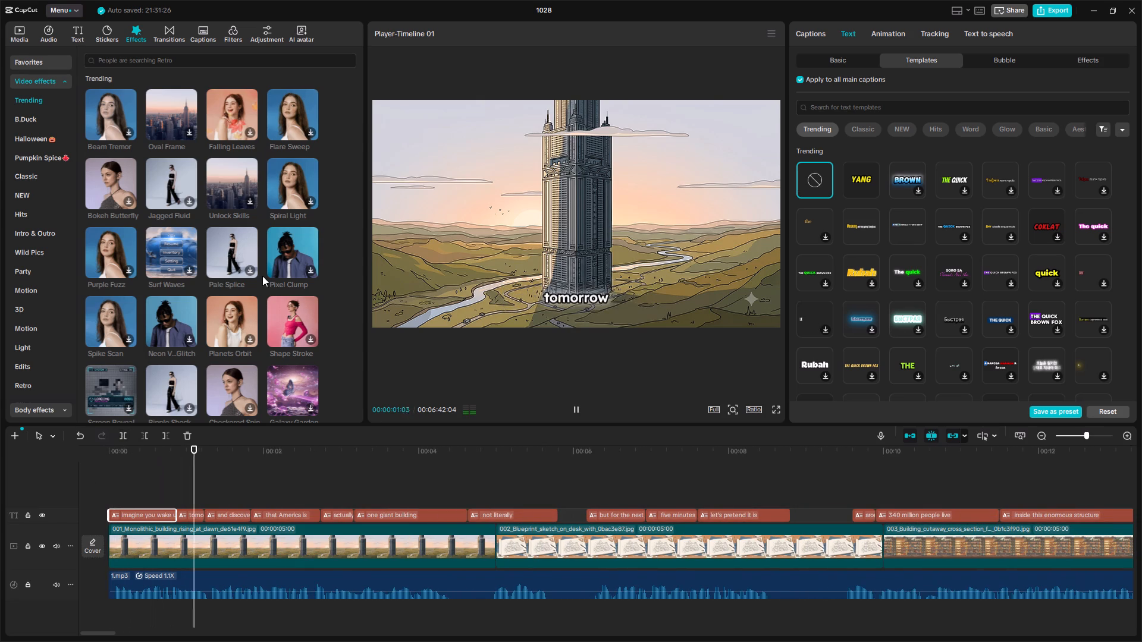
key(space)
Select the first image clip, the tower at dawn, and scrub through the opening clips before returning to the timeline's start.
click(136, 552)
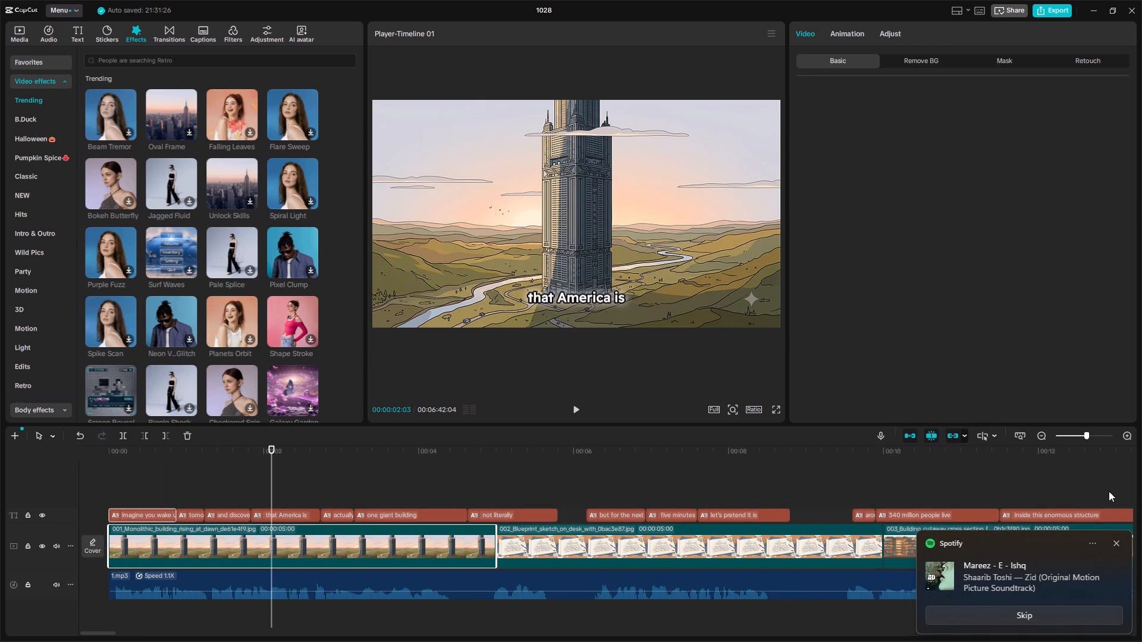
click(1111, 544)
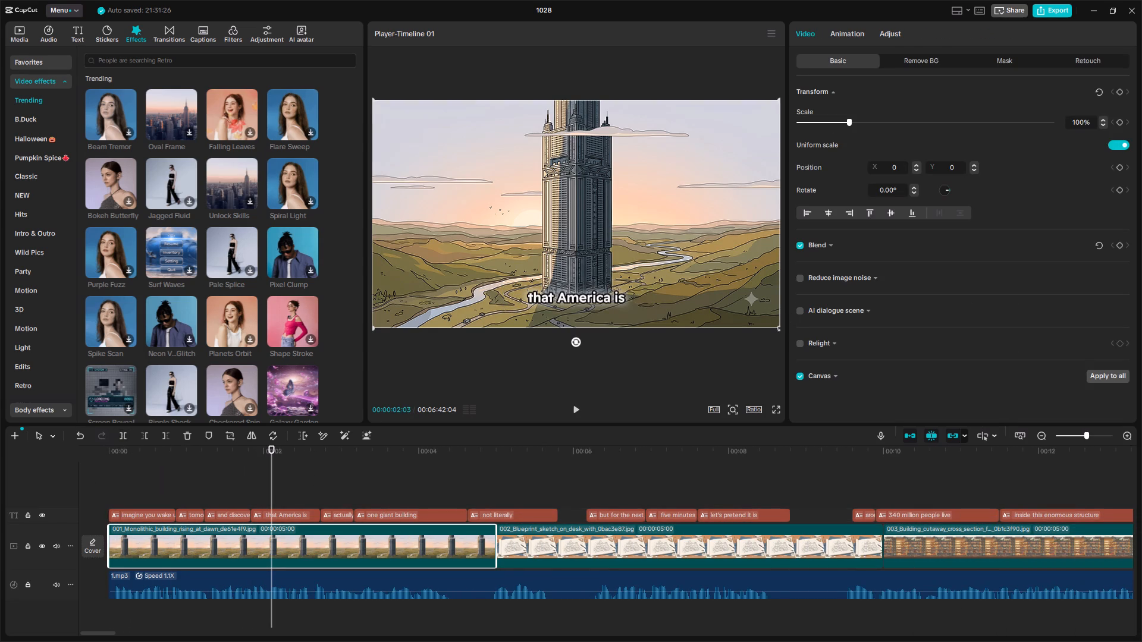
drag(159, 451, 808, 522)
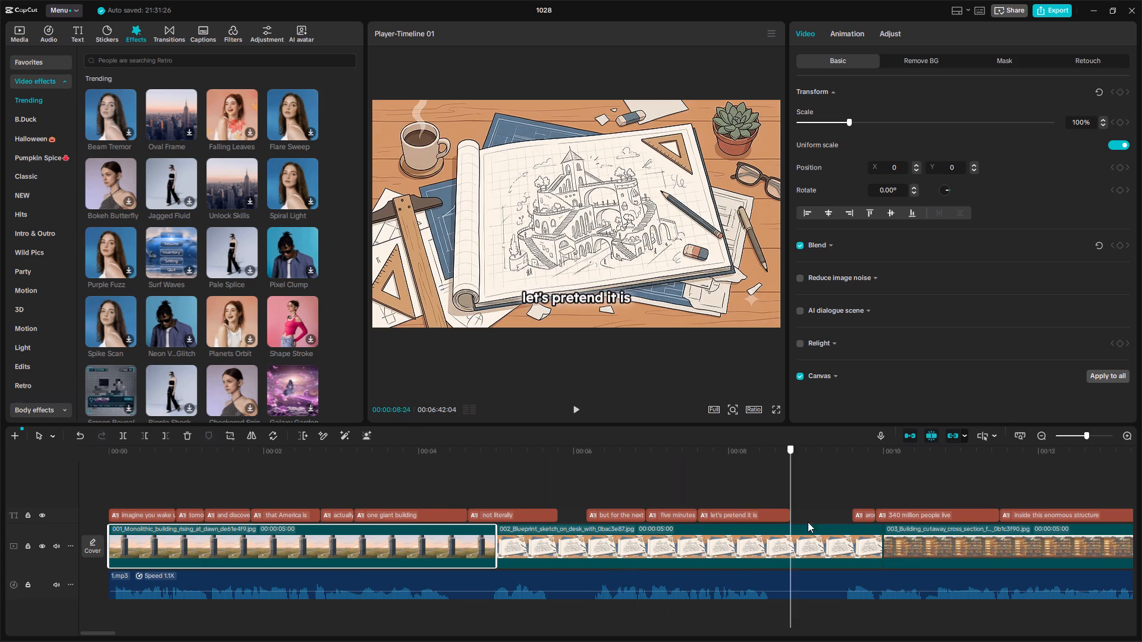
drag(808, 522, 65, 605)
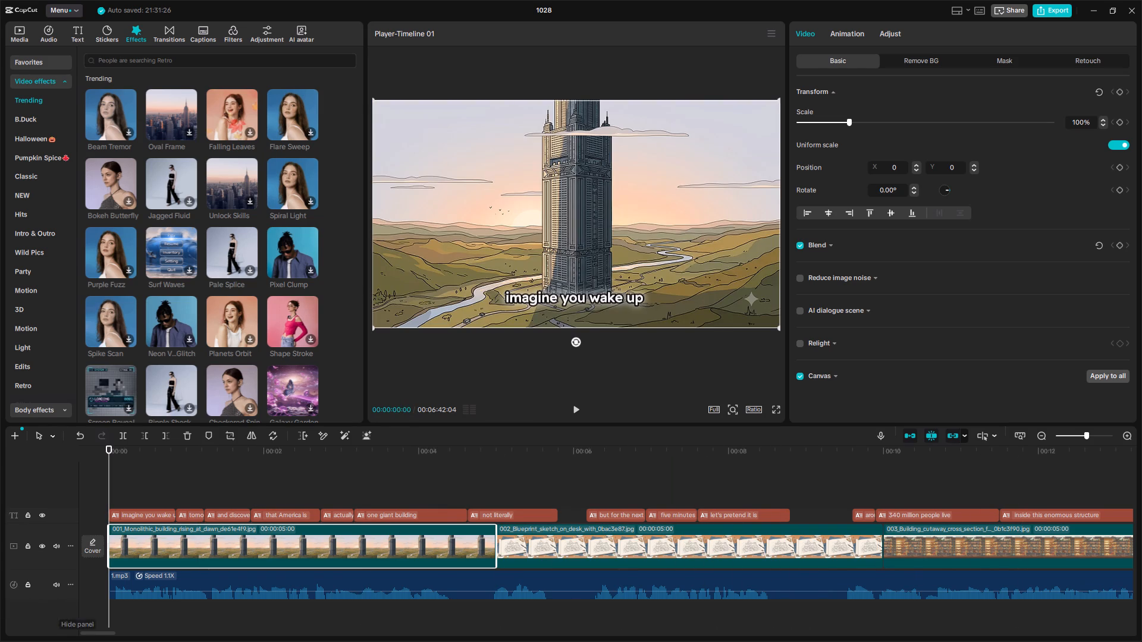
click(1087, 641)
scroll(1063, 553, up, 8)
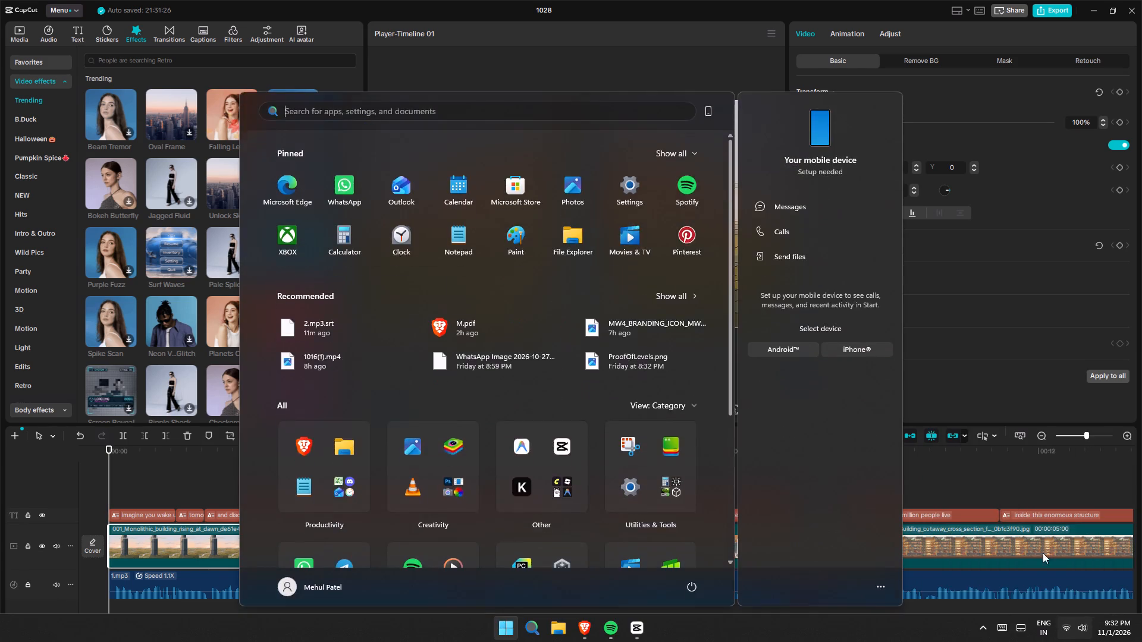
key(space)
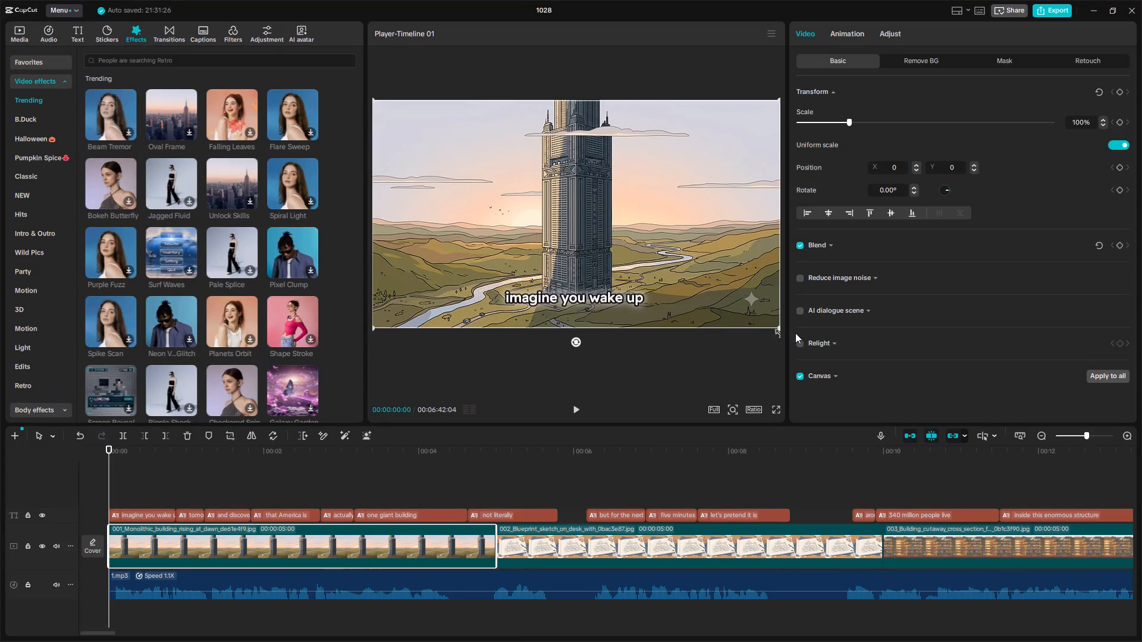
Enlarge the tower image clip to 123% scale and add a scale keyframe at the start of the clip.
drag(779, 327, 931, 400)
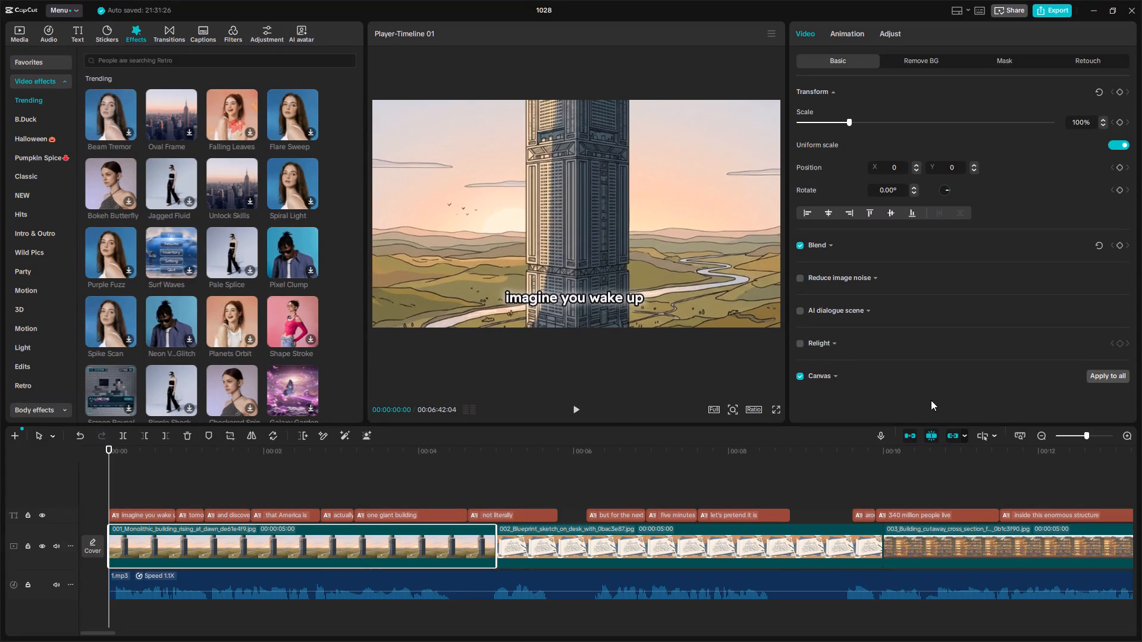
drag(931, 400, 783, 348)
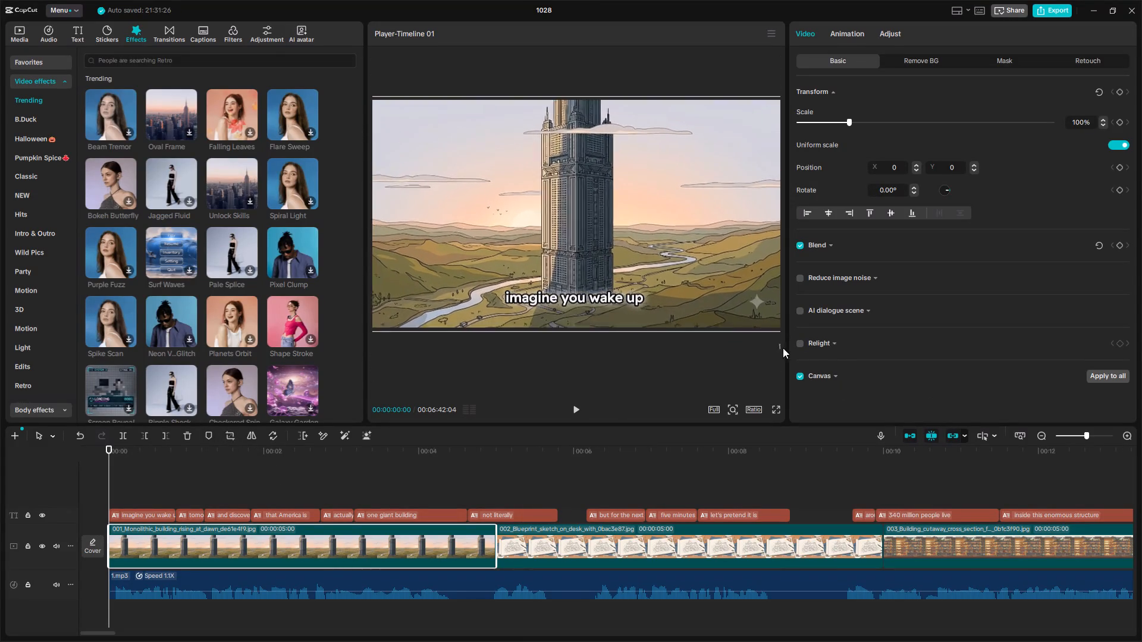
drag(783, 348, 800, 396)
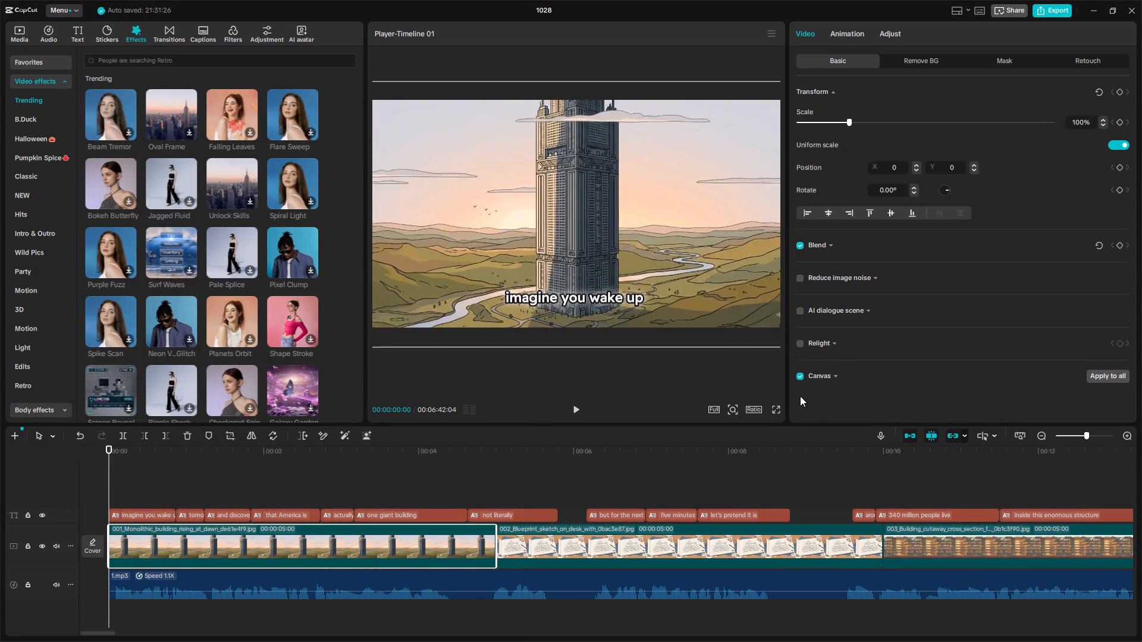
drag(800, 396, 828, 401)
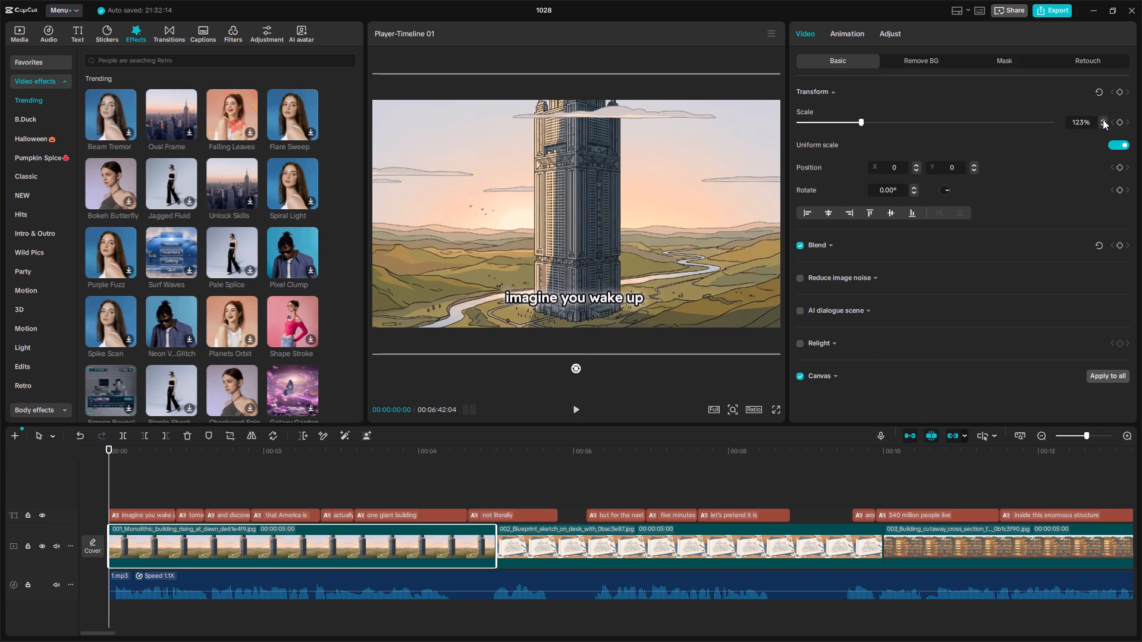
click(1119, 119)
Play the timeline from the start through the tower clip into the blueprint sketch clip to check the scaling.
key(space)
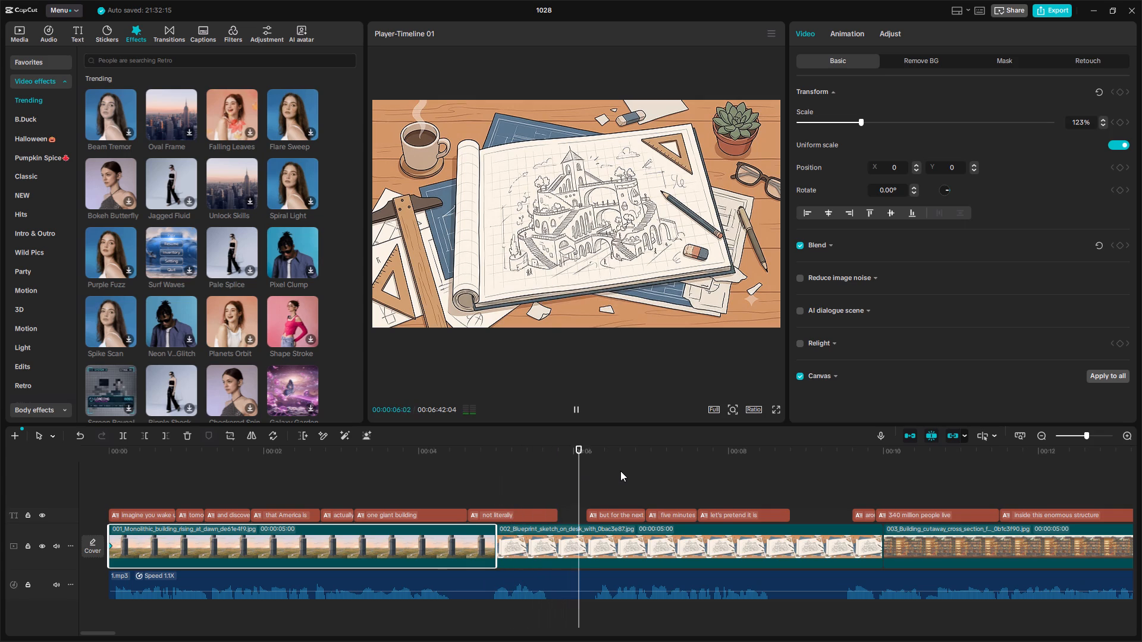
Trim the end of the first image clip to the start of the "not literally" caption, making it 00:00:04:19 long.
key(space)
drag(700, 459, 1015, 445)
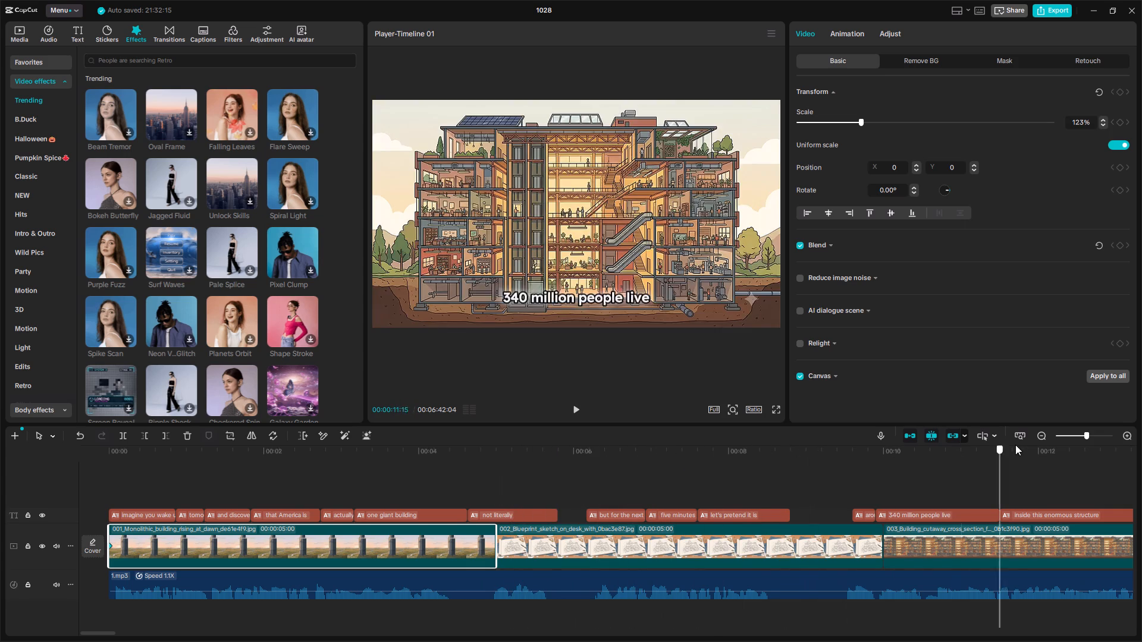
drag(1015, 445, 378, 508)
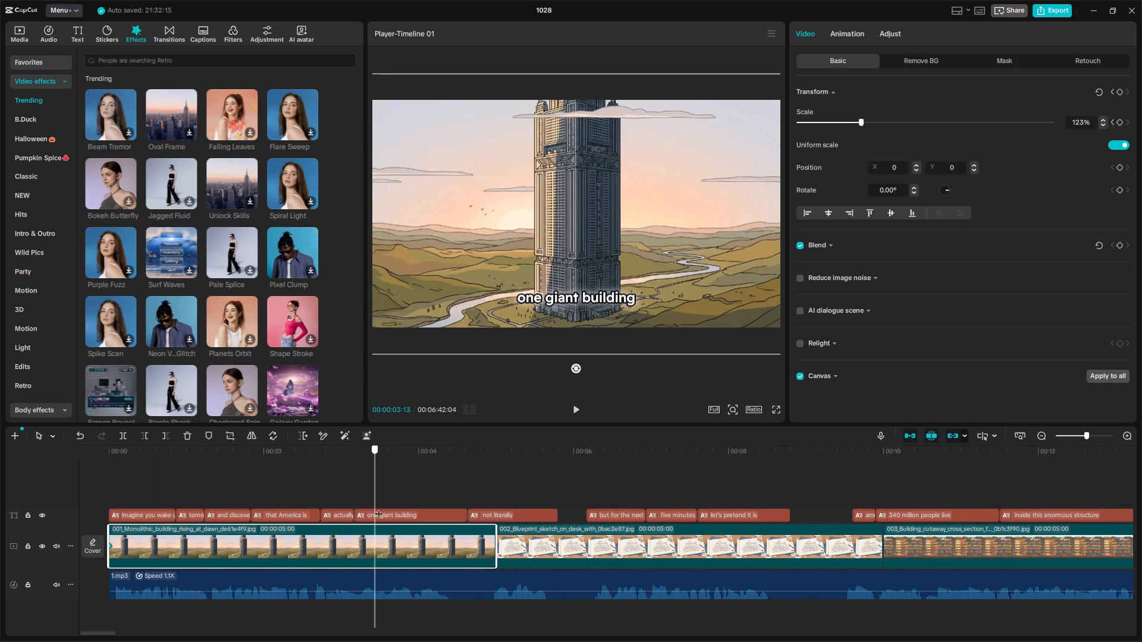
drag(378, 508, 467, 522)
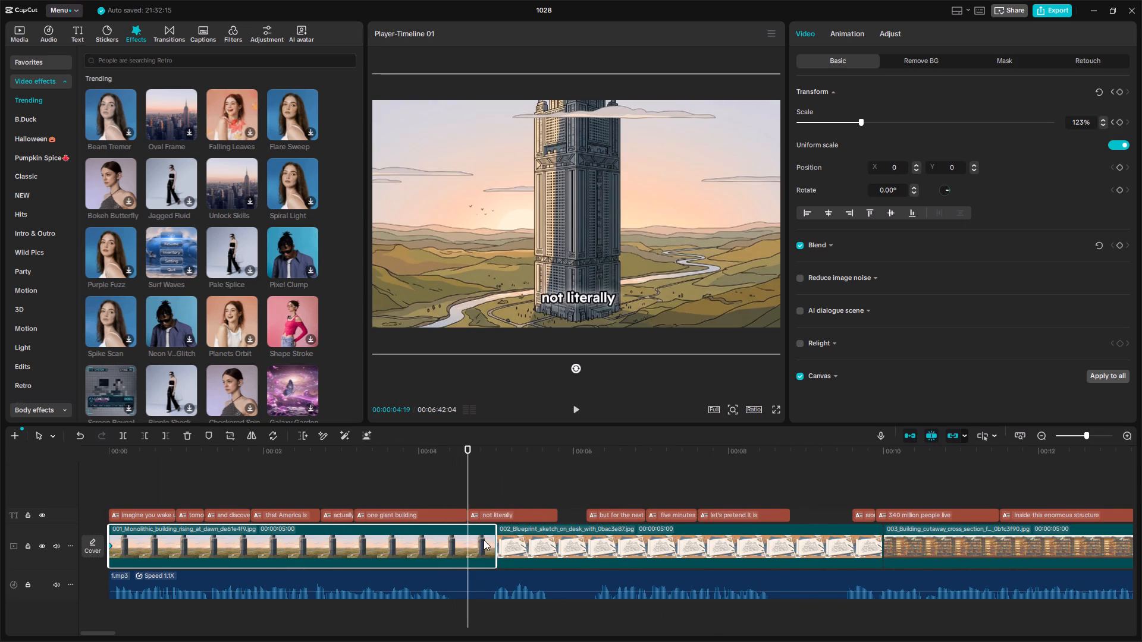
drag(495, 545, 469, 547)
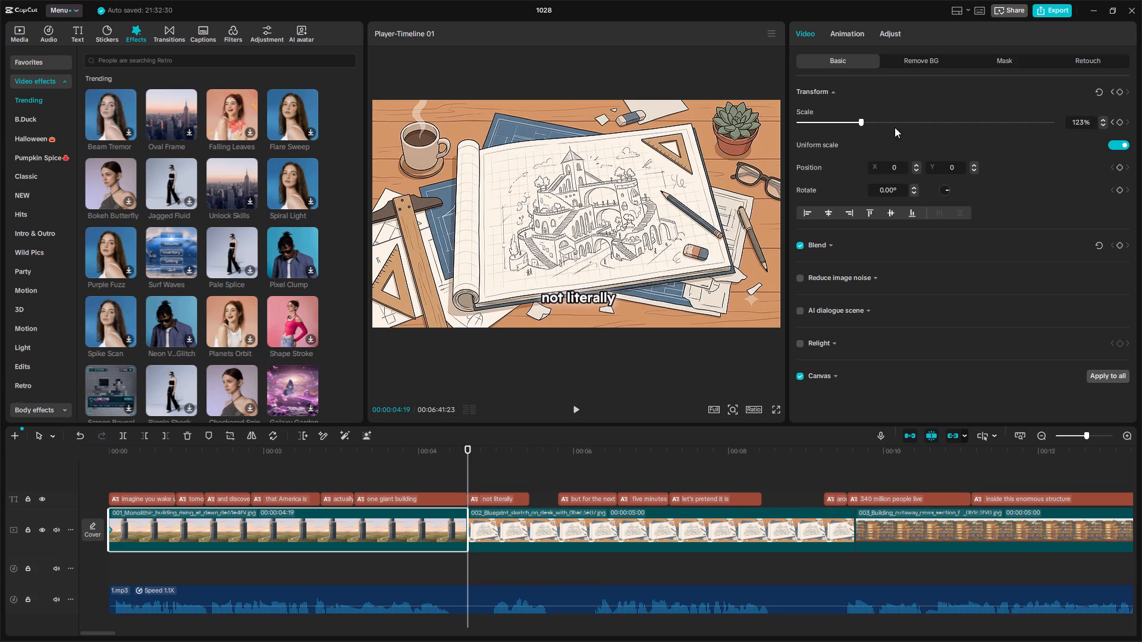
Set the first clip's Scale to about 216% on its last frame, at 00:00:04:18, to keyframe a zoom in.
click(465, 449)
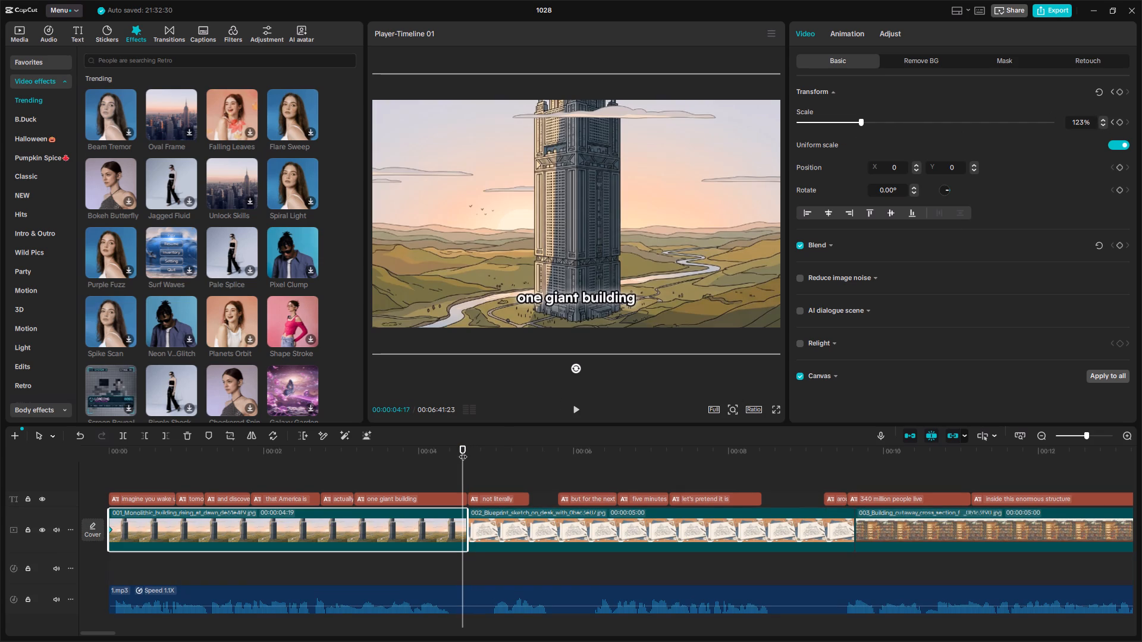
click(463, 451)
key(Left)
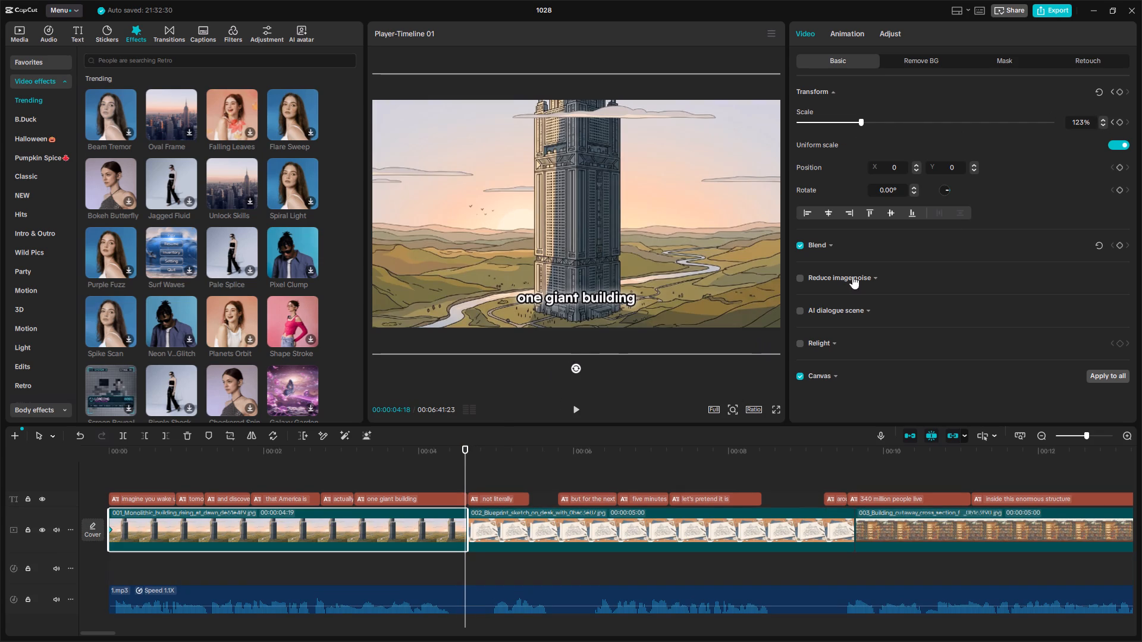
drag(863, 124, 910, 124)
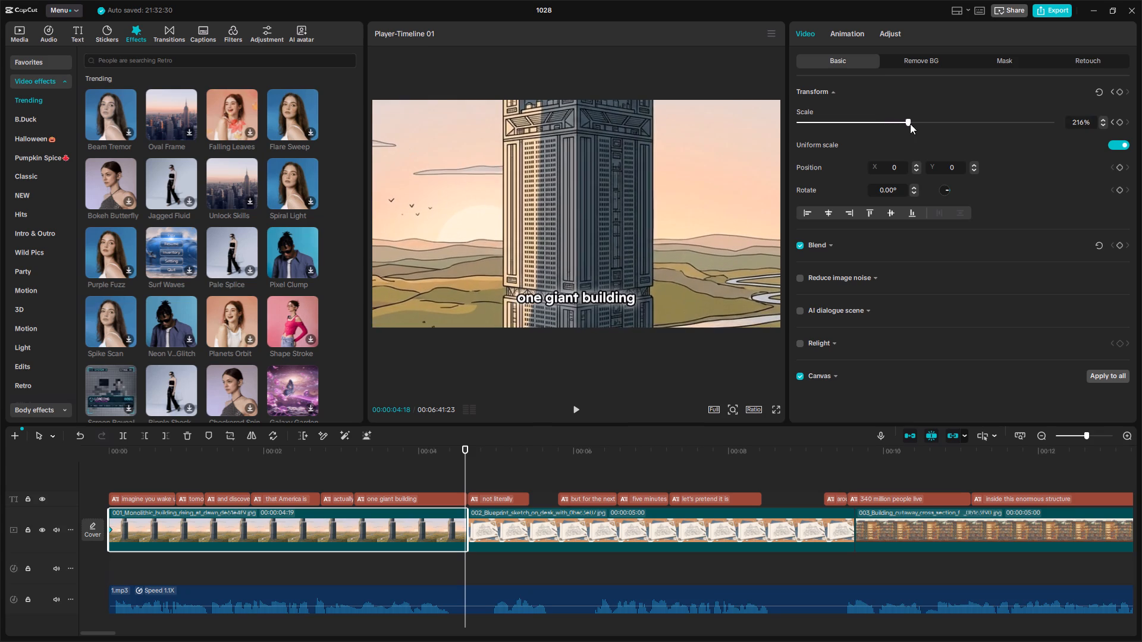
drag(910, 124, 911, 124)
drag(131, 451, 89, 448)
key(space)
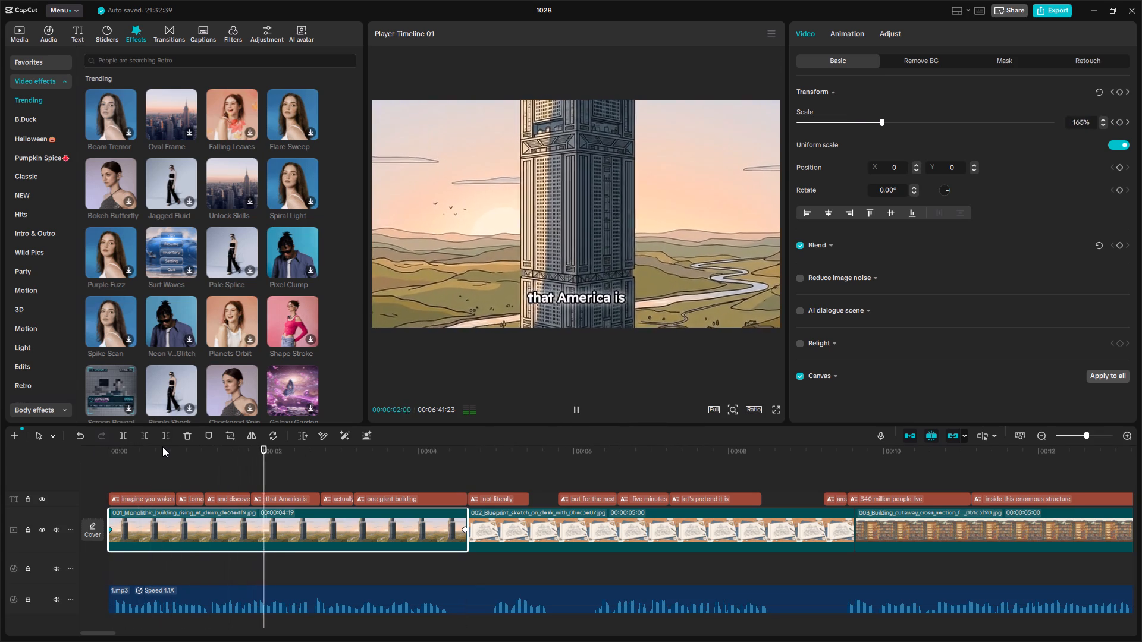
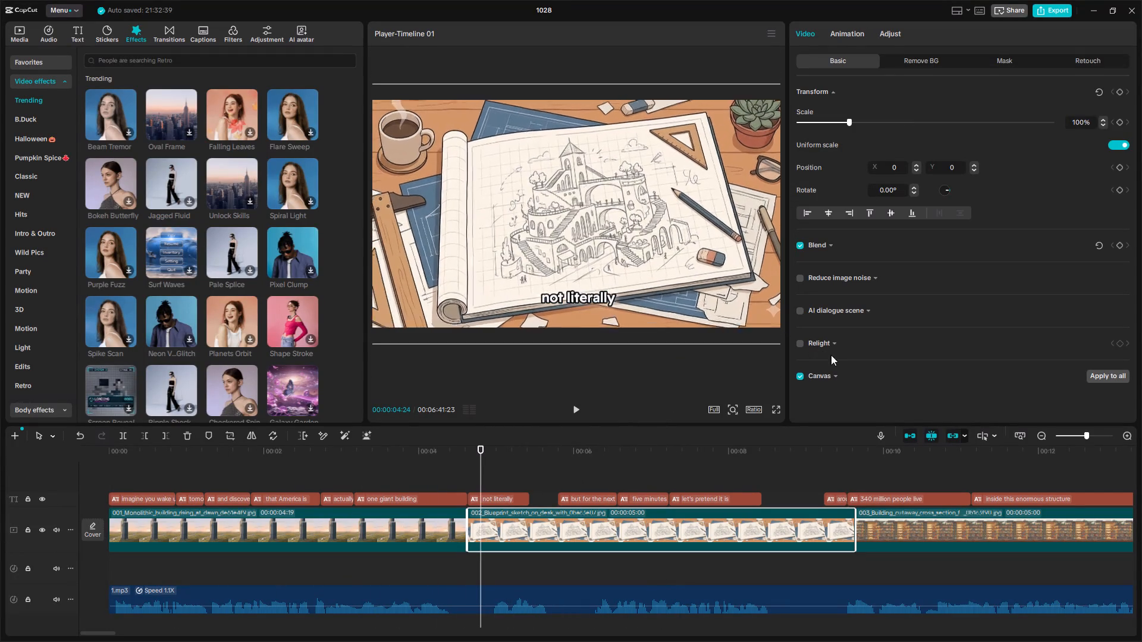
Animate a zoom-out on the 002 blueprint clip, with a 143% scale keyframe at its start and a reduced scale near its end.
drag(831, 355, 899, 406)
drag(478, 450, 469, 452)
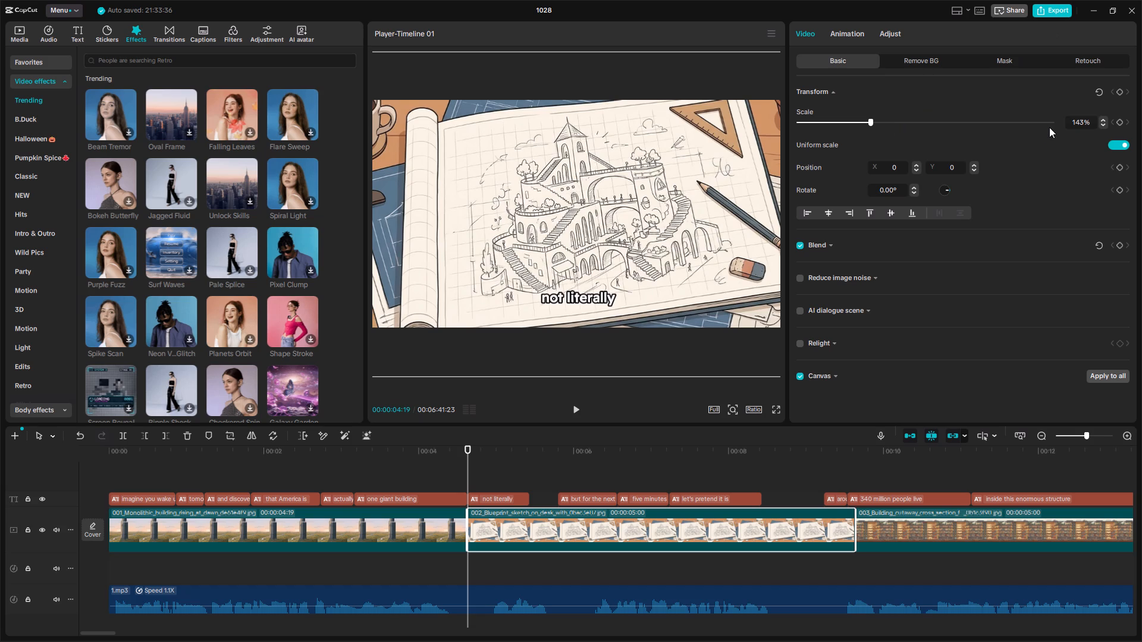
click(1123, 121)
click(851, 441)
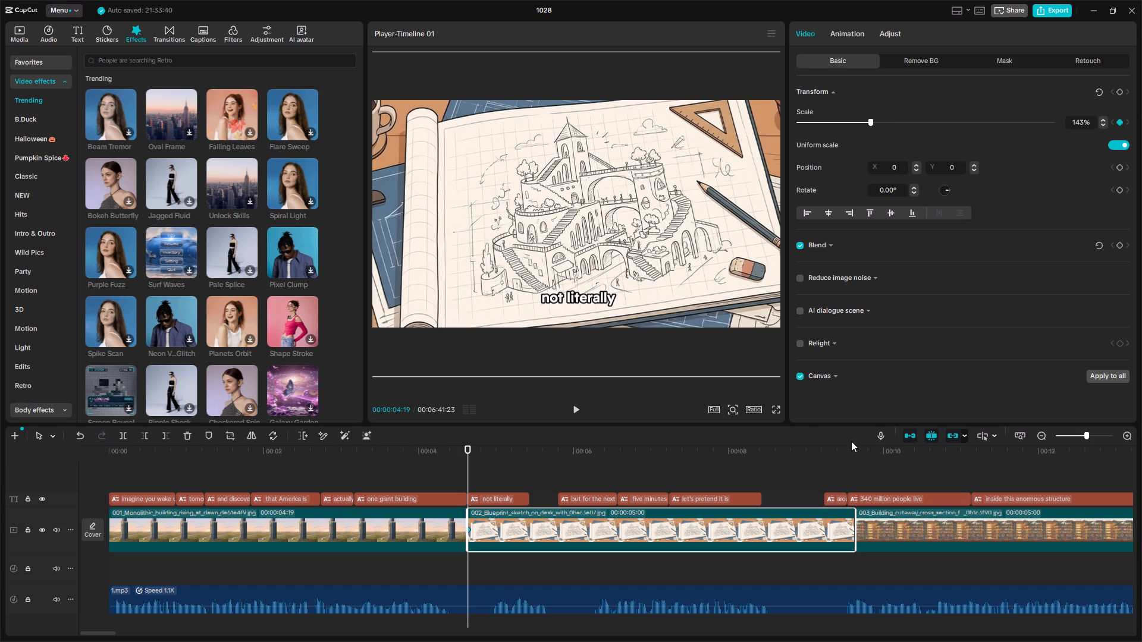
click(853, 445)
key(Right)
key(Left)
key(Left)
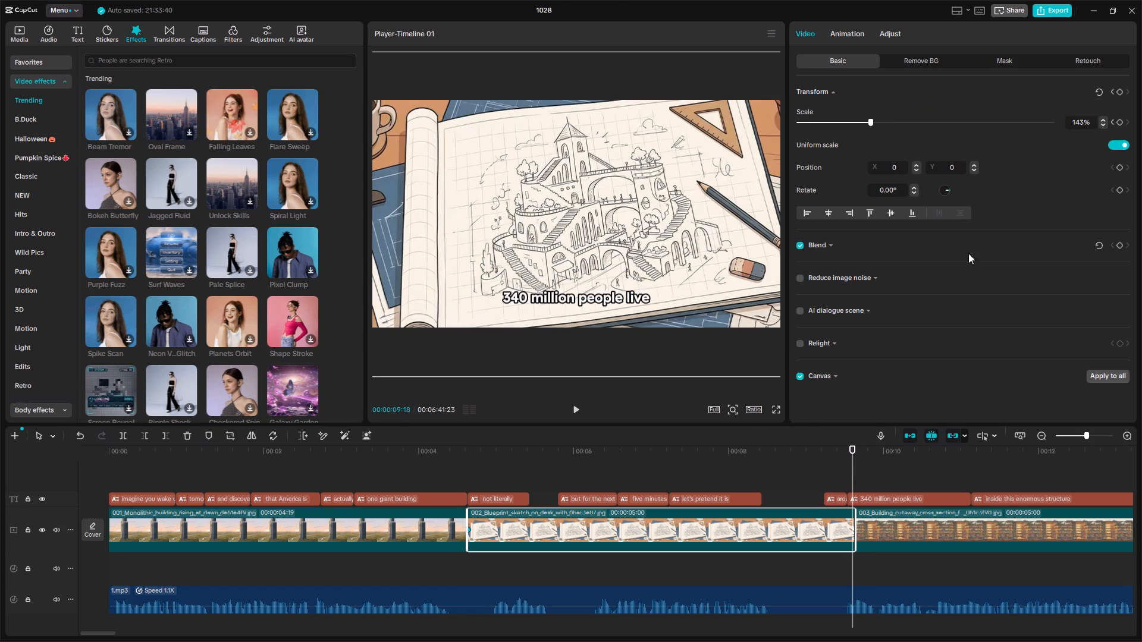
drag(863, 119, 843, 121)
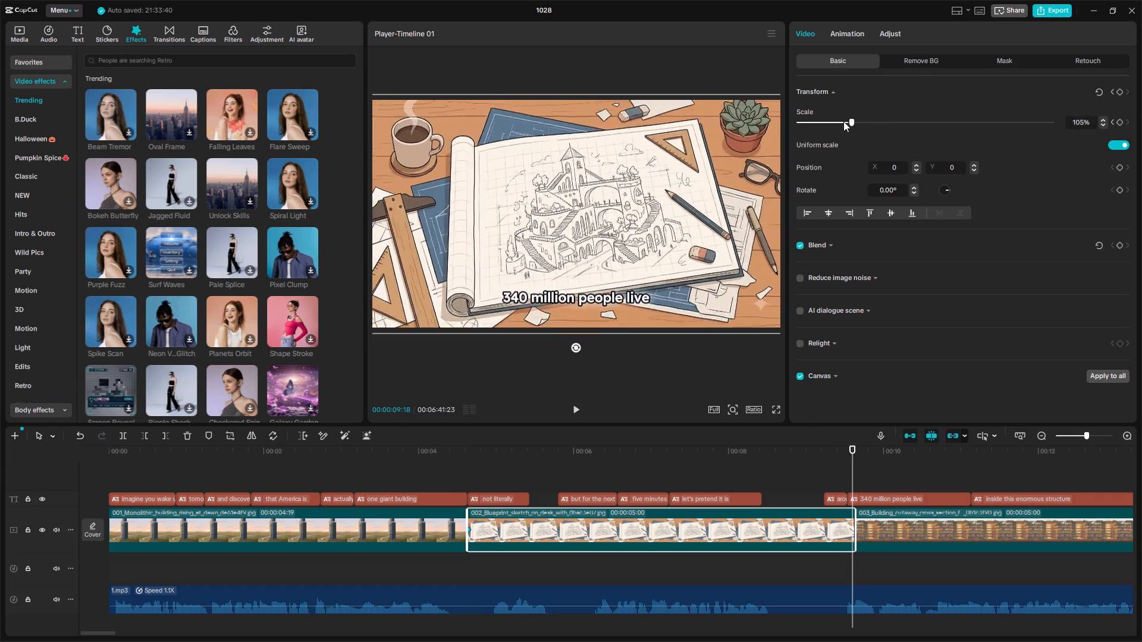
drag(843, 121, 850, 122)
Play from the end of the first image clip into the 002 blueprint clip to check the zoom-out.
drag(841, 463, 263, 462)
click(392, 448)
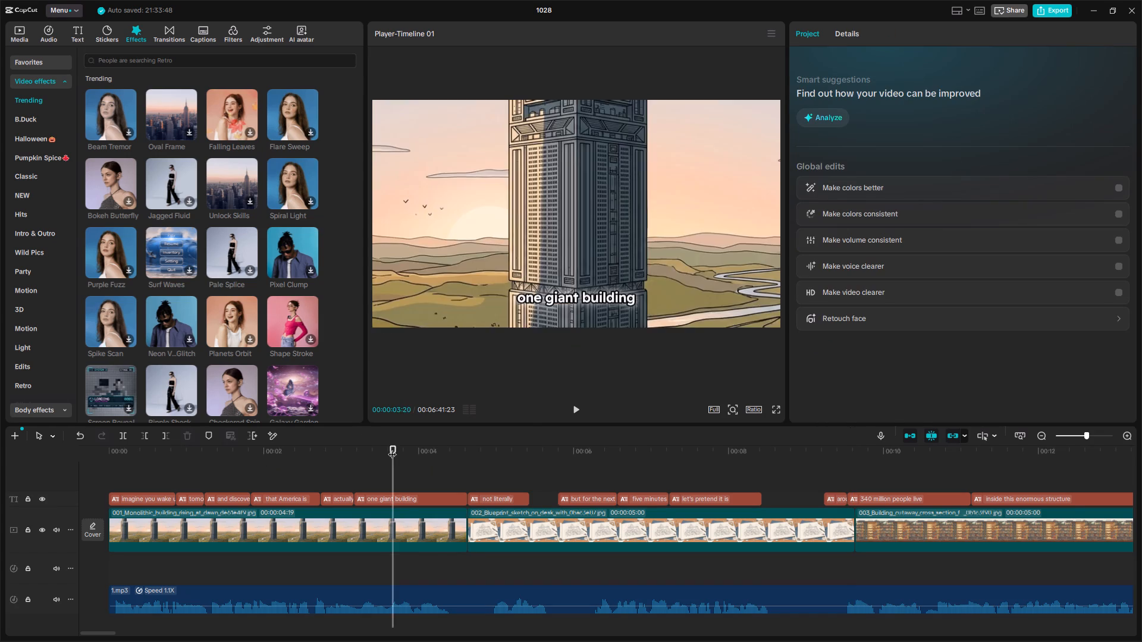
key(space)
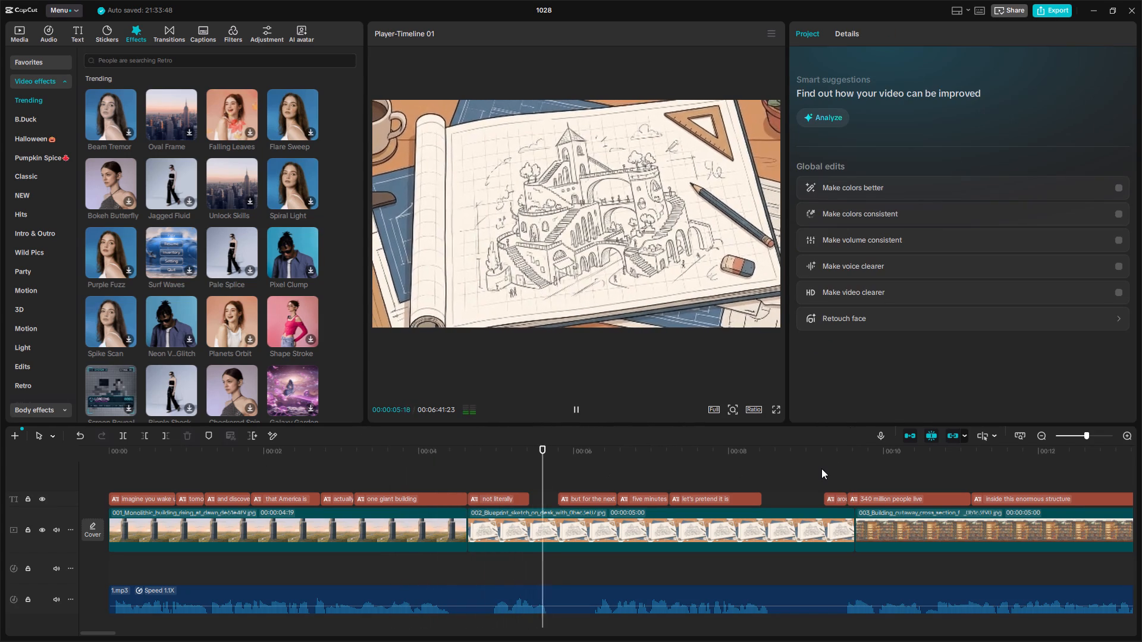
key(space)
Look over the whole timeline and scrub from the third image clip to the project's ending.
ctrl+scroll(628, 536, down, 3)
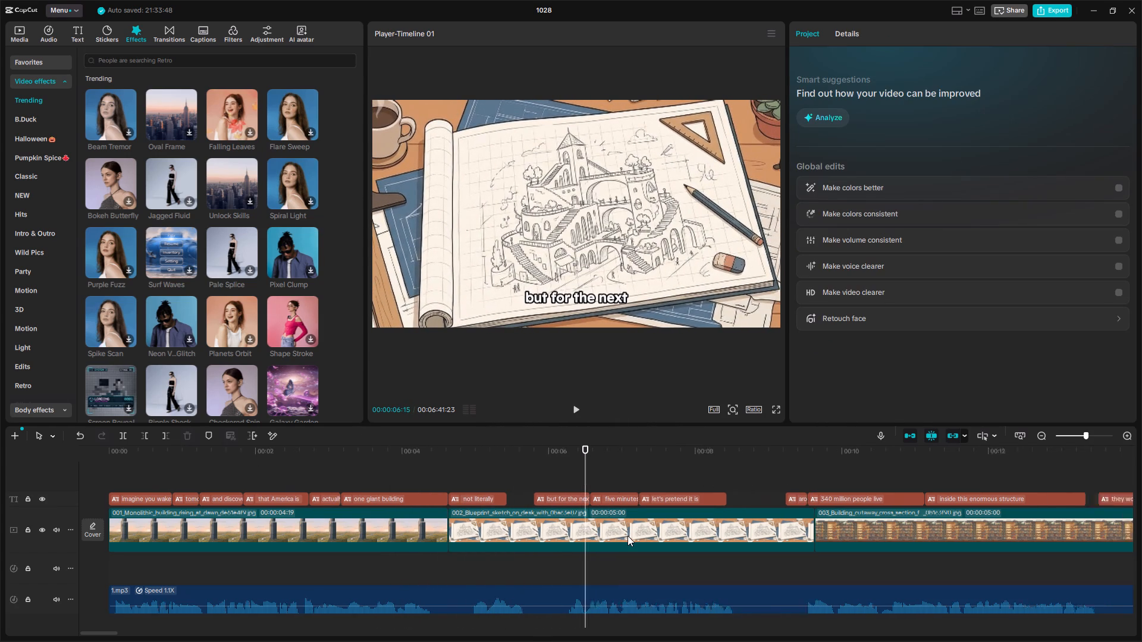
ctrl+scroll(628, 536, down, 6)
ctrl+scroll(628, 536, up, 1)
ctrl+scroll(628, 536, down, 3)
ctrl+scroll(627, 536, up, 1)
ctrl+scroll(627, 536, down, 6)
ctrl+scroll(623, 531, up, 2)
ctrl+scroll(623, 531, down, 2)
ctrl+scroll(623, 531, up, 1)
ctrl+scroll(623, 531, down, 7)
ctrl+scroll(620, 531, up, 1)
ctrl+scroll(620, 531, down, 6)
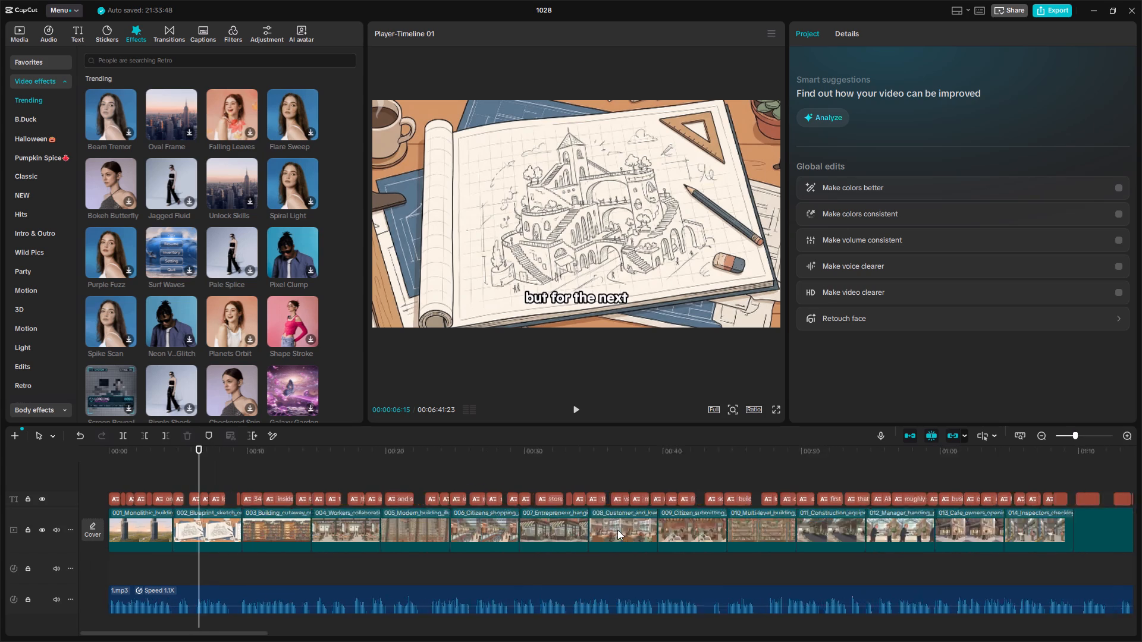
ctrl+scroll(617, 530, down, 16)
ctrl+scroll(614, 523, down, 5)
ctrl+scroll(614, 523, up, 2)
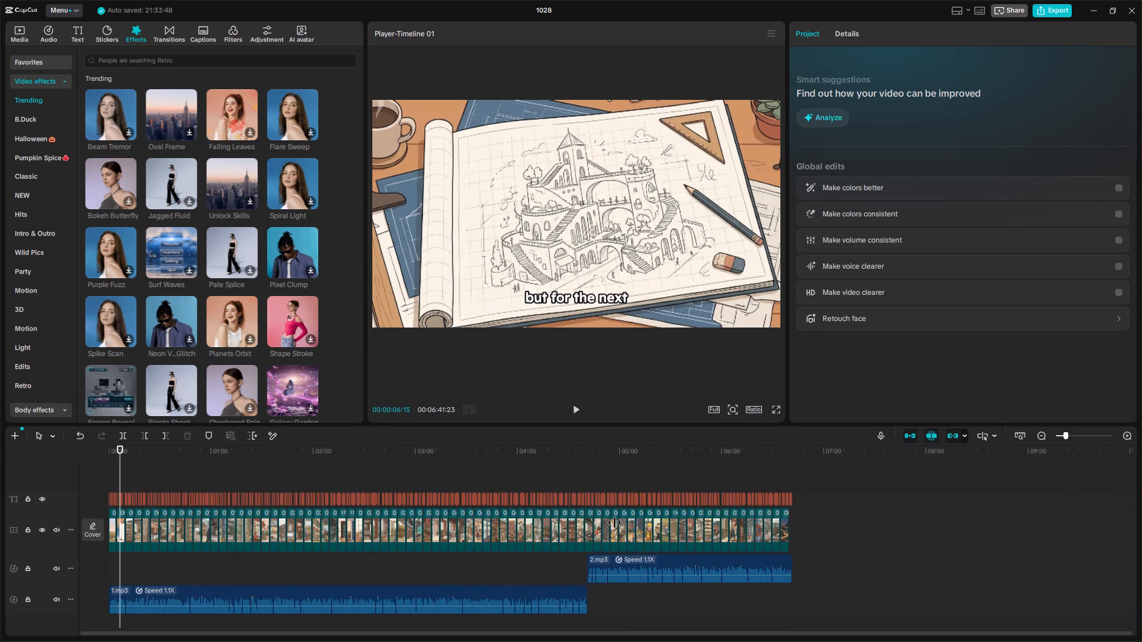
ctrl+scroll(614, 523, up, 2)
ctrl+scroll(874, 545, up, 4)
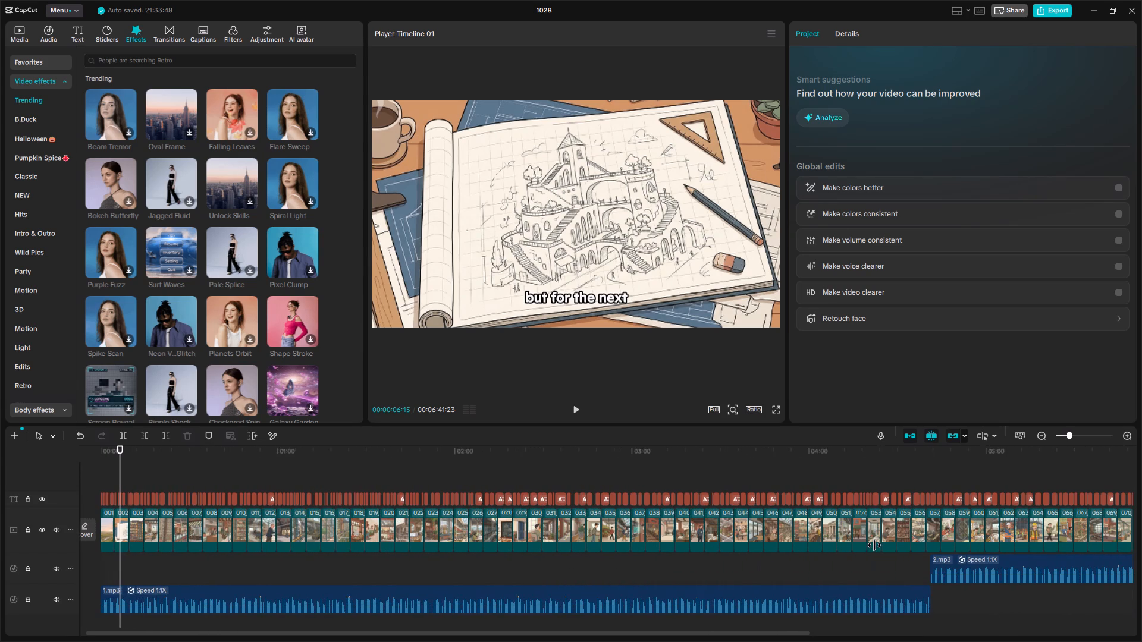
ctrl+scroll(874, 545, up, 17)
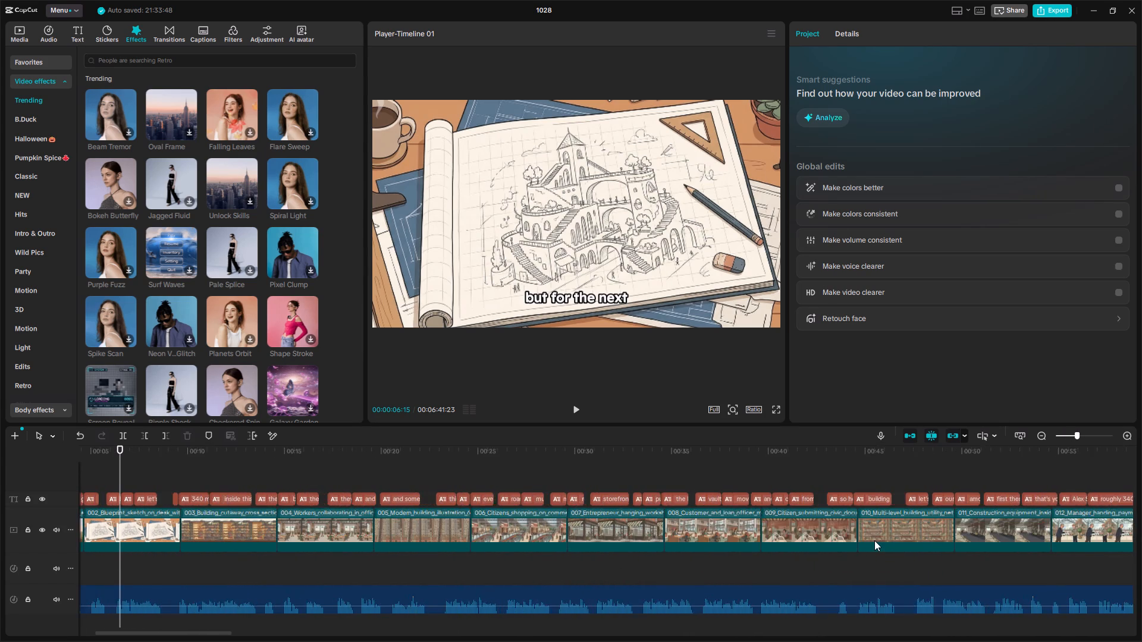
ctrl+scroll(874, 540, up, 5)
ctrl+scroll(264, 520, up, 6)
drag(233, 448, 343, 474)
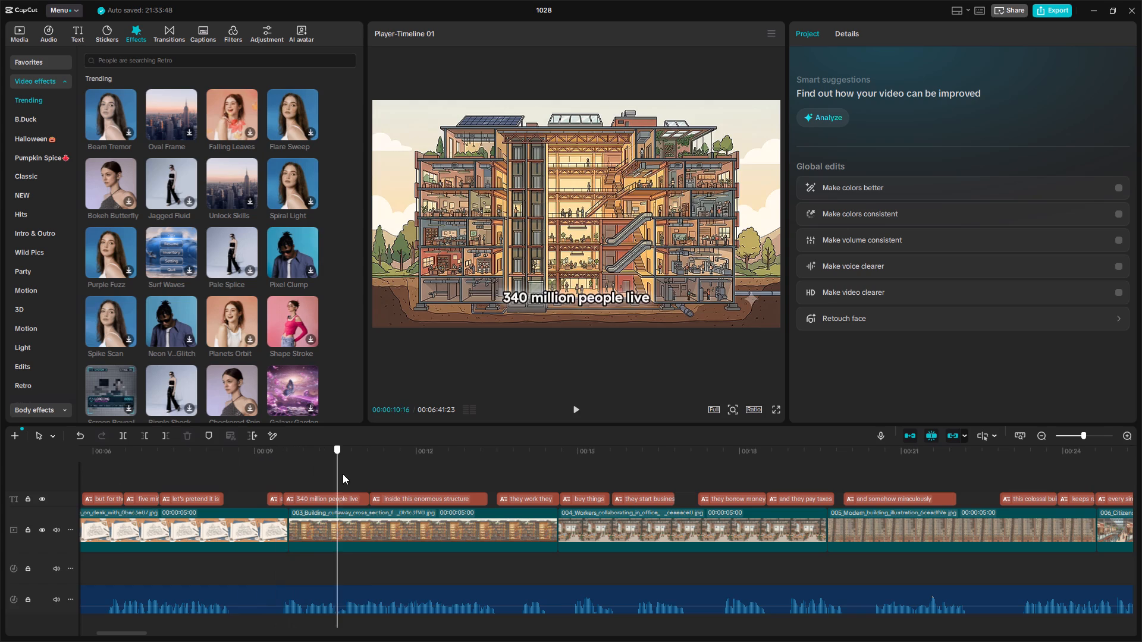
drag(343, 474, 1141, 481)
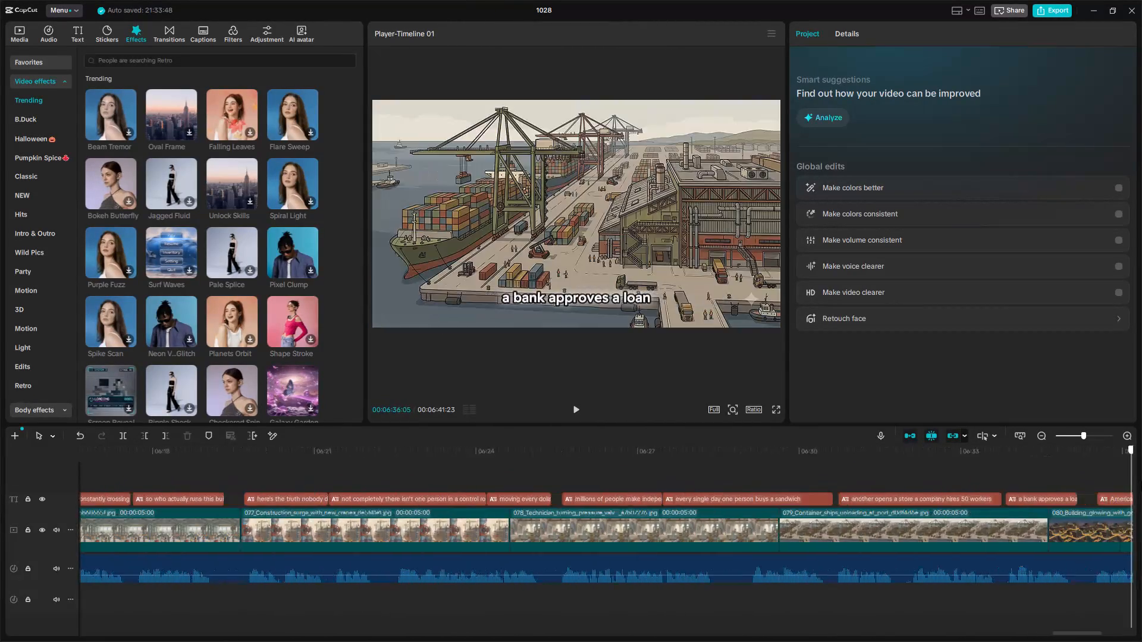
drag(1141, 481, 404, 534)
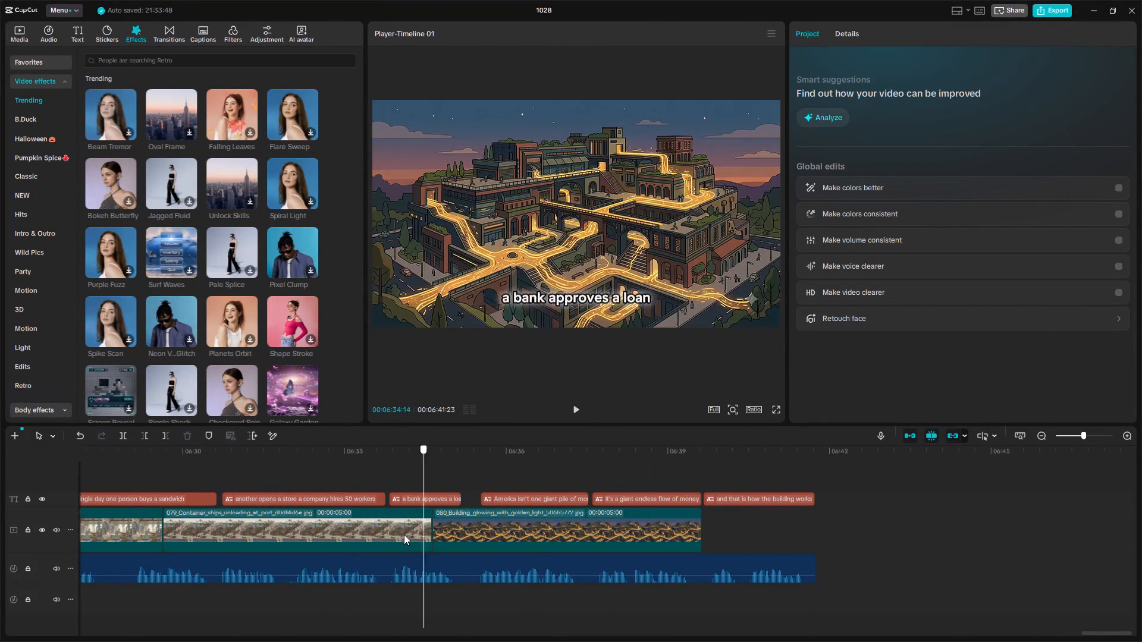
Play the last clips to check how the images, captions and audio finish.
drag(404, 534, 371, 542)
click(570, 412)
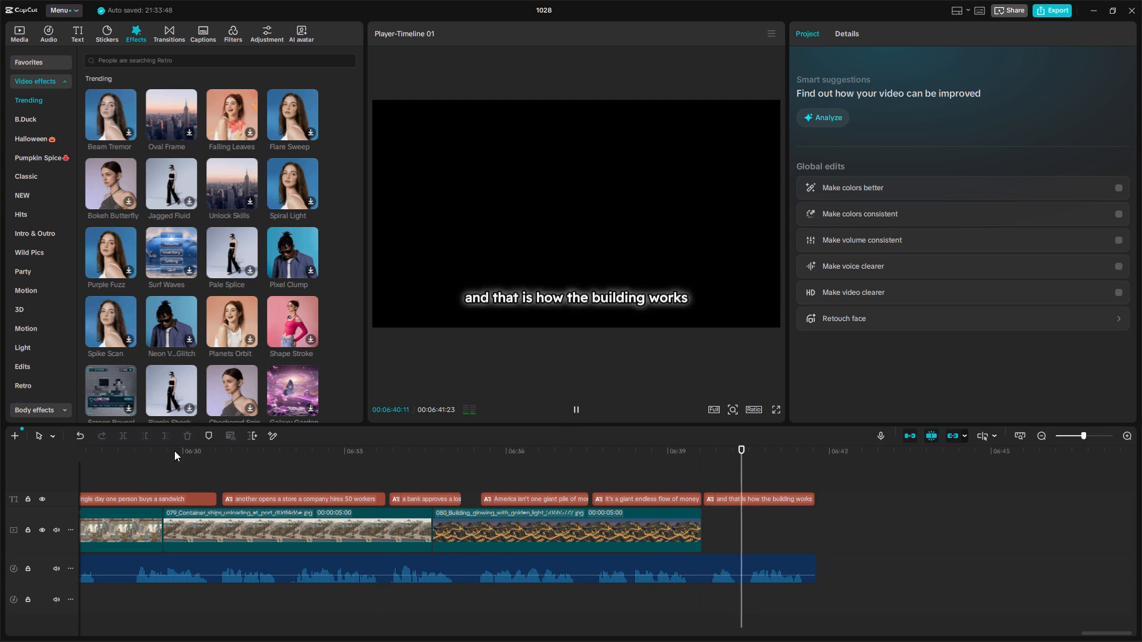
drag(162, 451, 86, 448)
key(space)
key(space)
key(space)
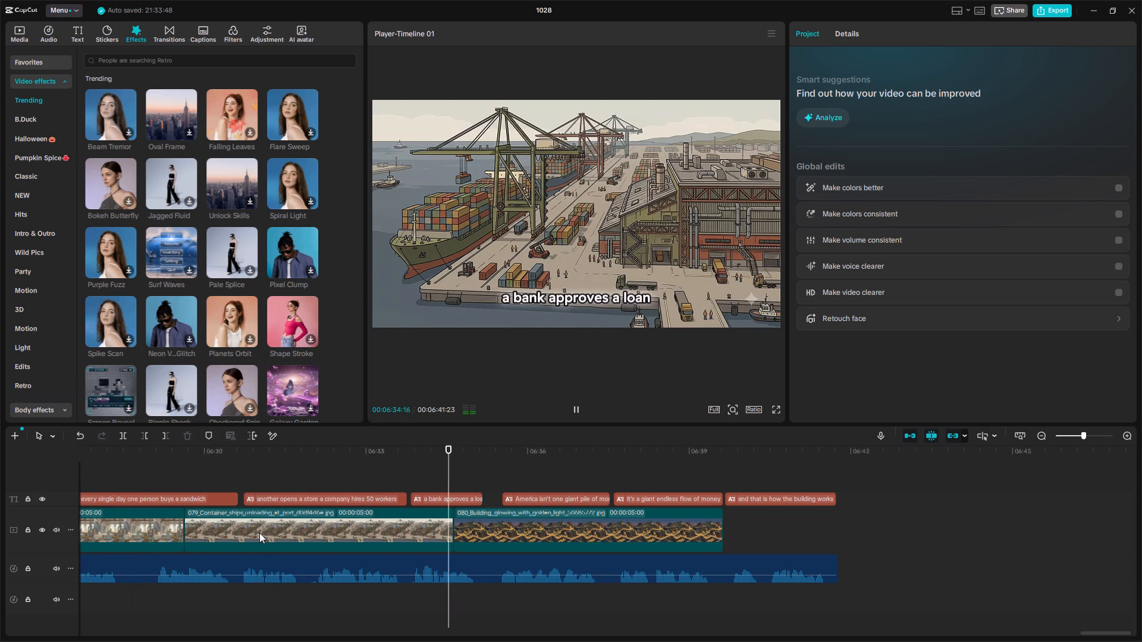
key(space)
Turn on the audio pitch change for the 2.mp3 clip.
click(356, 565)
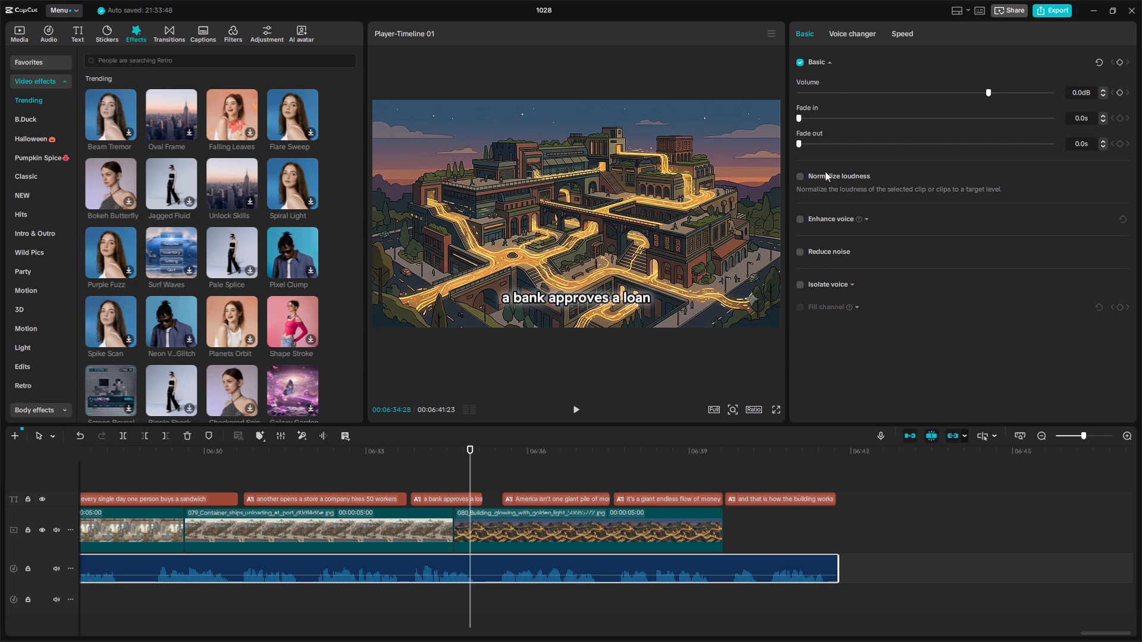
key(space)
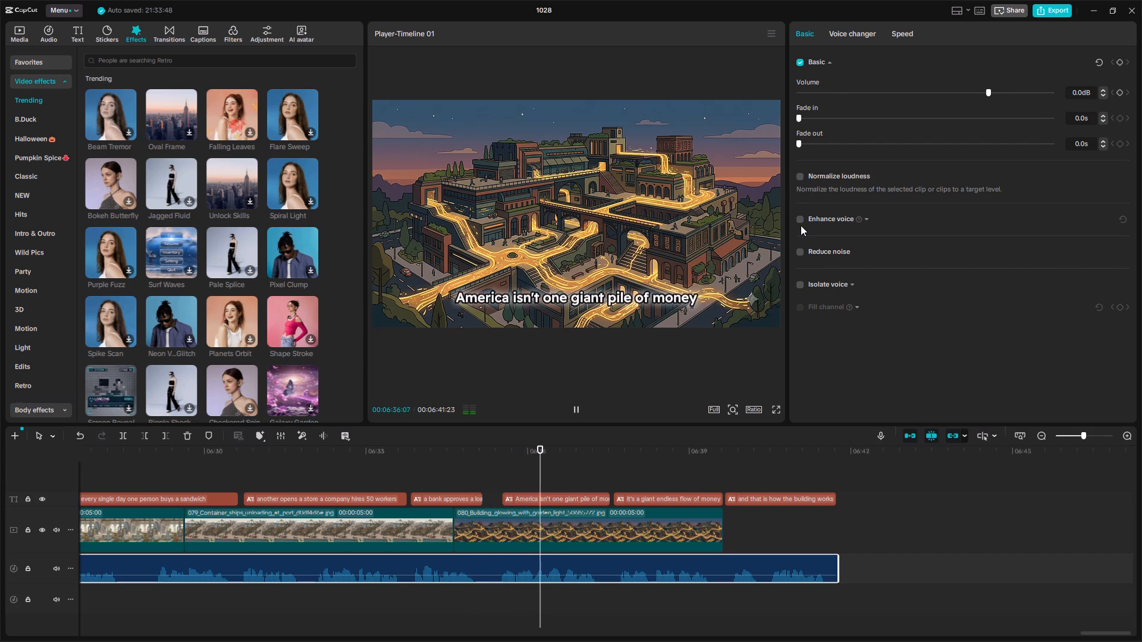
key(space)
click(846, 28)
click(794, 31)
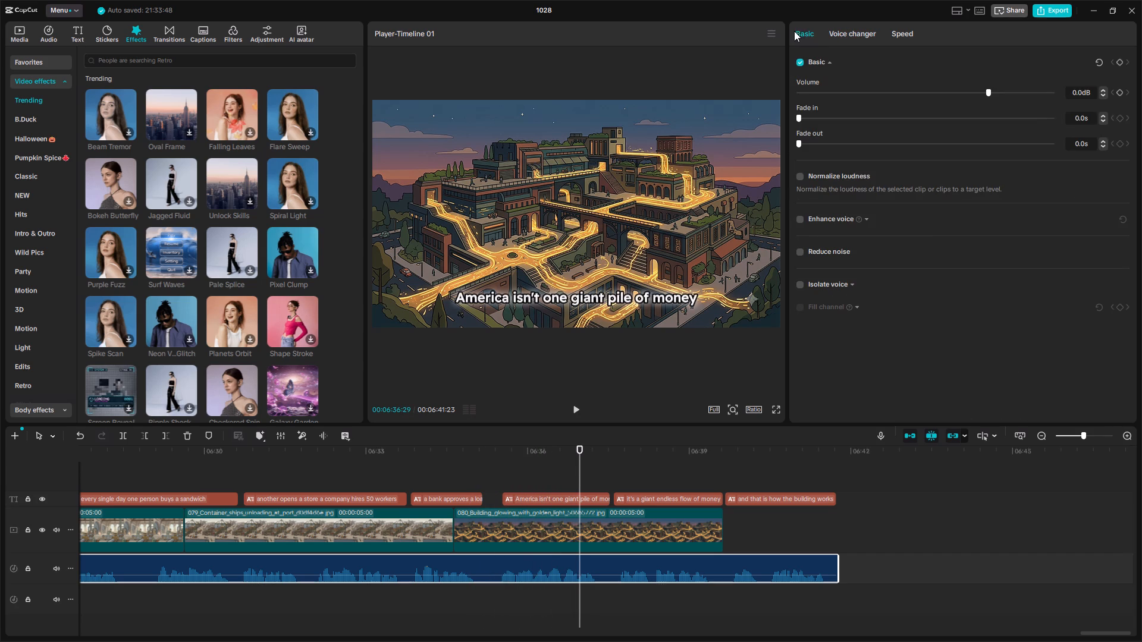
click(900, 39)
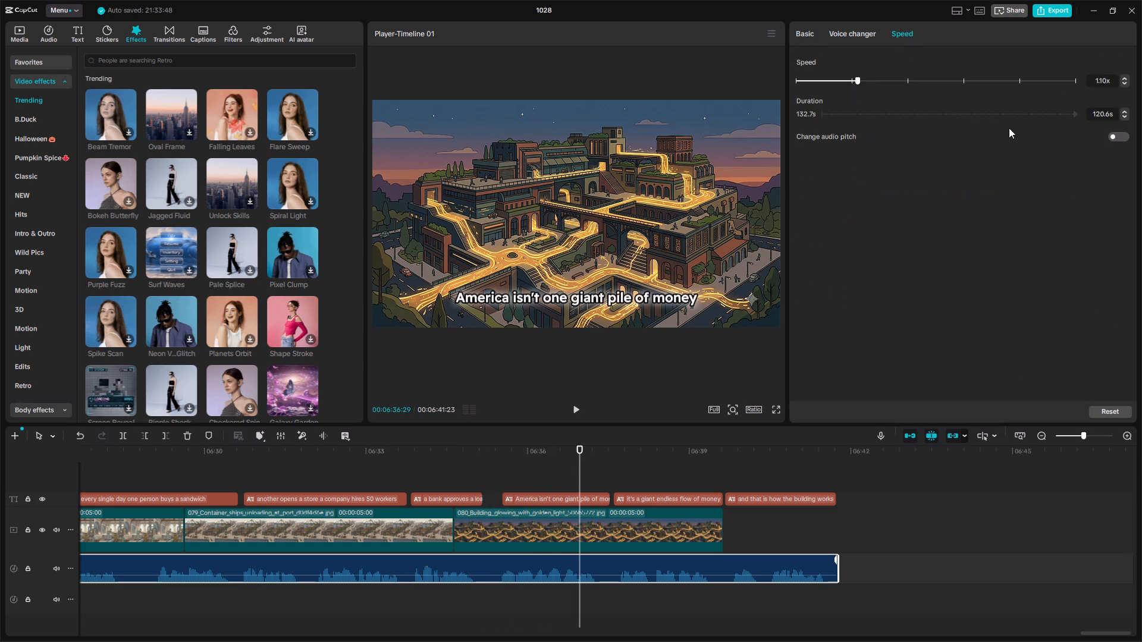
key(space)
key(space)
click(1124, 135)
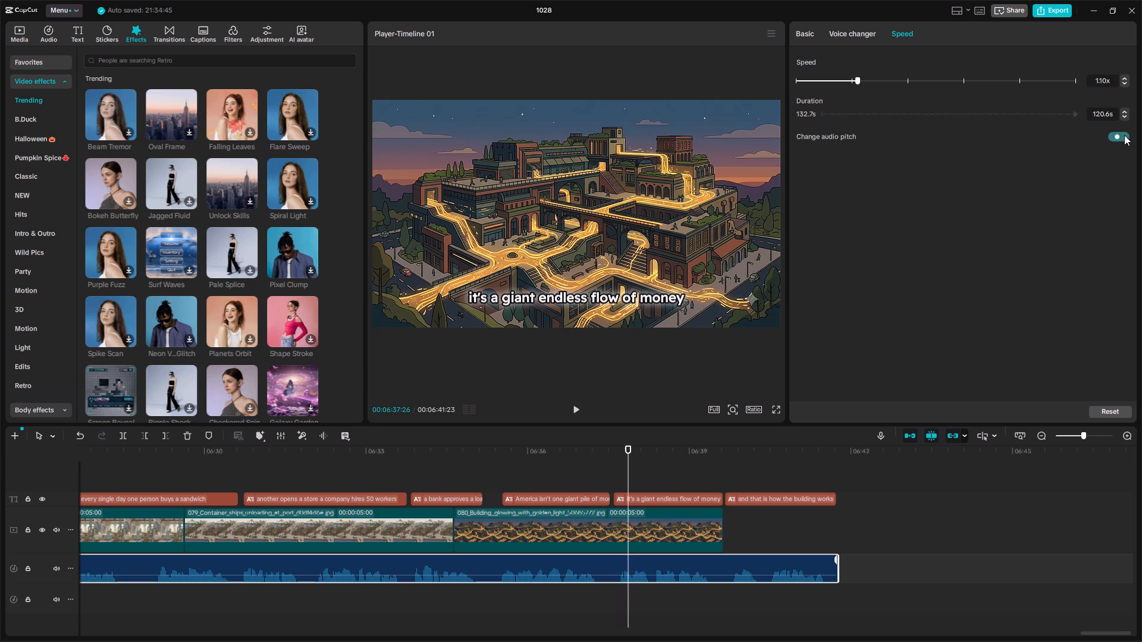
Play the project's closing section to listen to the 2.mp3 voice with its pitch setting.
key(space)
click(357, 452)
key(space)
key(space)
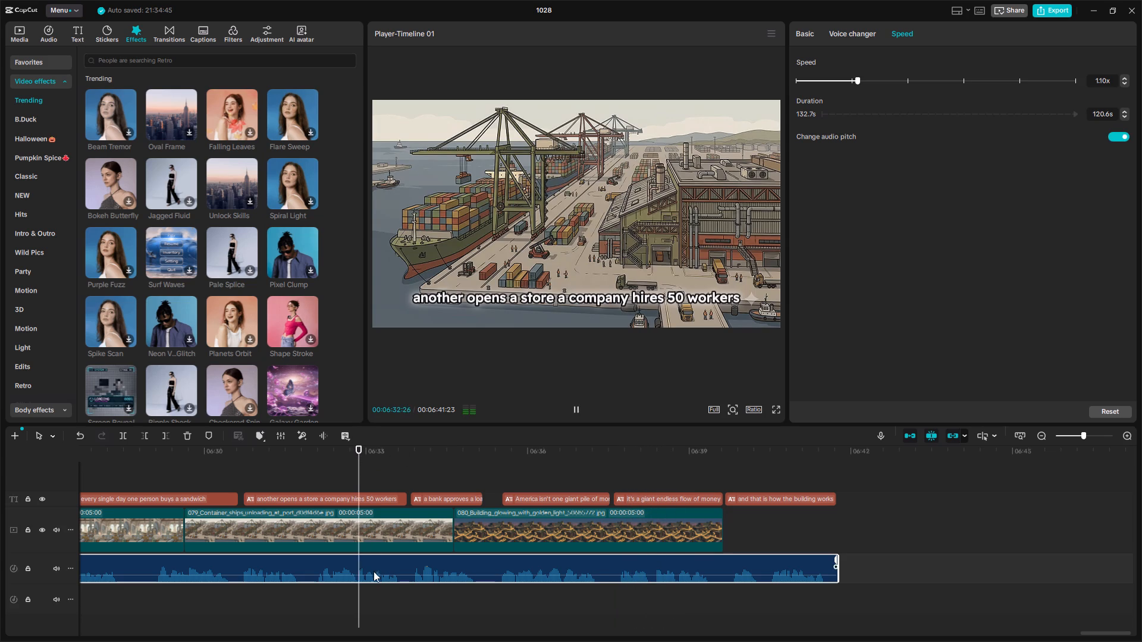
ctrl+scroll(378, 580, down, 6)
ctrl+scroll(378, 578, up, 1)
ctrl+scroll(378, 578, down, 5)
ctrl+scroll(378, 578, up, 1)
ctrl+scroll(378, 578, down, 13)
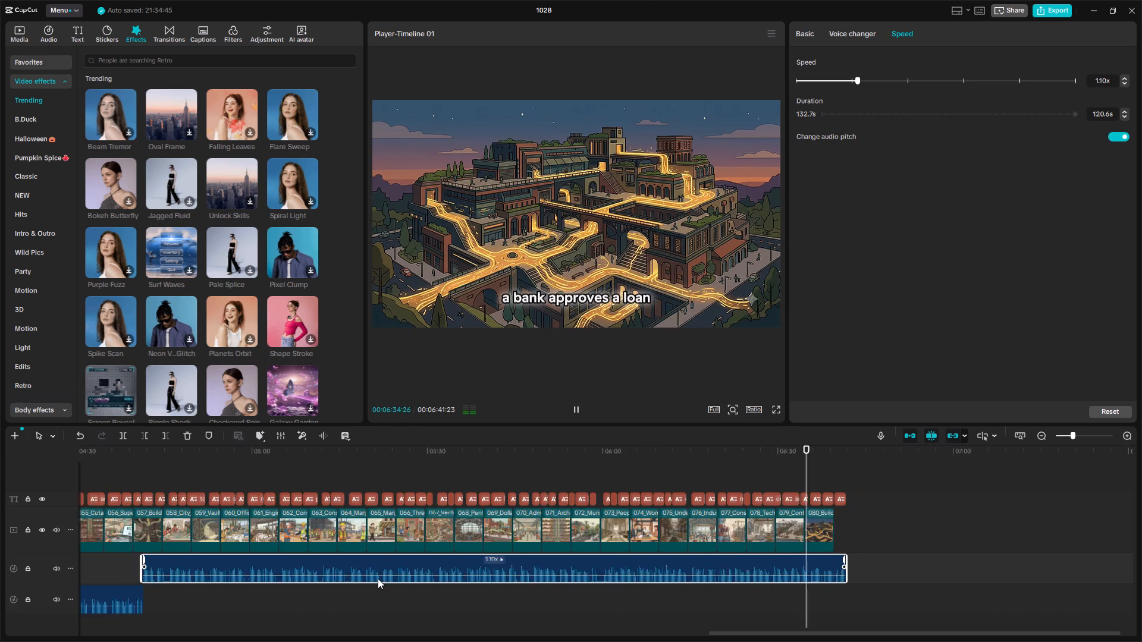
ctrl+scroll(378, 578, down, 5)
click(340, 612)
click(444, 558)
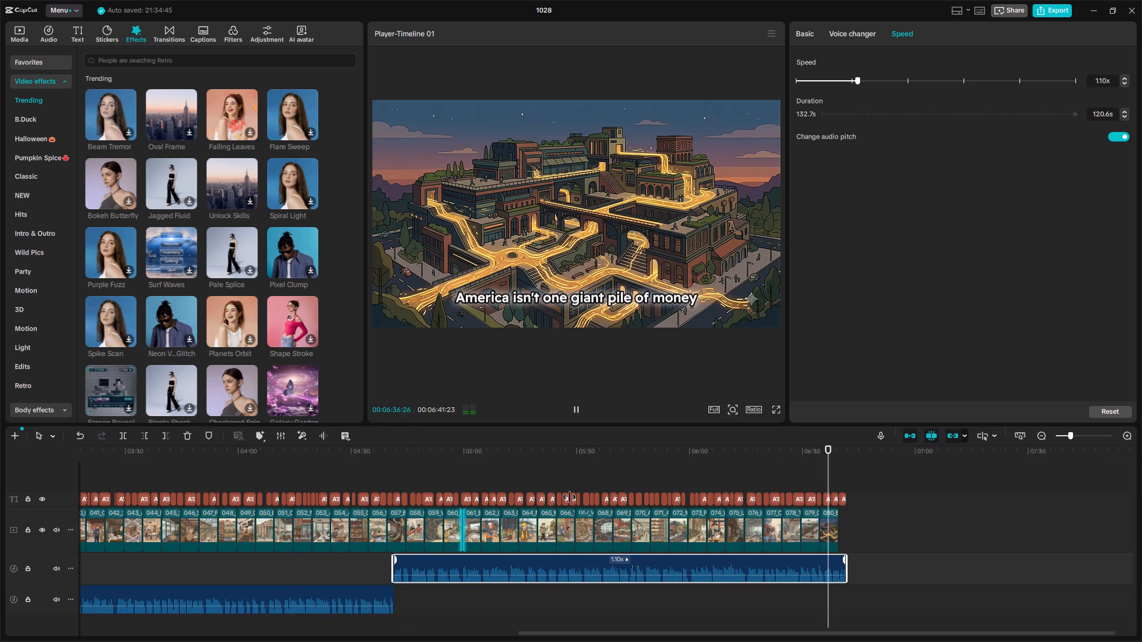
key(space)
key(space)
key(space)
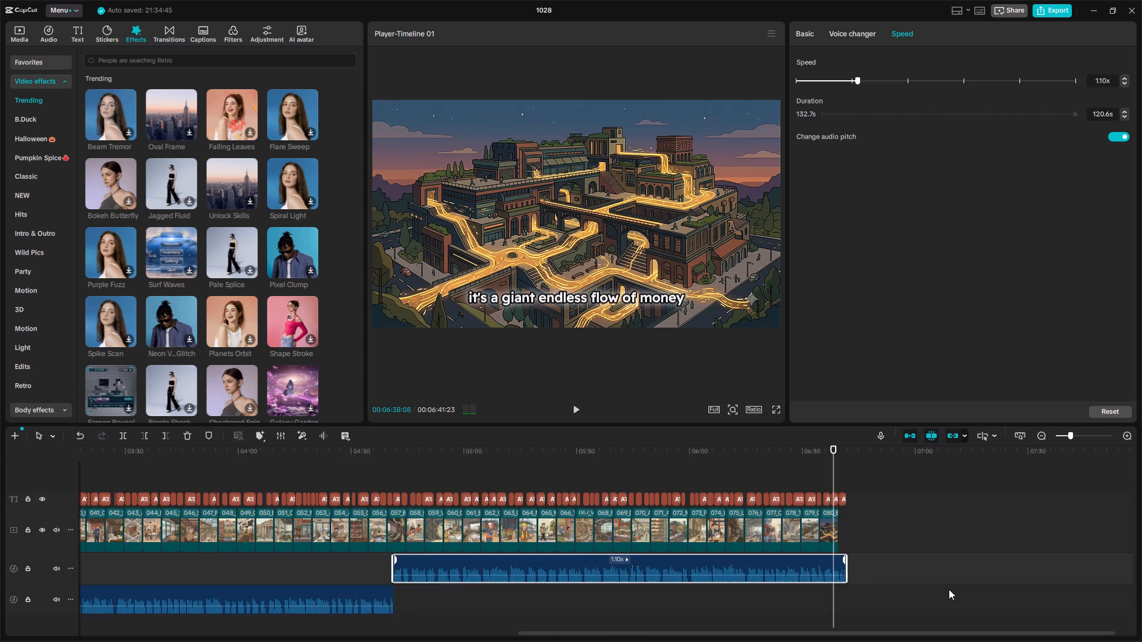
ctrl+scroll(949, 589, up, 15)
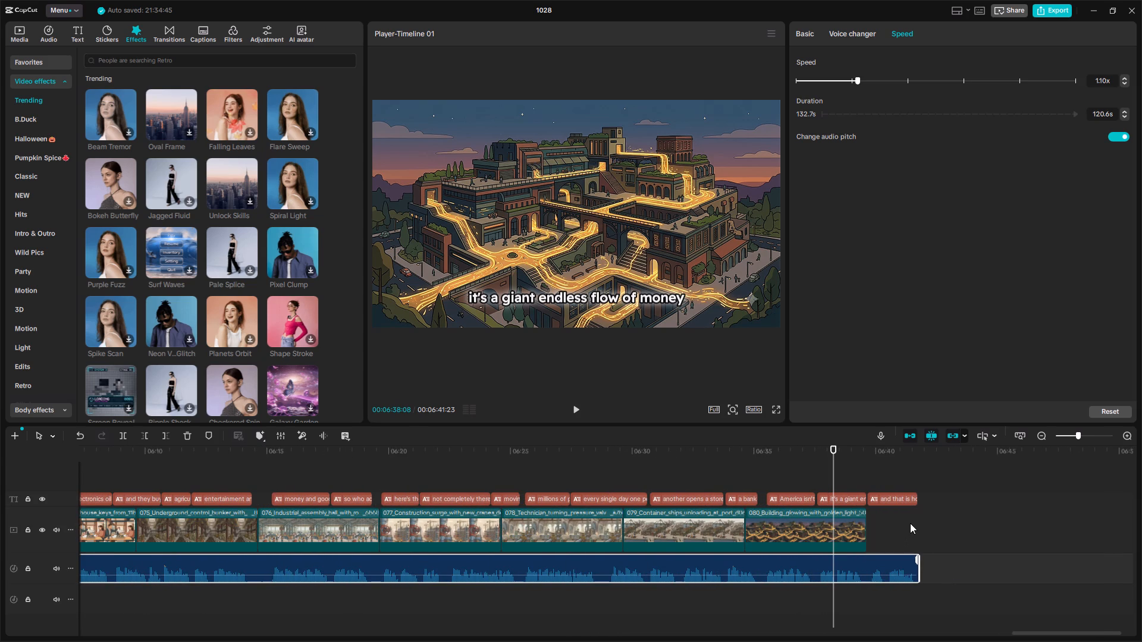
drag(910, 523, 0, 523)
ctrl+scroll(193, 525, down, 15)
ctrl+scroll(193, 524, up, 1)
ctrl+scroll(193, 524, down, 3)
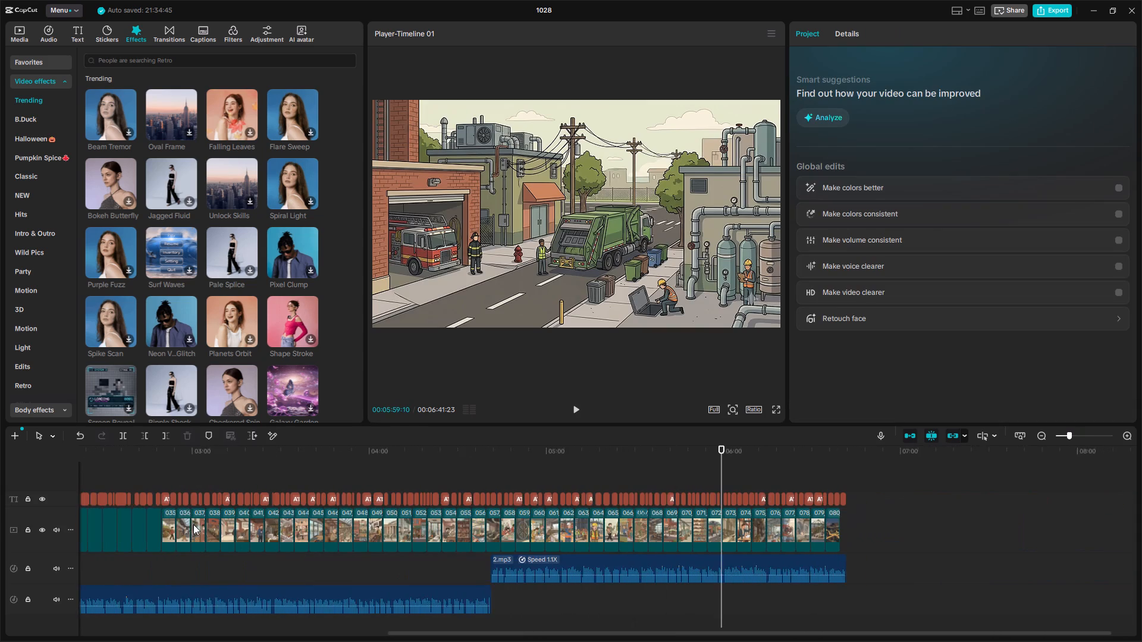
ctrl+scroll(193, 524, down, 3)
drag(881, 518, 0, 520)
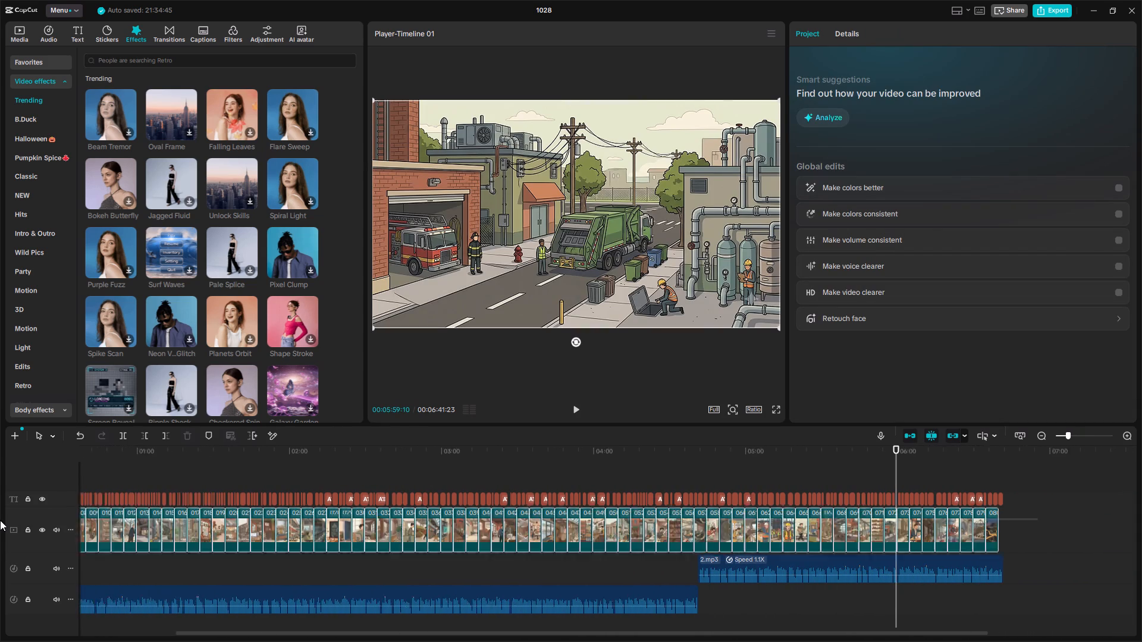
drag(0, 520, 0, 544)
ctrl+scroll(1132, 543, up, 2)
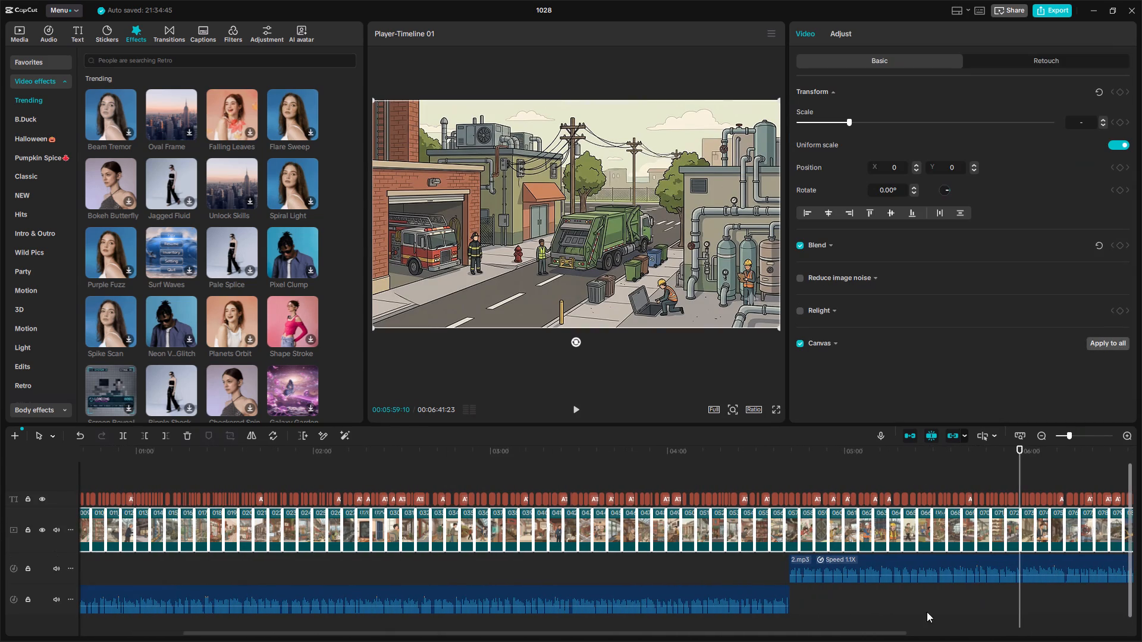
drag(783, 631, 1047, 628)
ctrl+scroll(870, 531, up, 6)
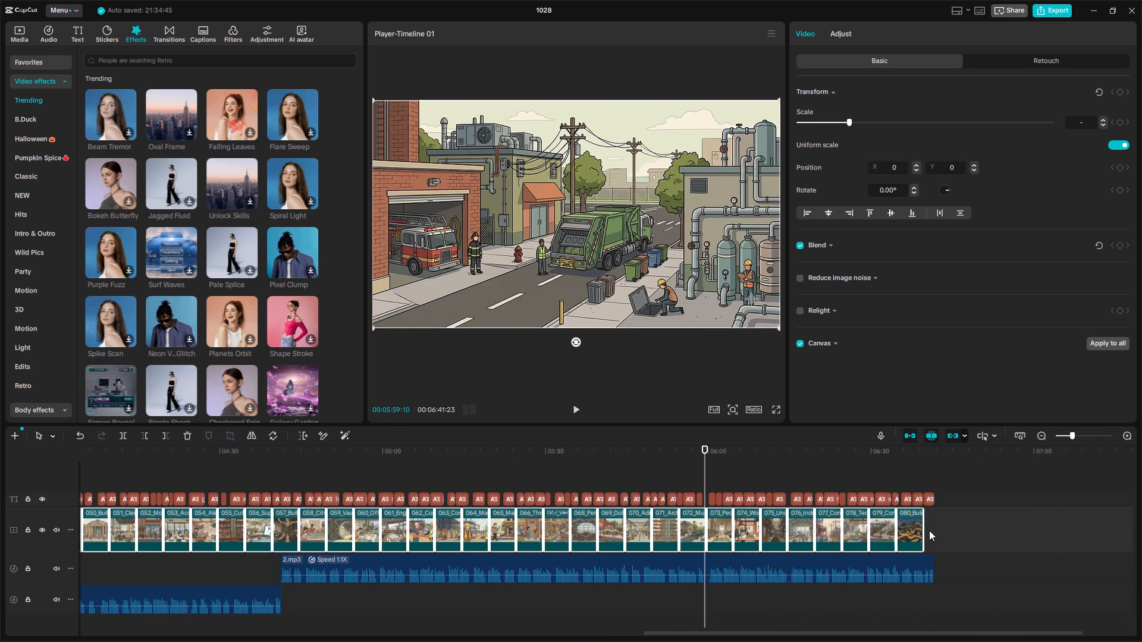
Extend the last image clip, 080, to the end of the audio at 00:06:41:23.
click(989, 546)
click(913, 527)
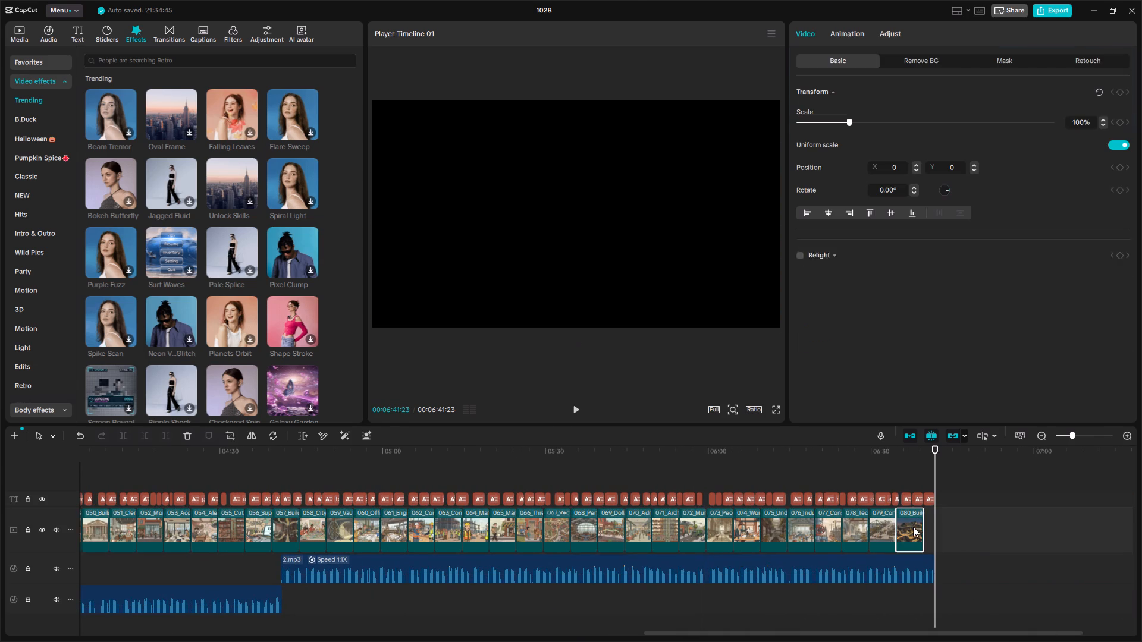
drag(926, 527, 934, 527)
click(955, 514)
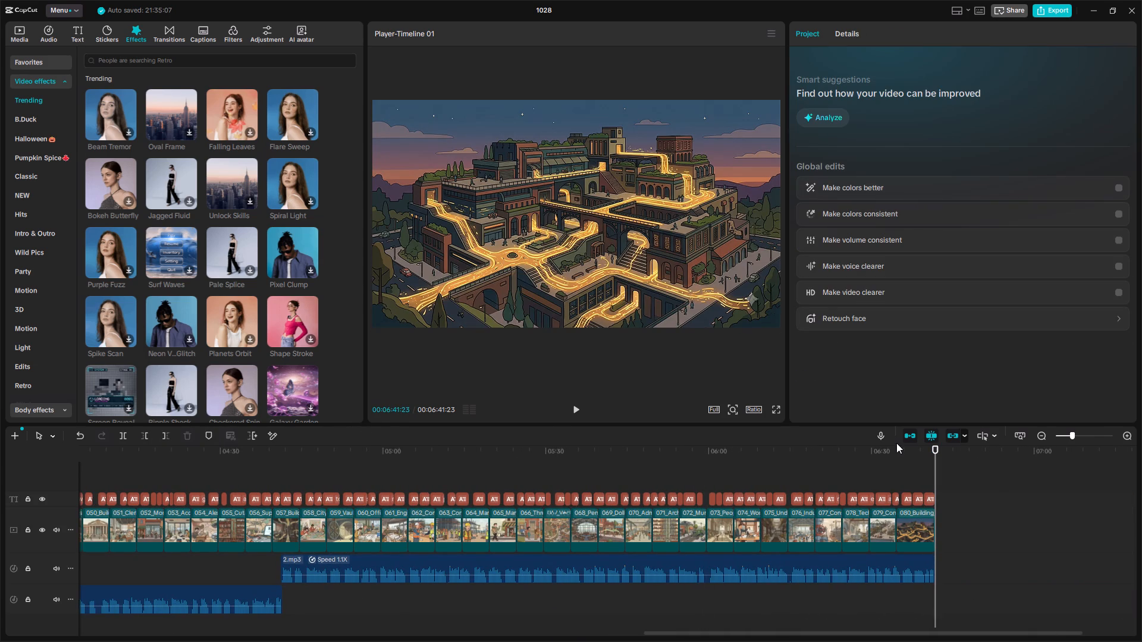
Play and scrub through the opening clips from the start to check the zooms on the images.
drag(899, 449, 0, 459)
key(space)
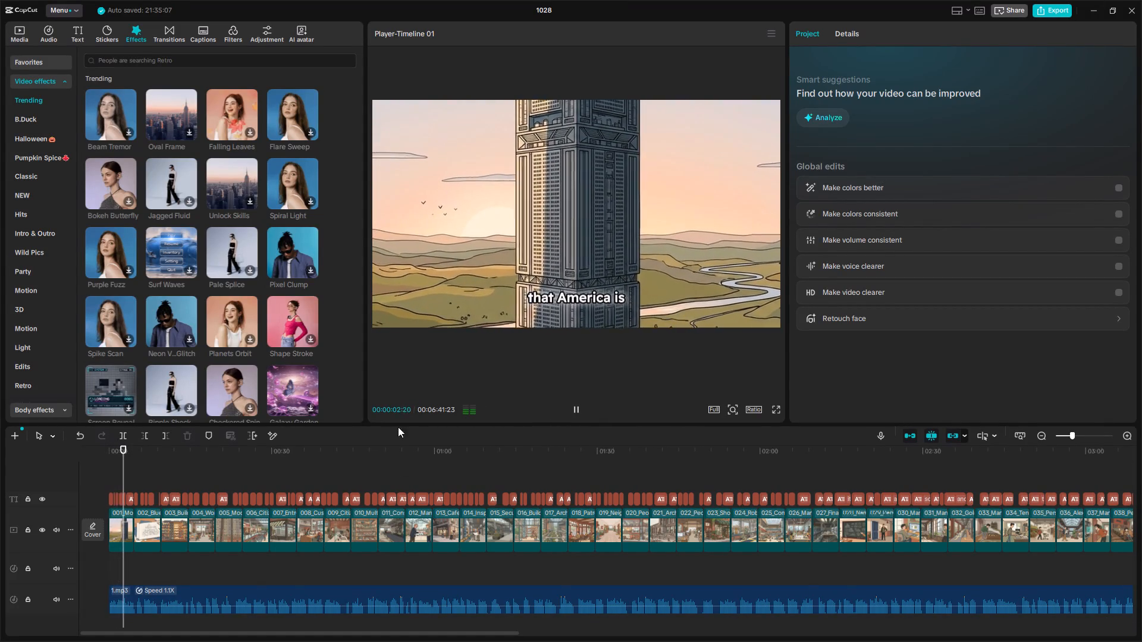
ctrl+scroll(149, 519, up, 6)
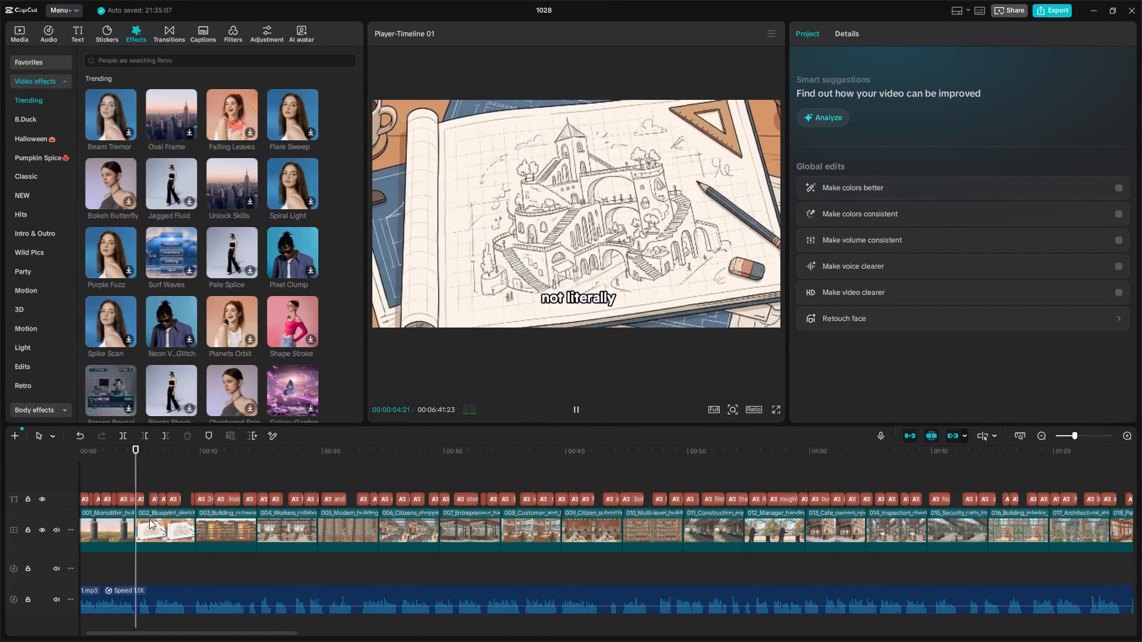
ctrl+scroll(149, 519, up, 3)
drag(125, 449, 93, 490)
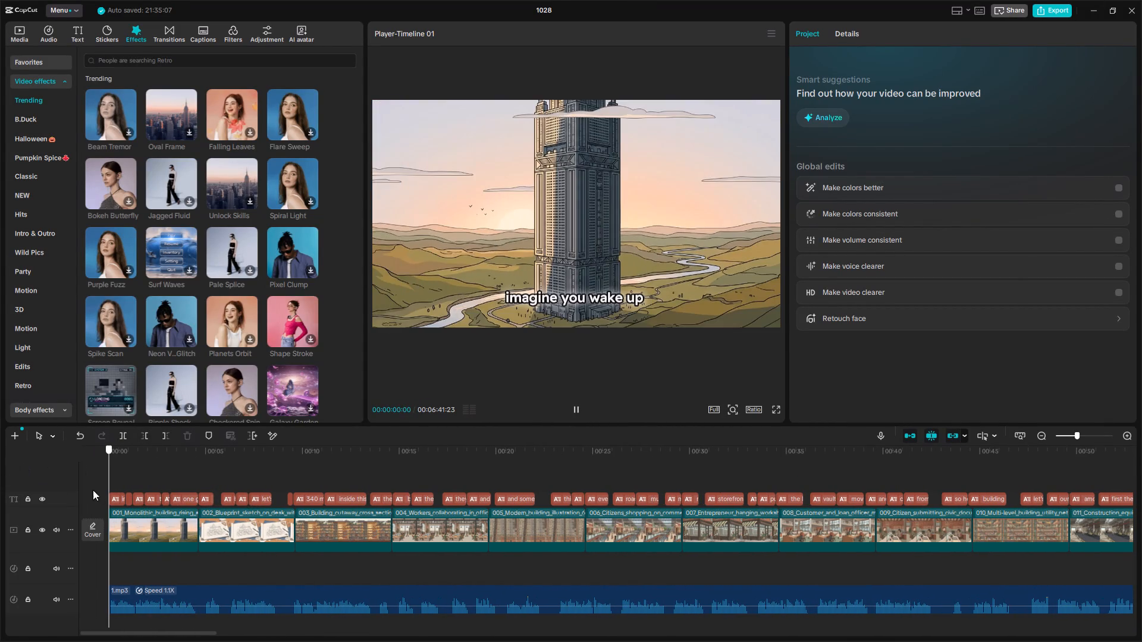
drag(93, 490, 362, 588)
Add a scale keyframe at 100% on the first frame of image clip 003, at 00:00:09:19.
drag(285, 462, 294, 458)
click(328, 537)
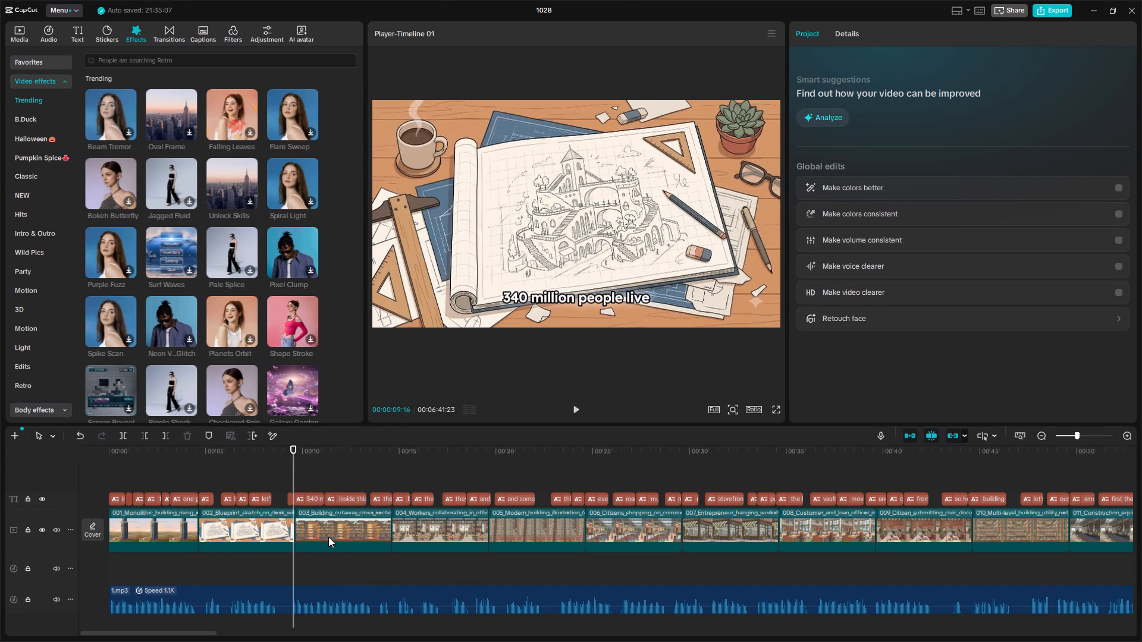
click(1116, 117)
click(1120, 119)
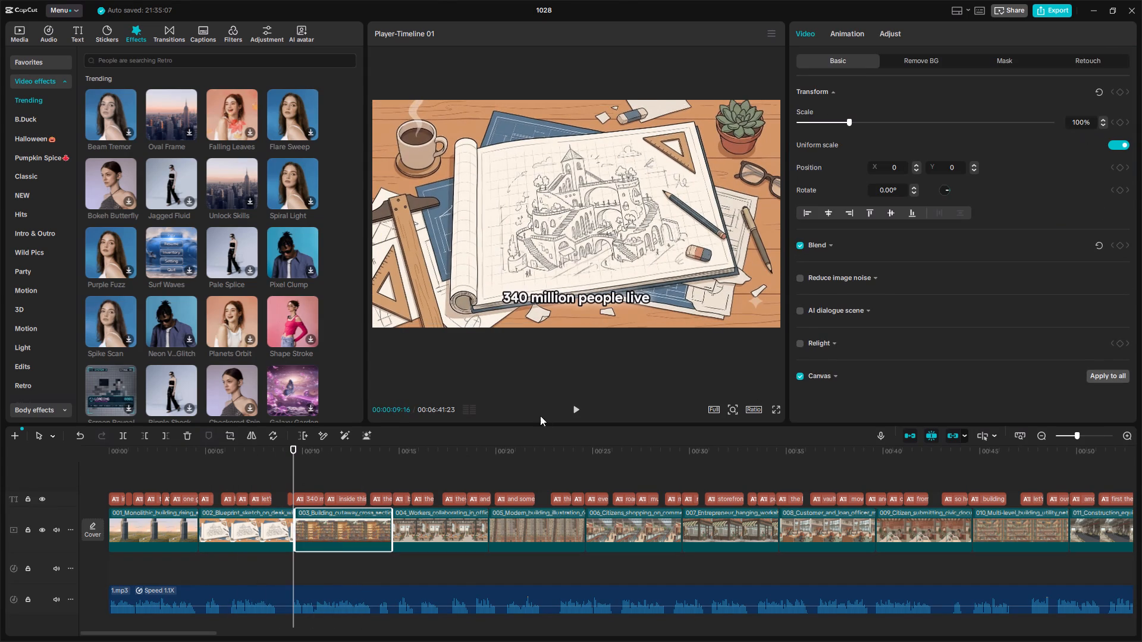
key(Right)
key(Right)
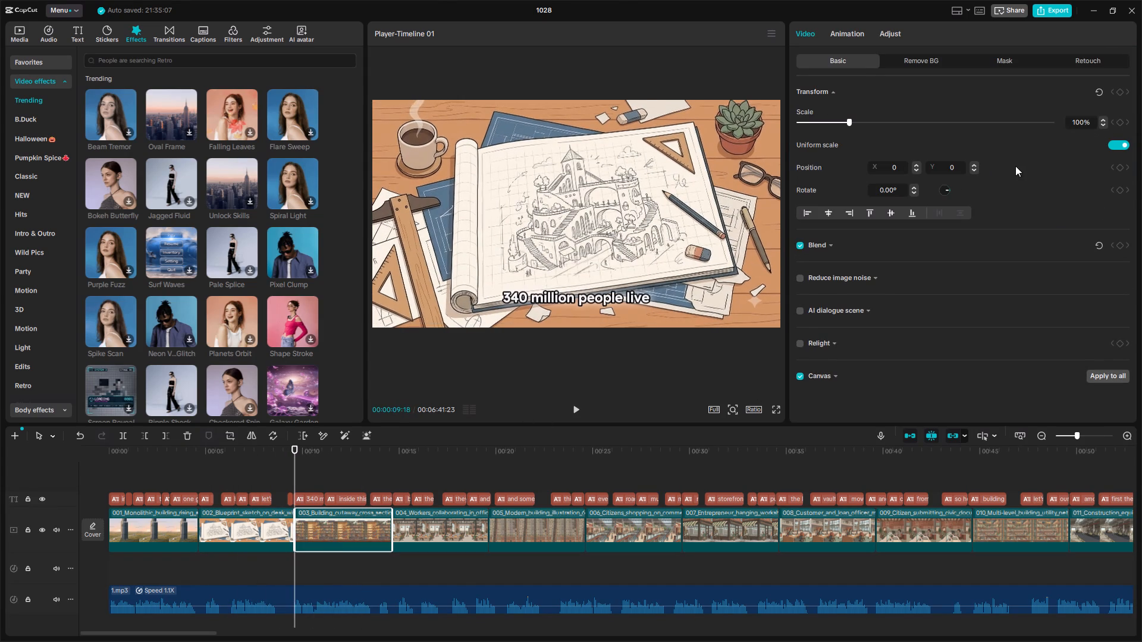
key(Right)
key(Left)
key(Right)
click(1123, 123)
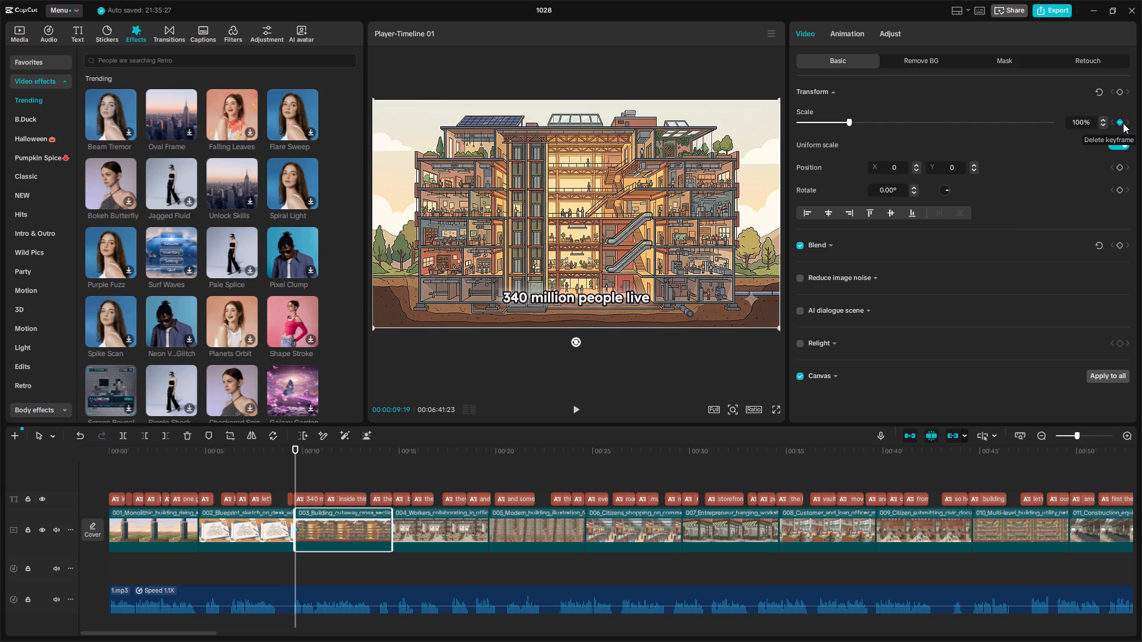
Enlarge clip 003's scale above 100% on its last frame, 00:00:14:18, to complete its keyframed zoom-in.
click(385, 451)
key(Right)
key(Right)
key(Right)
key(Right)
key(Right)
key(Right)
key(Right)
key(Right)
key(Right)
key(Right)
key(Right)
key(Right)
key(Right)
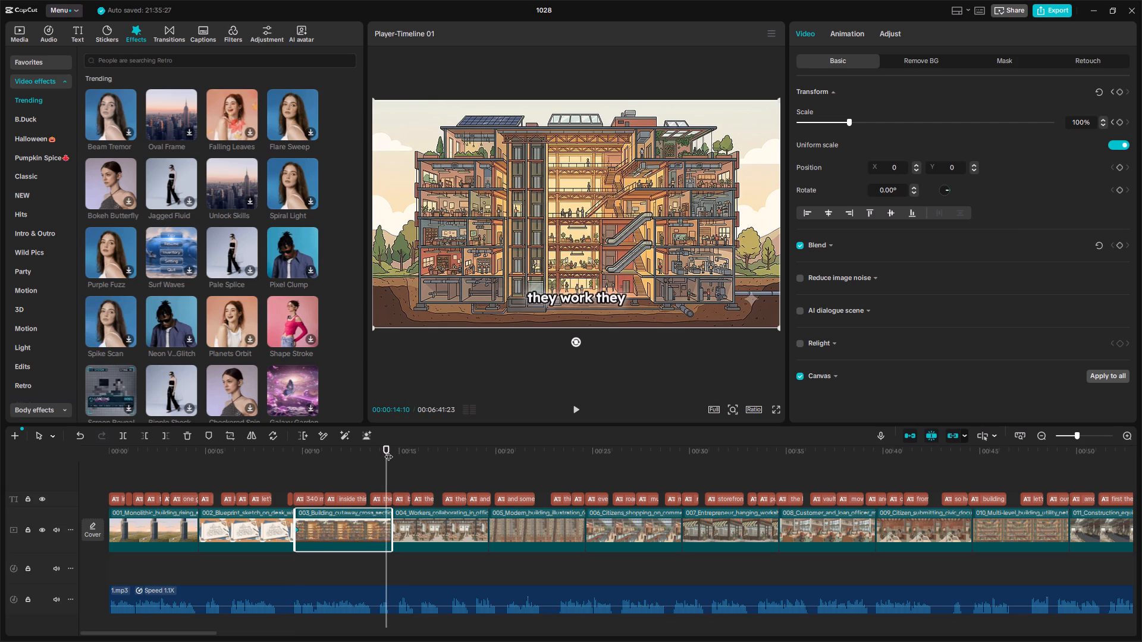
key(Left)
key(Left)
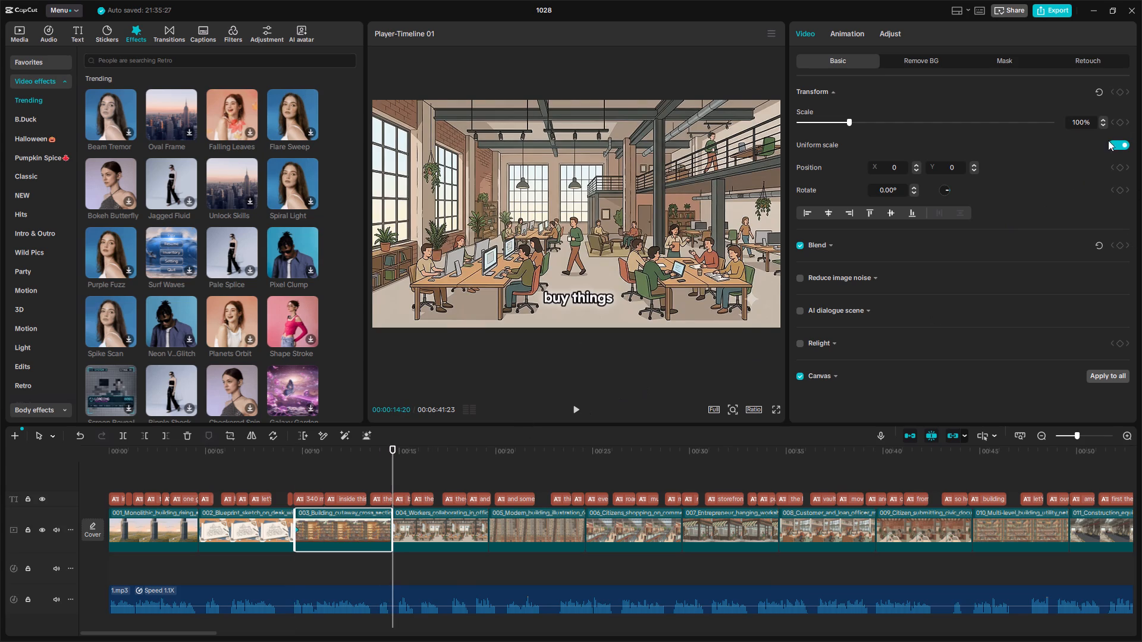
key(Left)
drag(848, 118, 872, 120)
key(Left)
drag(871, 122, 837, 124)
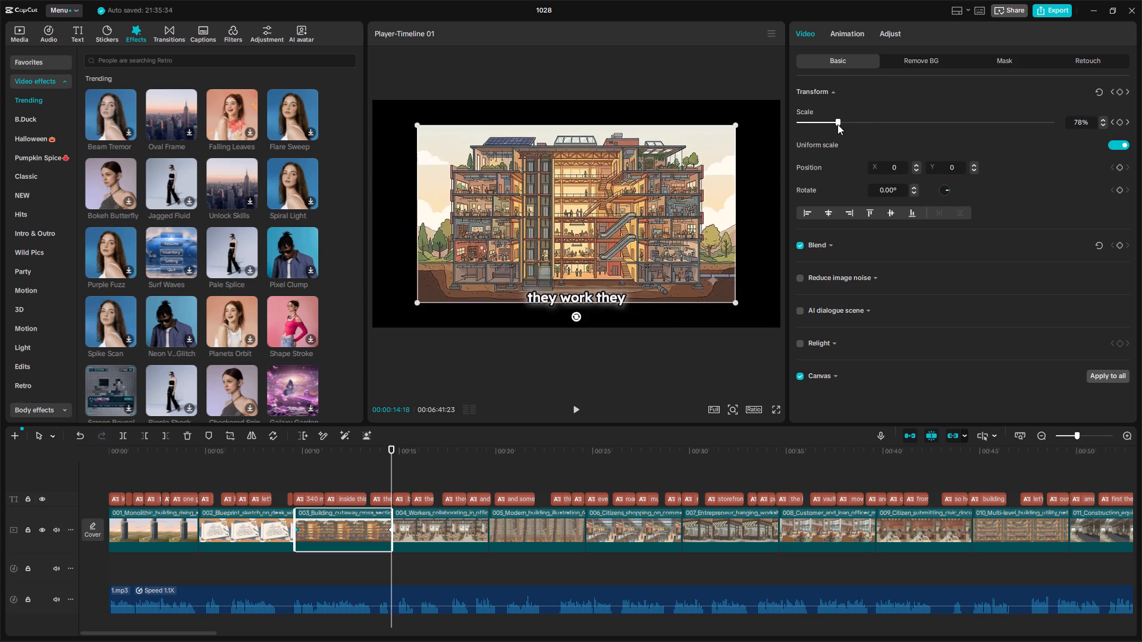
drag(837, 124, 859, 128)
Keyframe clip 004 to zoom out from 165% scale at 00:00:14:19 to 100% at 00:00:19:19.
click(407, 520)
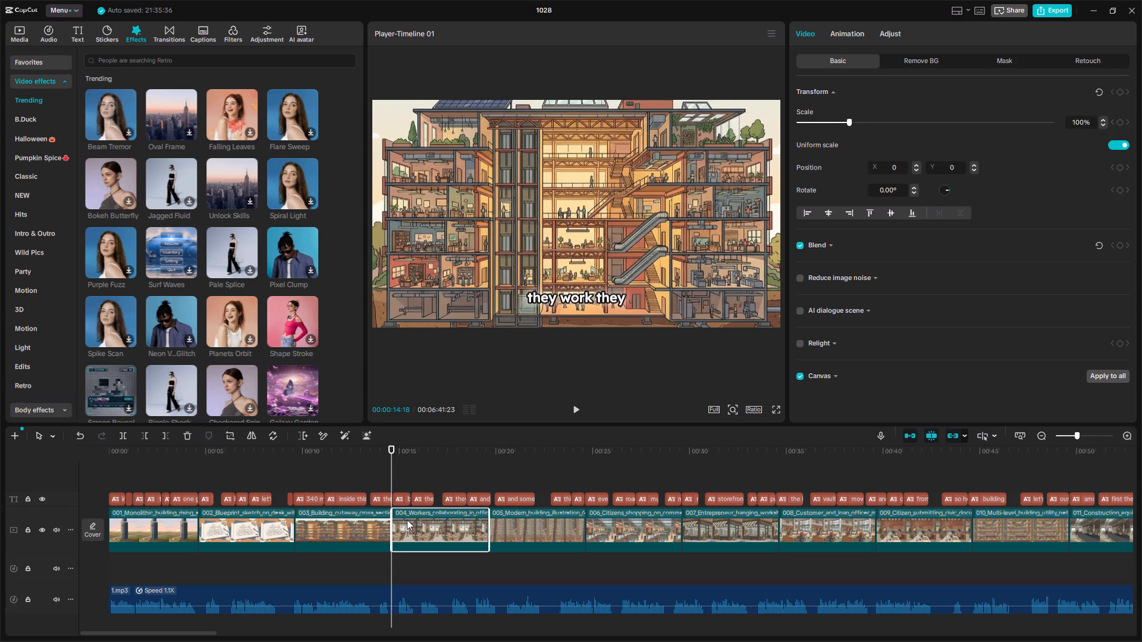
key(Right)
click(1118, 121)
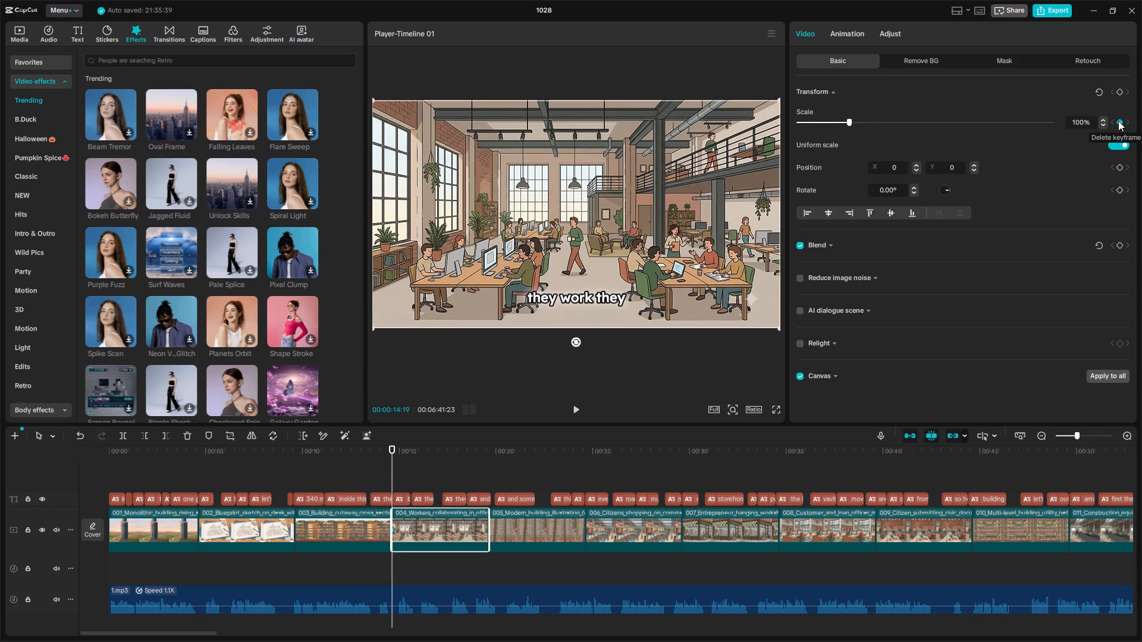
click(491, 459)
key(Left)
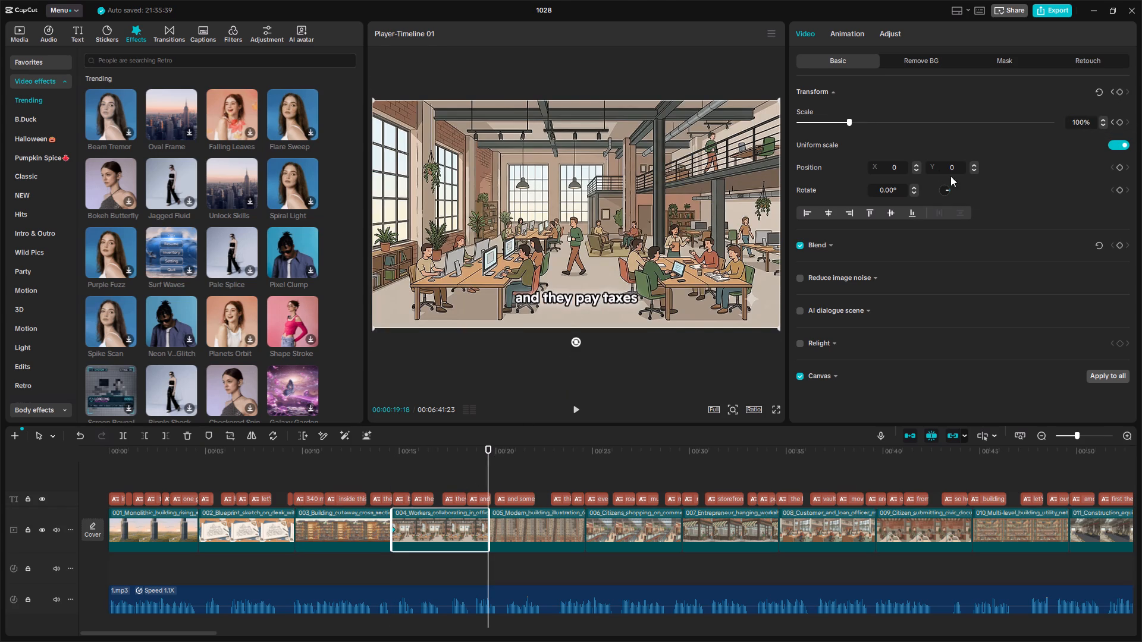
drag(398, 452, 393, 452)
drag(894, 121, 883, 121)
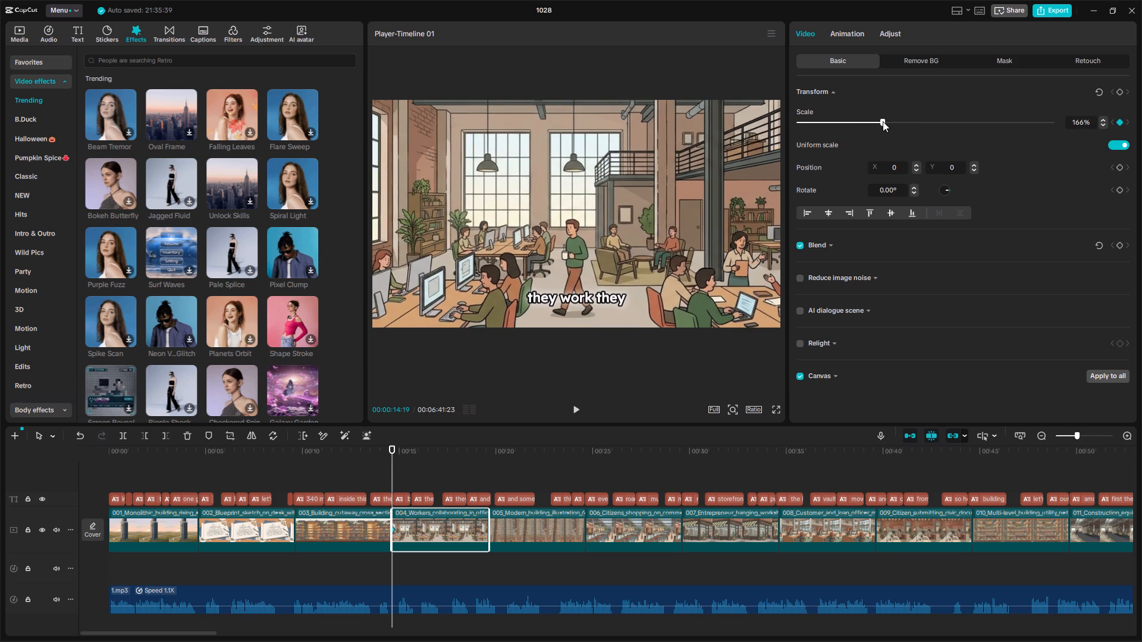
drag(883, 121, 882, 121)
click(490, 449)
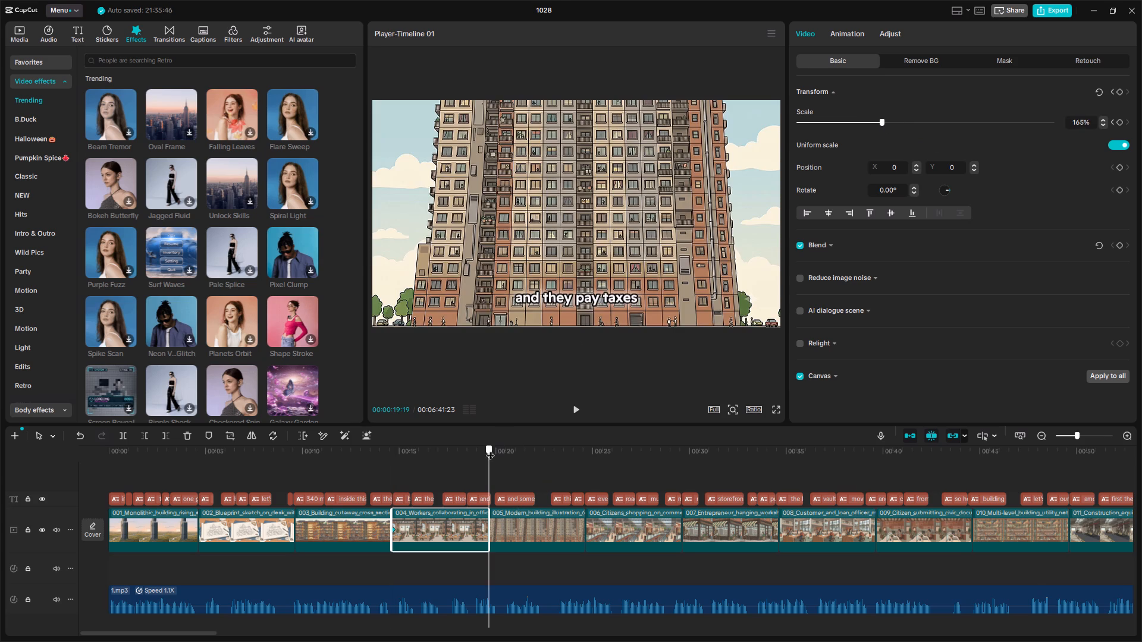
double_click(1080, 123)
text(100)
key(Return)
Keyframe clip 005 to zoom in from 100% scale at 00:00:19:20 to 150% at 00:00:24:18.
click(528, 524)
key(Right)
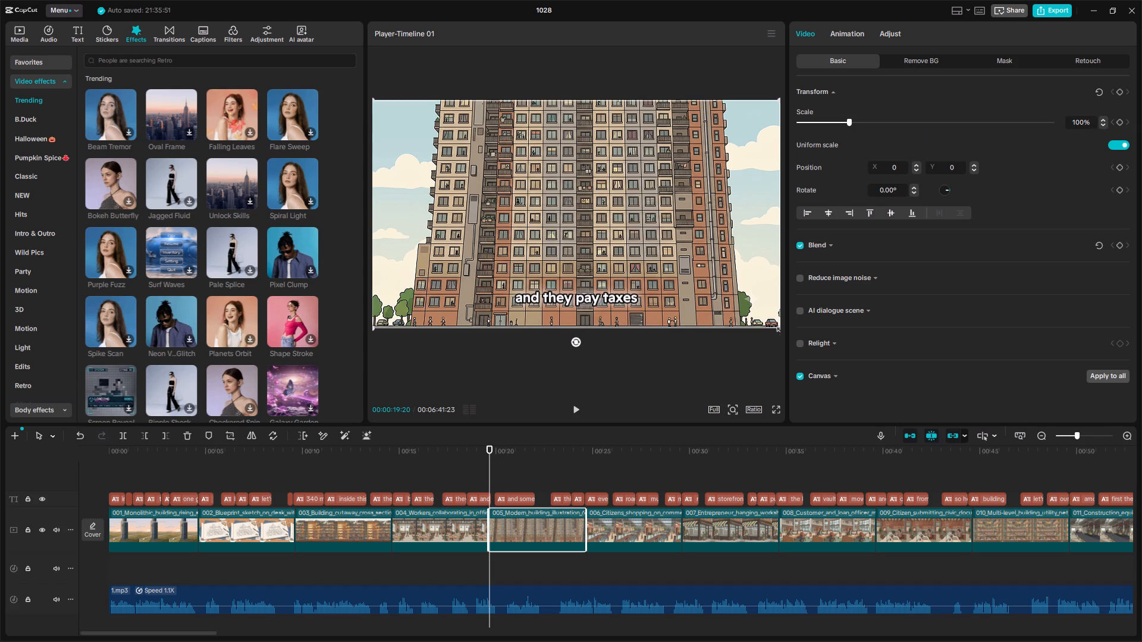
drag(778, 329, 849, 370)
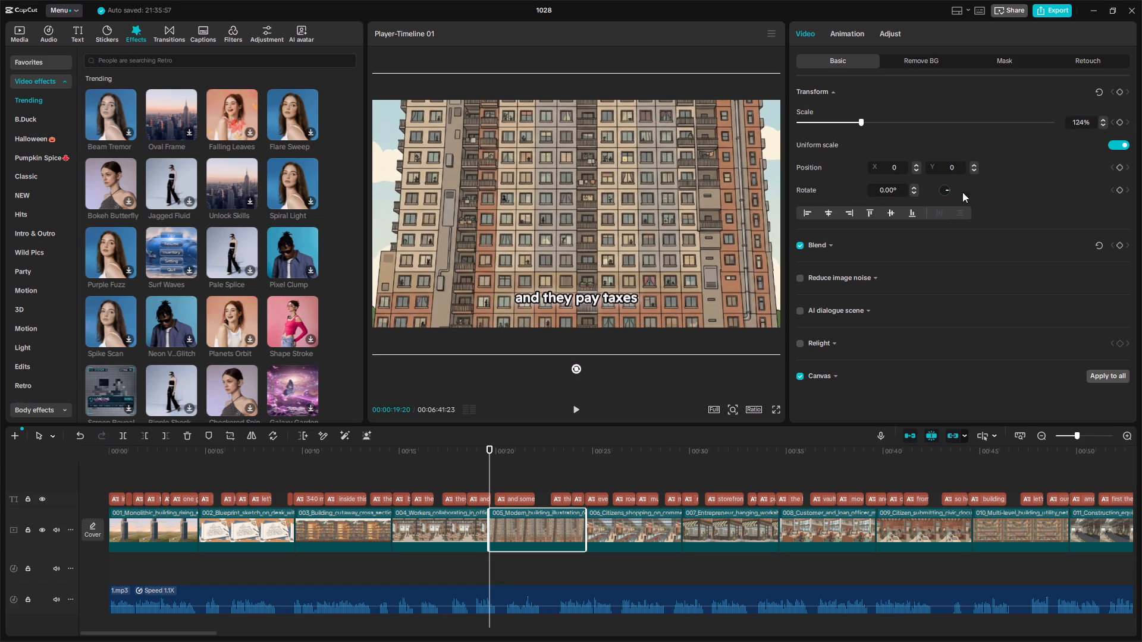
key(ctrl+z)
click(1125, 121)
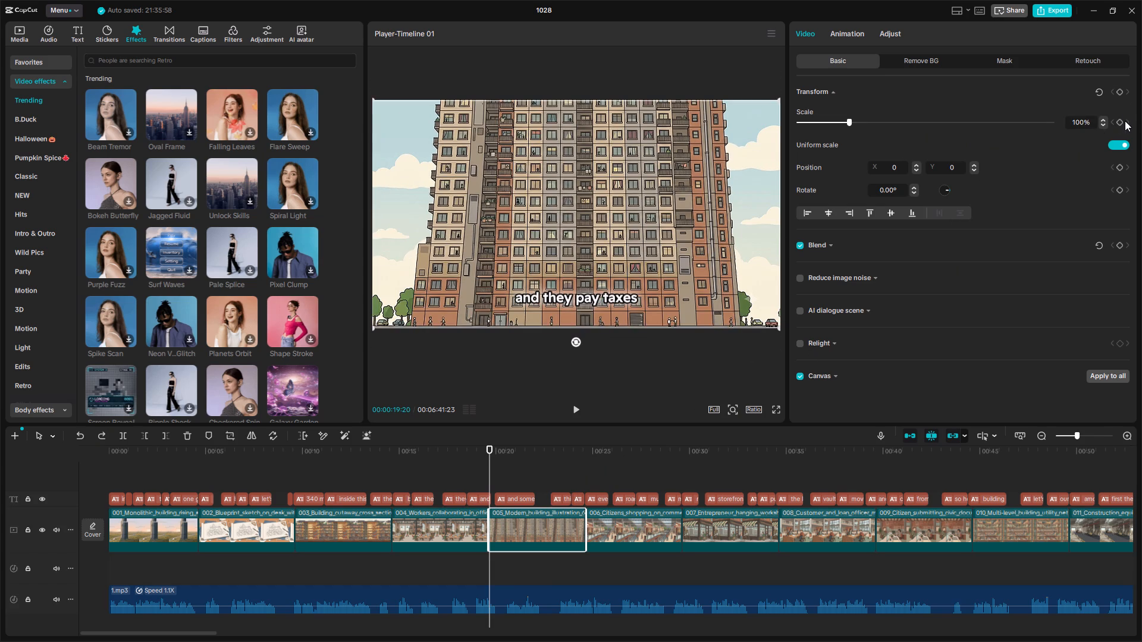
click(1118, 122)
click(586, 448)
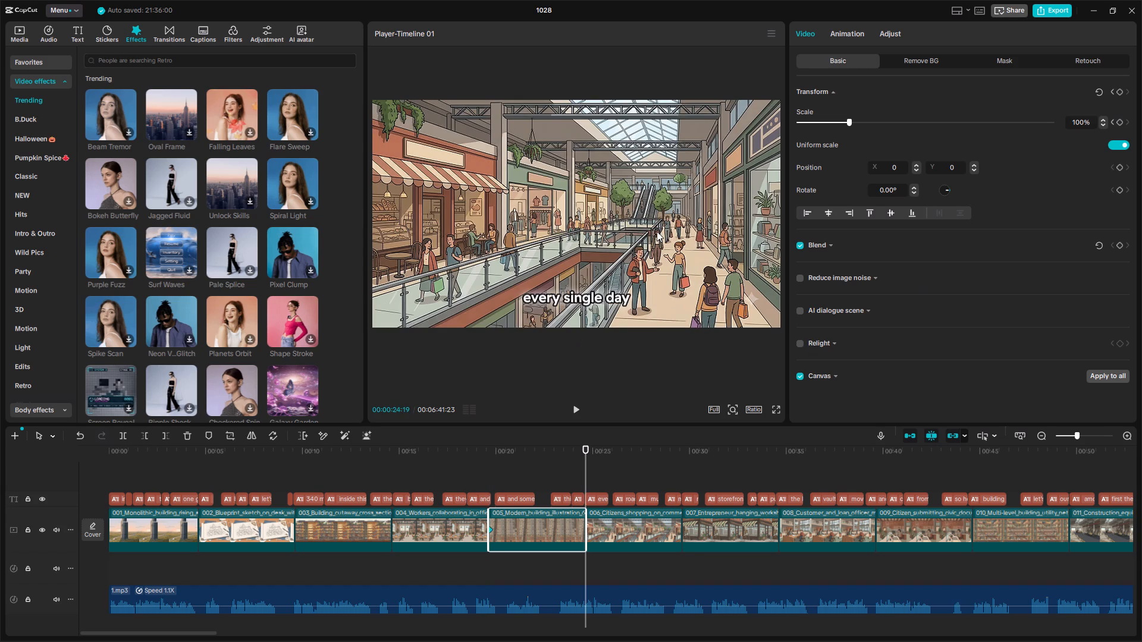
key(Left)
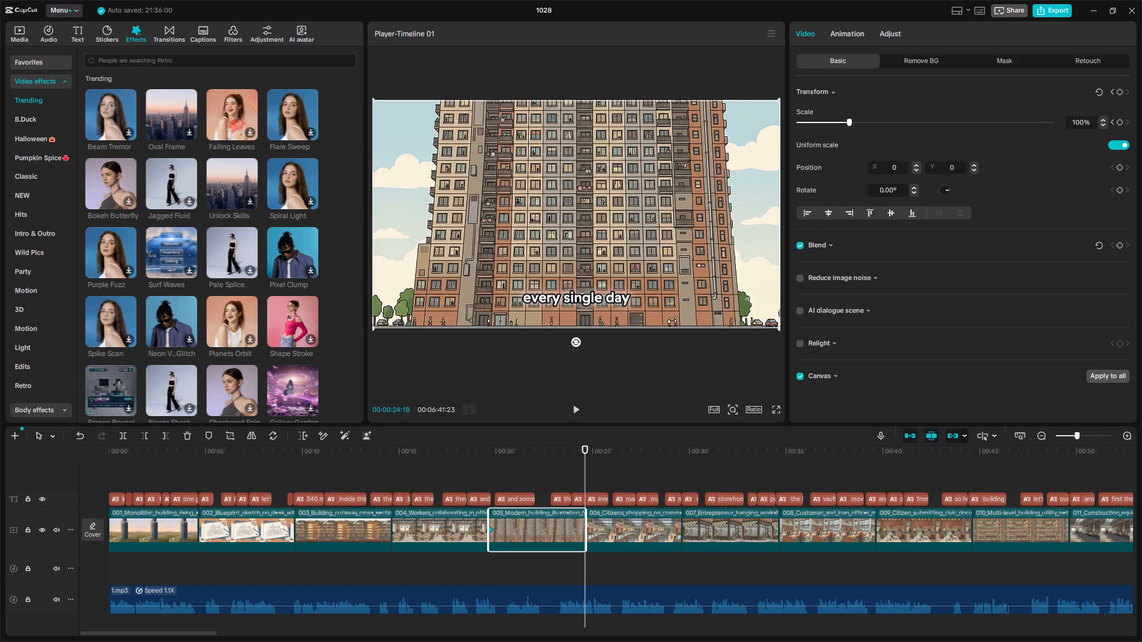
double_click(1075, 125)
text(150)
Scrub through clips 004 and 005 to check their keyframed zooms.
drag(559, 454, 426, 515)
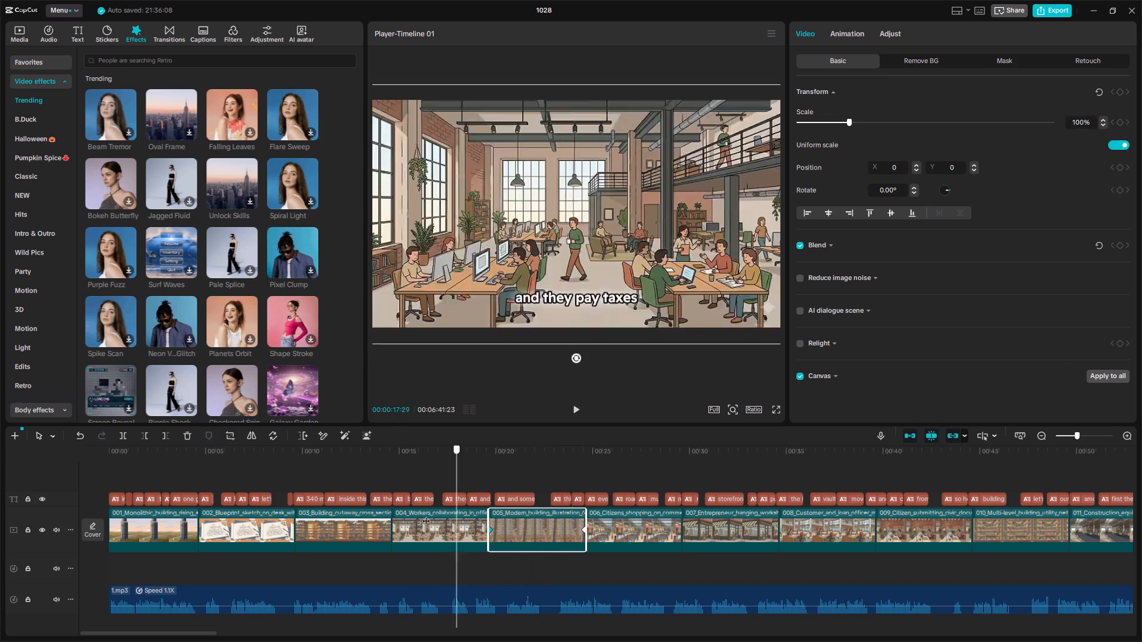
drag(426, 515, 582, 565)
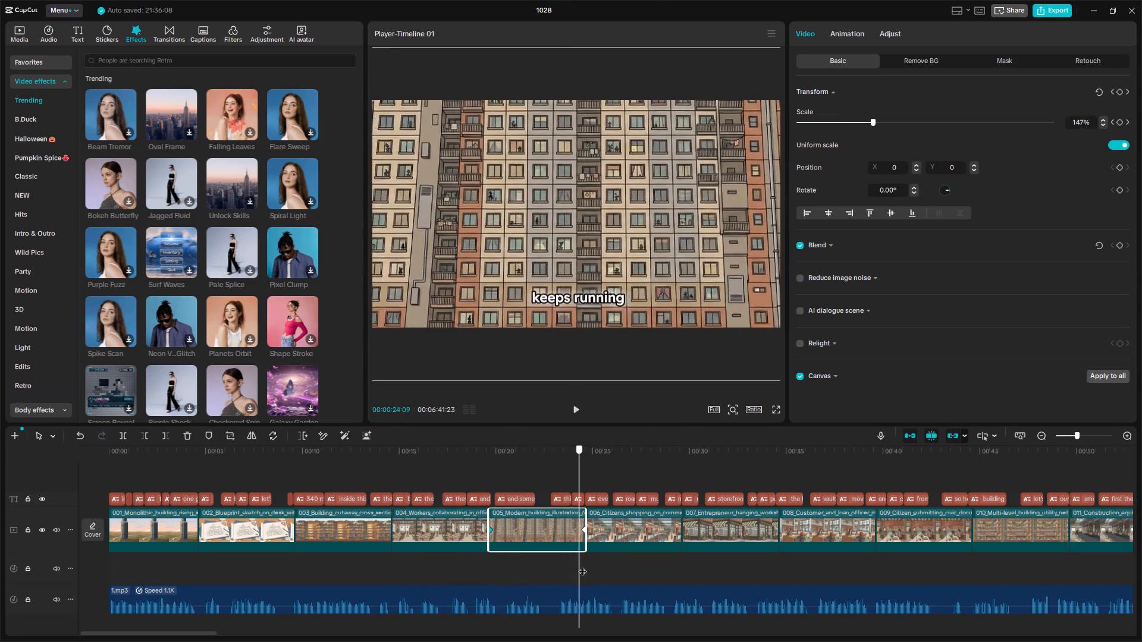
drag(582, 565, 592, 567)
Examine the transitions library and the animation options available for image clip 006.
click(616, 516)
click(586, 454)
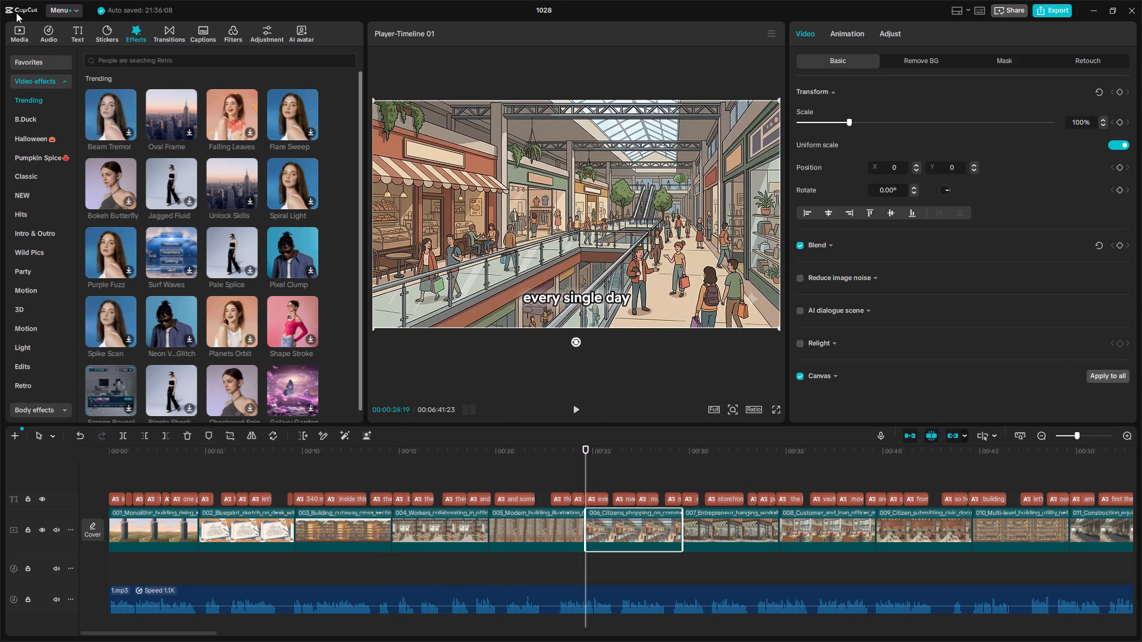
click(175, 36)
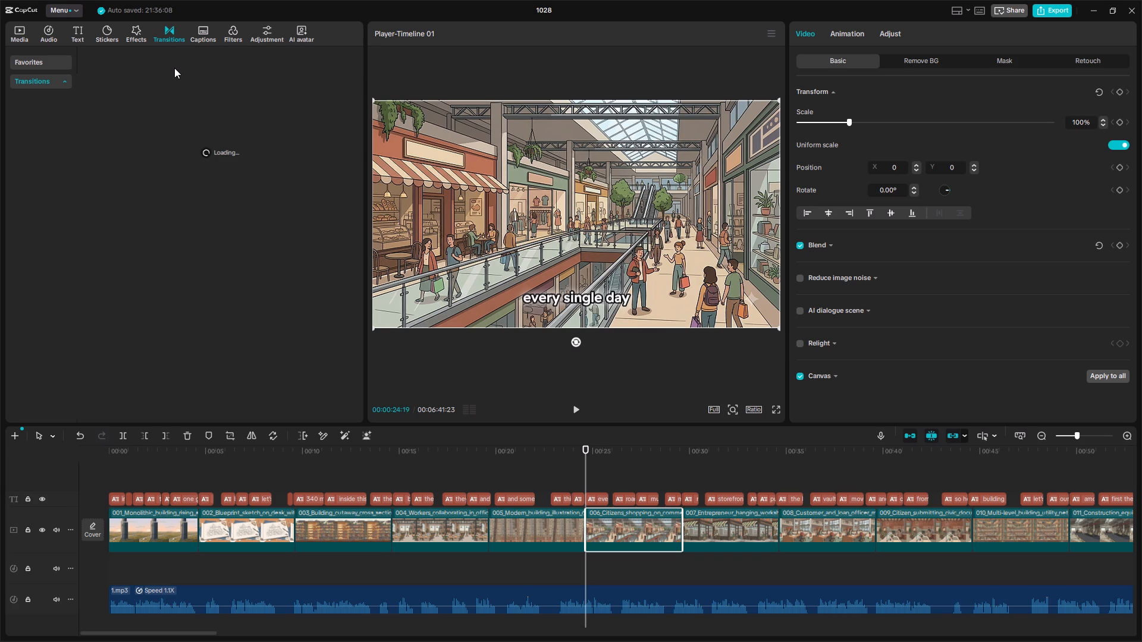
click(616, 534)
click(853, 36)
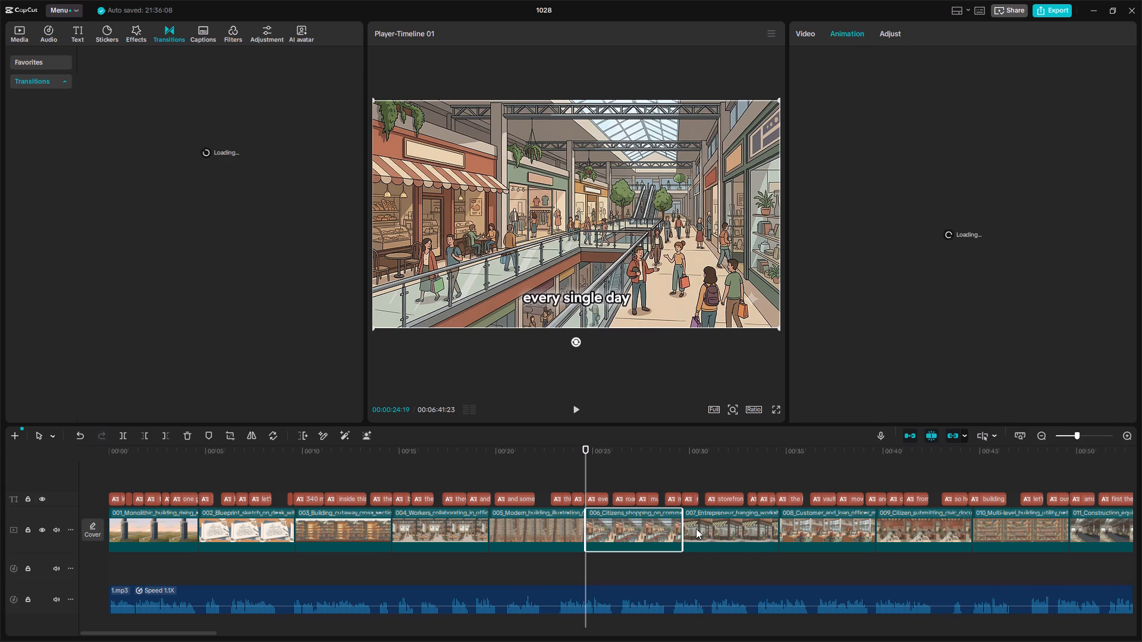
Select all image clips across the whole timeline and examine which shared video and Adjust options they offer.
ctrl+scroll(321, 527, down, 8)
ctrl+scroll(321, 525, up, 1)
ctrl+scroll(321, 525, down, 2)
ctrl+scroll(321, 525, up, 3)
ctrl+scroll(321, 525, down, 2)
ctrl+scroll(321, 525, up, 1)
ctrl+scroll(321, 525, down, 3)
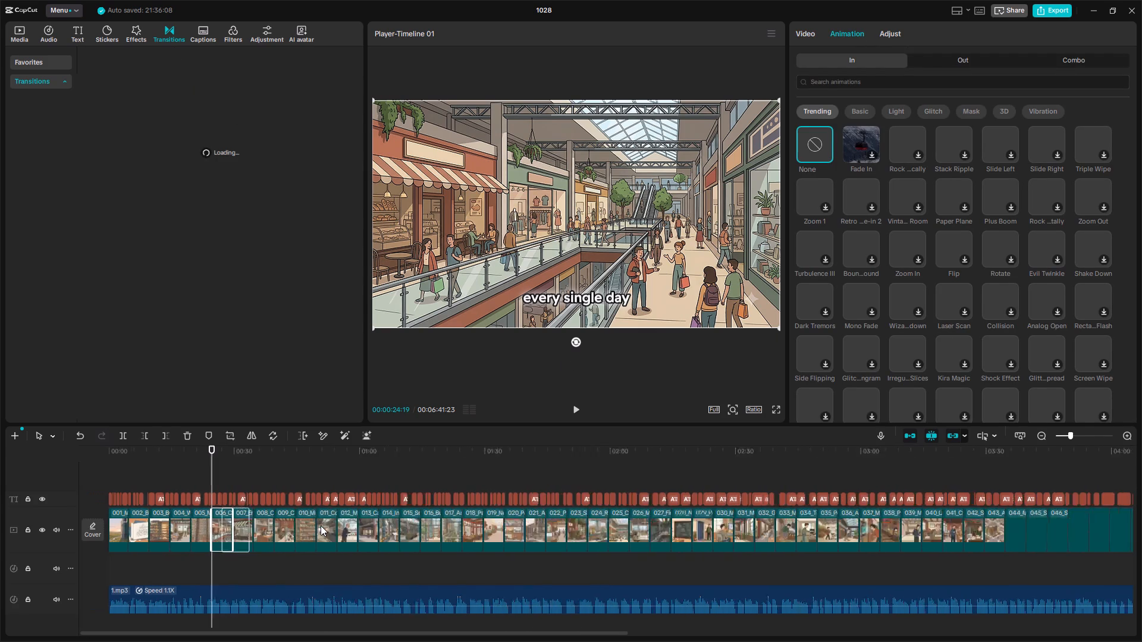
ctrl+scroll(321, 525, down, 3)
ctrl+scroll(321, 527, up, 1)
ctrl+scroll(321, 527, down, 9)
ctrl+scroll(321, 528, up, 1)
ctrl+scroll(321, 528, down, 1)
drag(852, 530, 0, 530)
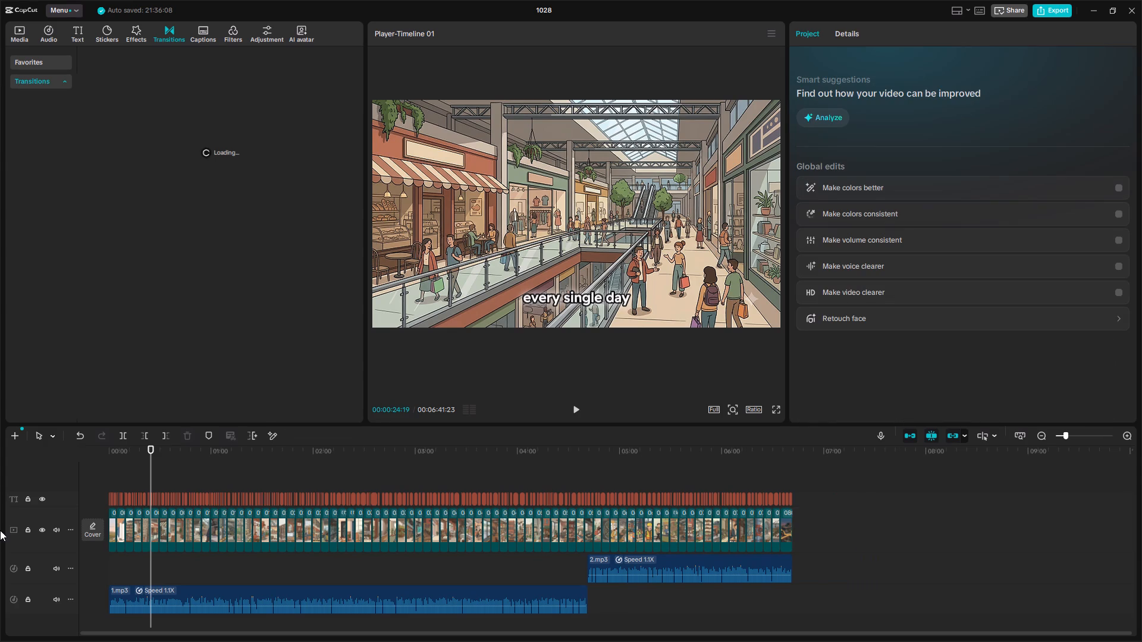
drag(0, 530, 157, 542)
click(876, 536)
drag(848, 531, 203, 531)
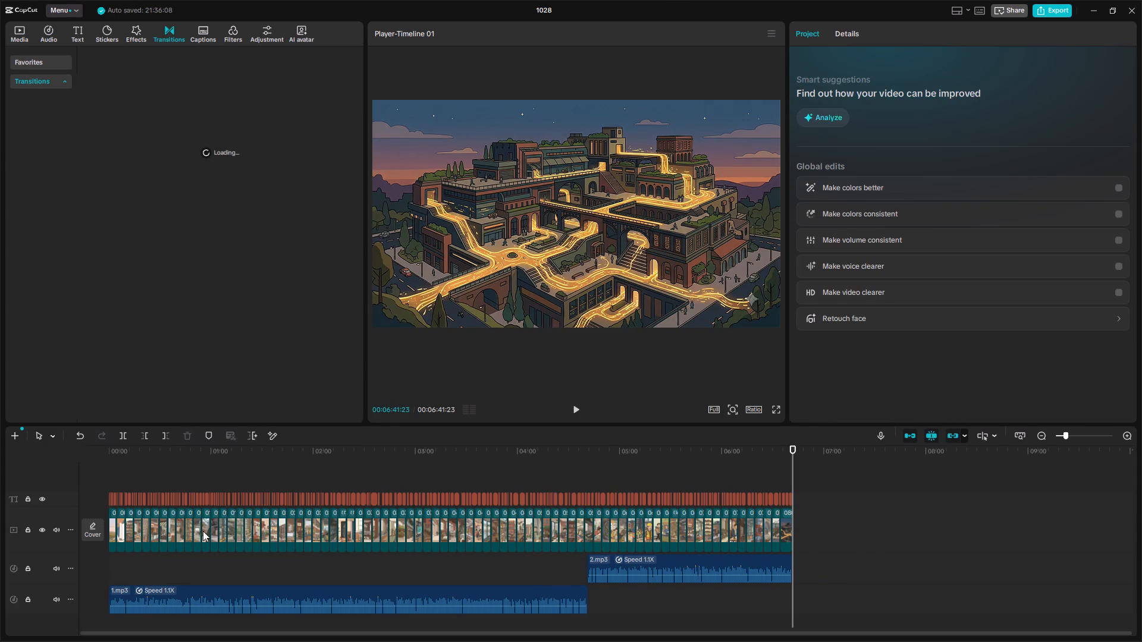
drag(203, 531, 104, 519)
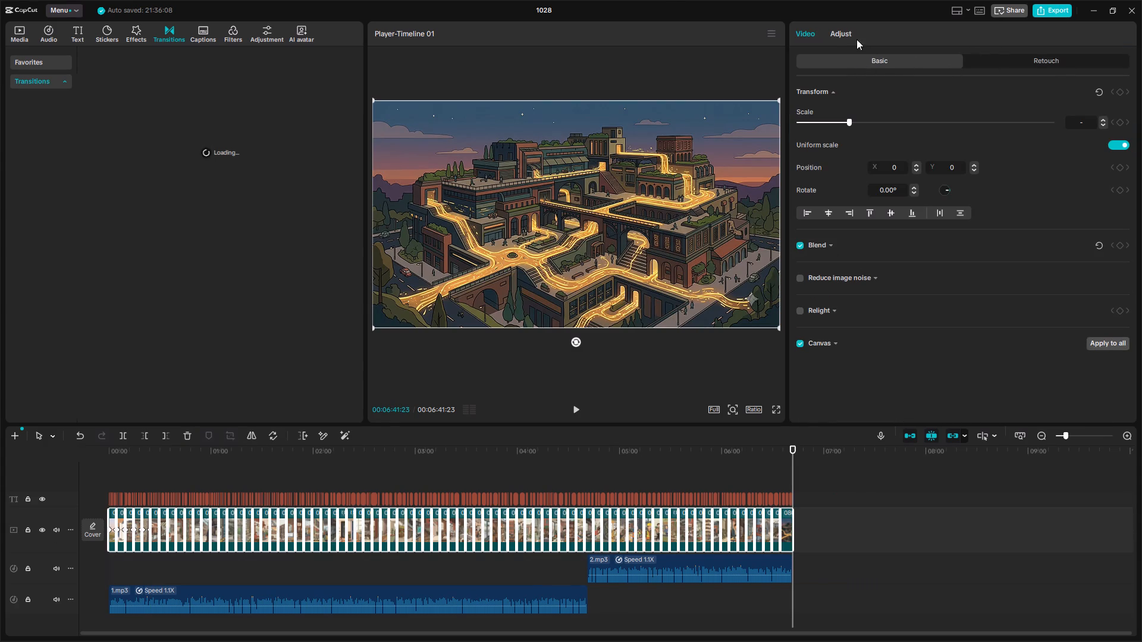
click(832, 31)
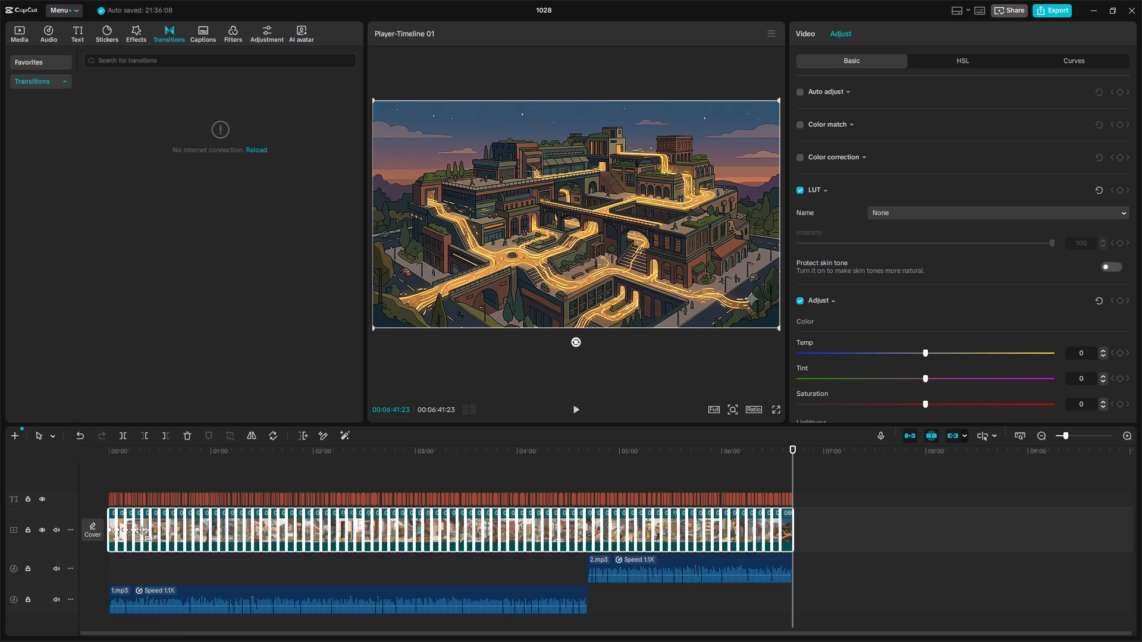
Keyframe clip 006 to zoom out from 181% scale at 00:00:24:19 to 100% at 00:00:29:18.
ctrl+scroll(126, 540, up, 12)
drag(200, 454, 0, 467)
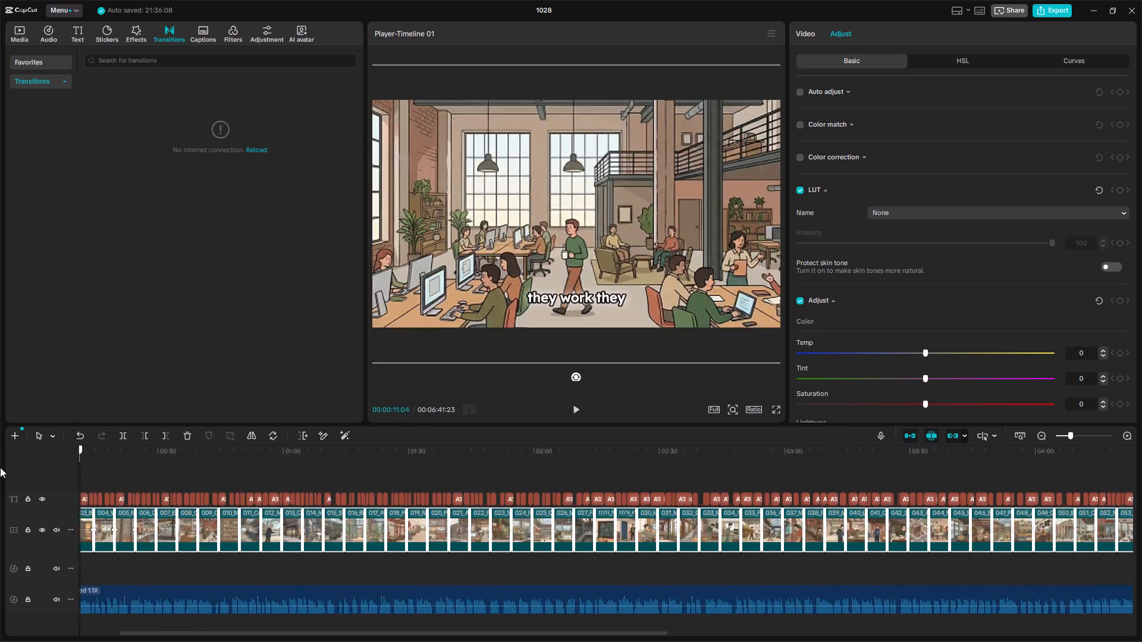
drag(0, 467, 213, 520)
ctrl+scroll(218, 559, up, 3)
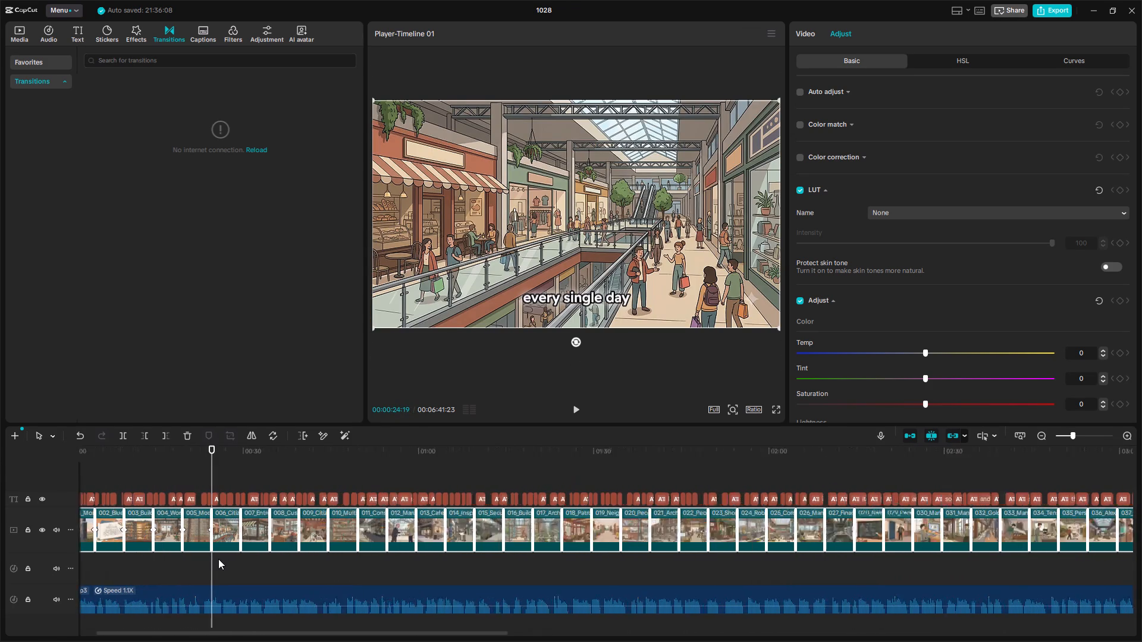
ctrl+scroll(218, 559, up, 6)
click(296, 465)
click(243, 532)
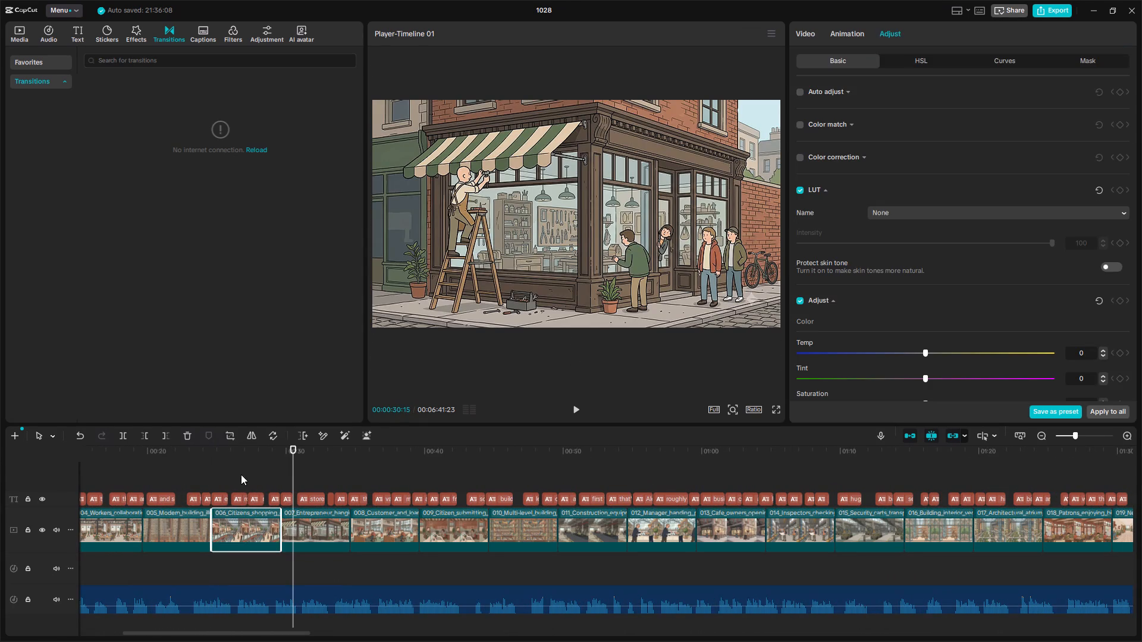
drag(228, 460, 193, 495)
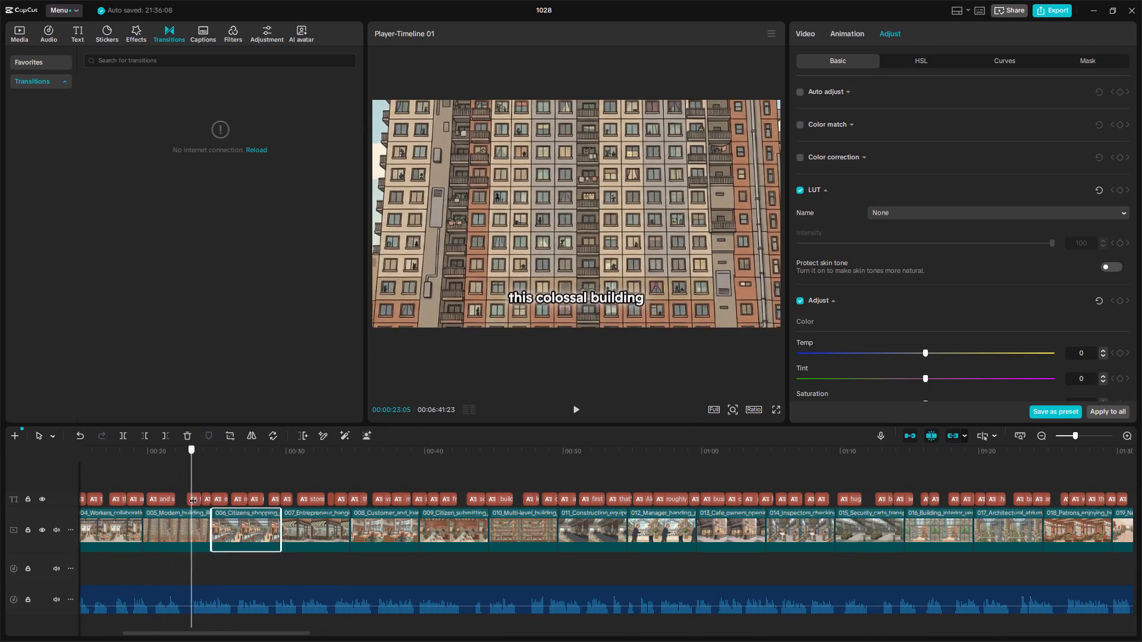
drag(193, 495, 246, 542)
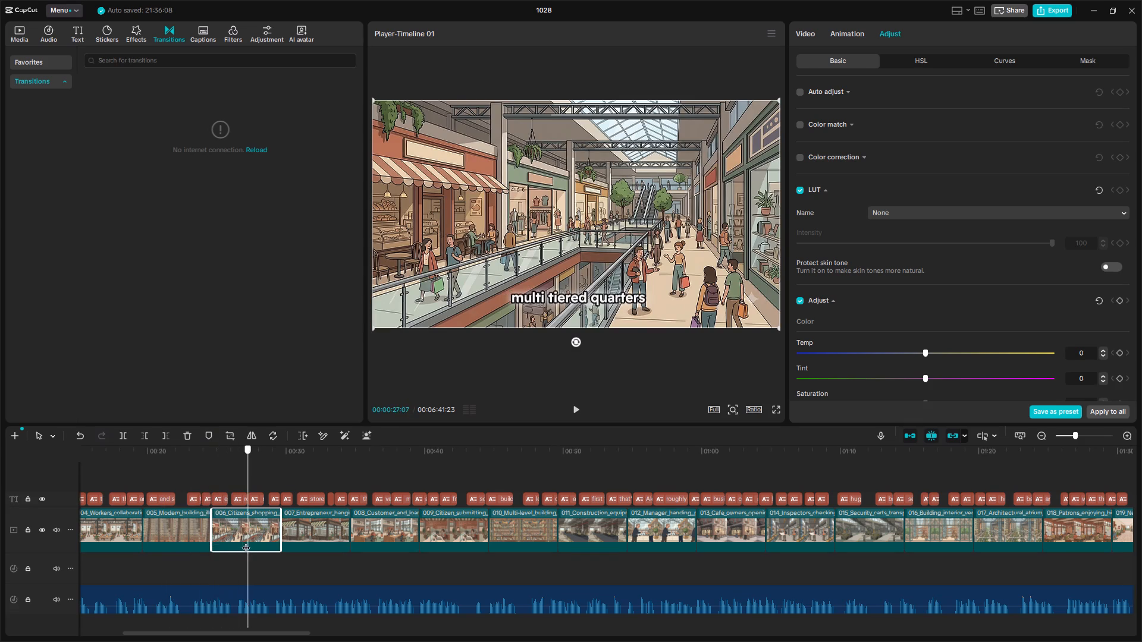
drag(246, 542, 214, 553)
click(809, 39)
click(890, 122)
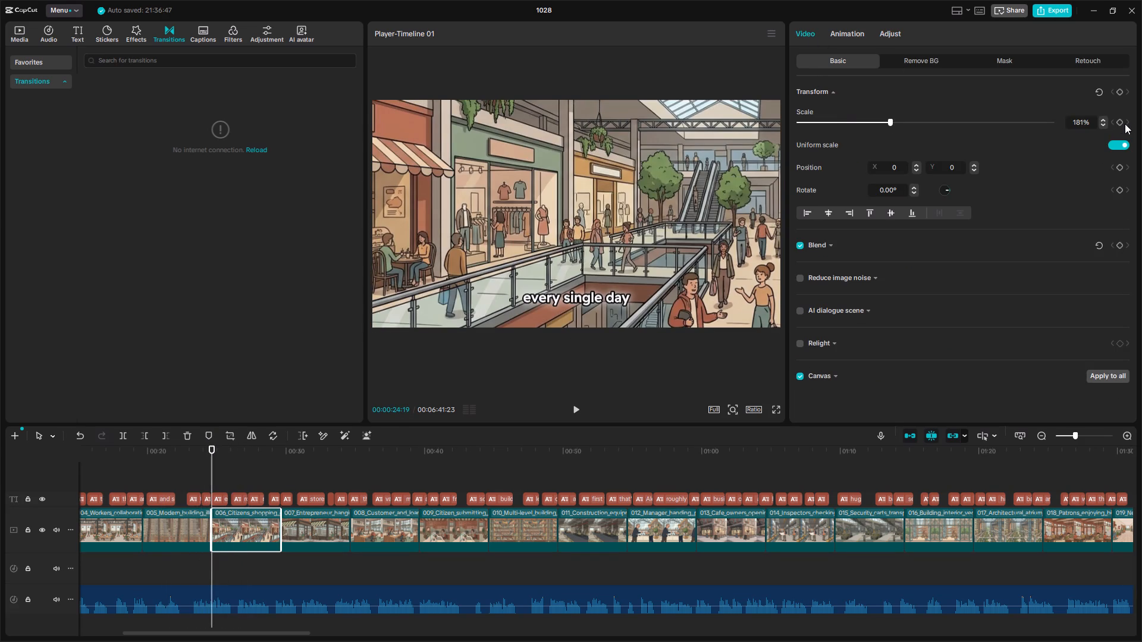
click(1121, 124)
drag(275, 454, 283, 454)
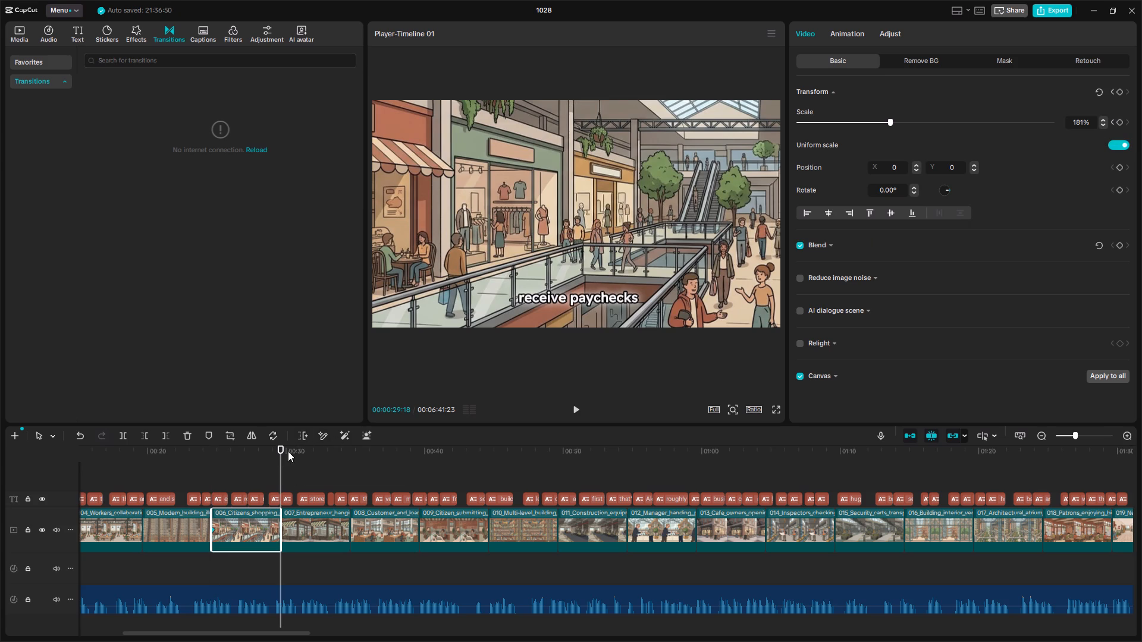
double_click(1084, 127)
key(1)
key(0)
key(0)
Keyframe clip 007 to zoom in from 100% scale at 00:00:29:18 to 150% at 00:00:34:14.
click(308, 527)
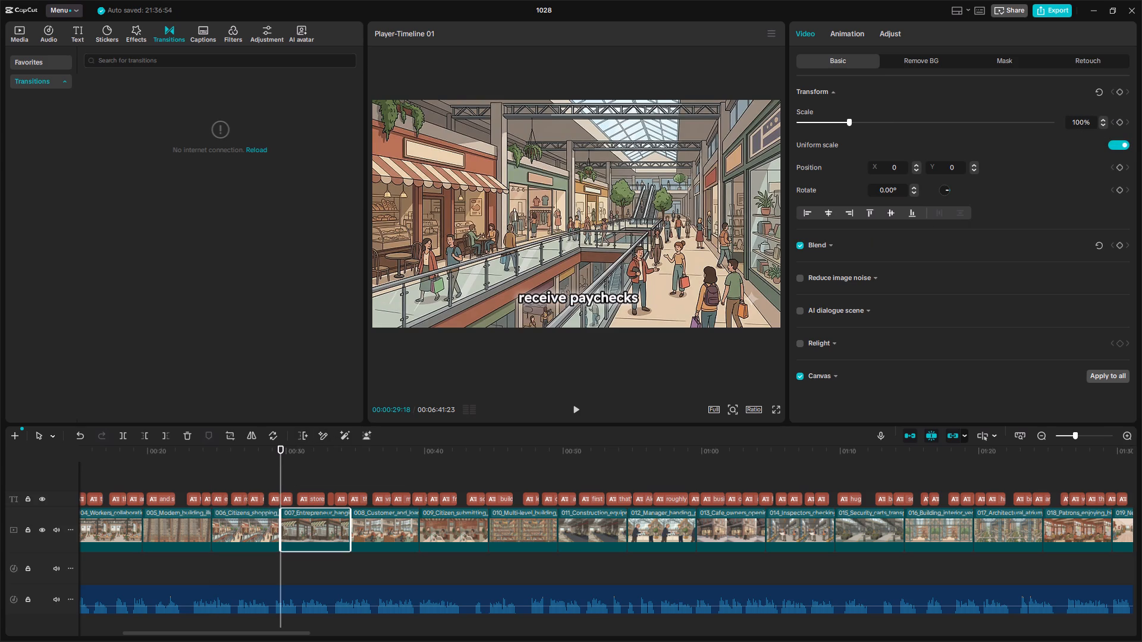
click(1076, 121)
click(1120, 121)
click(347, 451)
double_click(1083, 124)
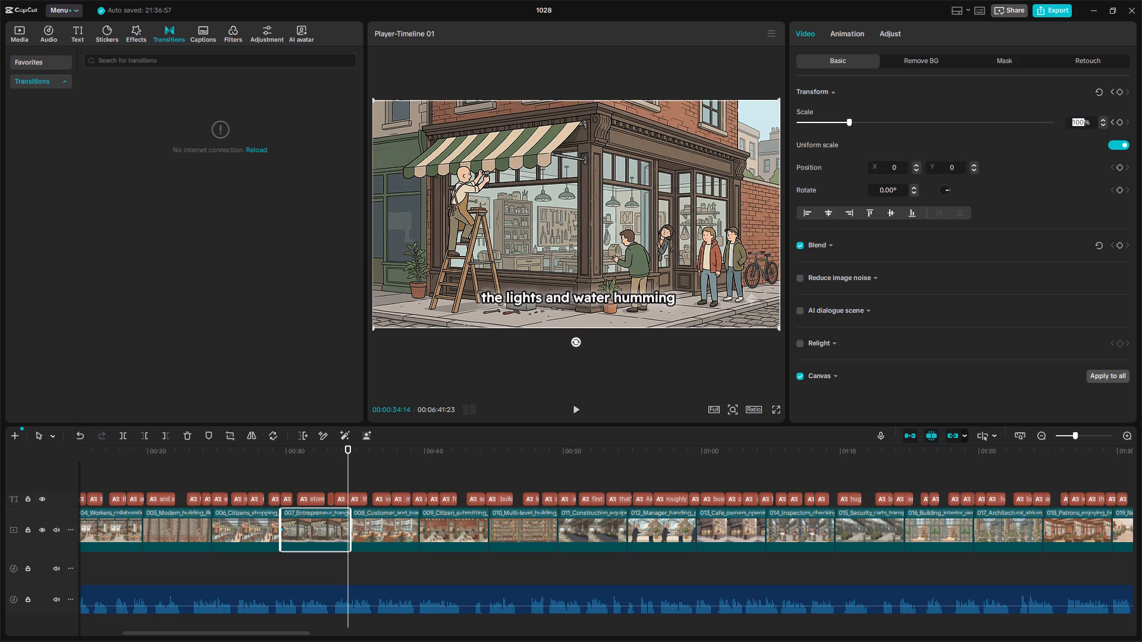
text(150)
key(9)
key(BackSpace)
Keyframe clip 008 to zoom in from 100% scale at 00:00:34:18 to 150% at 00:00:39:19.
click(397, 522)
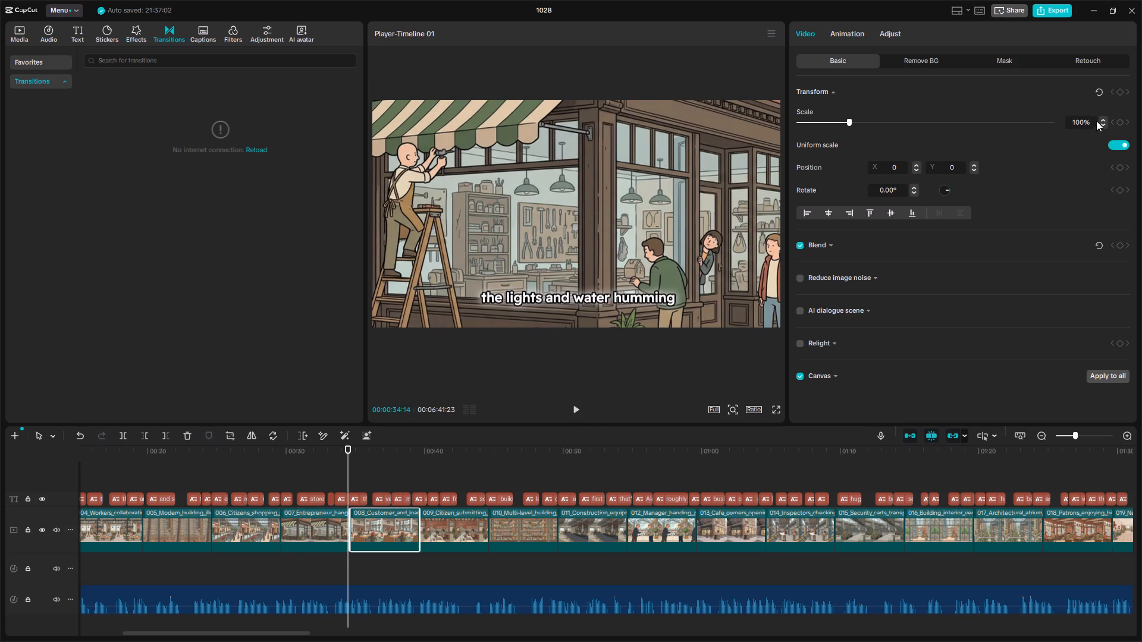
key(Right)
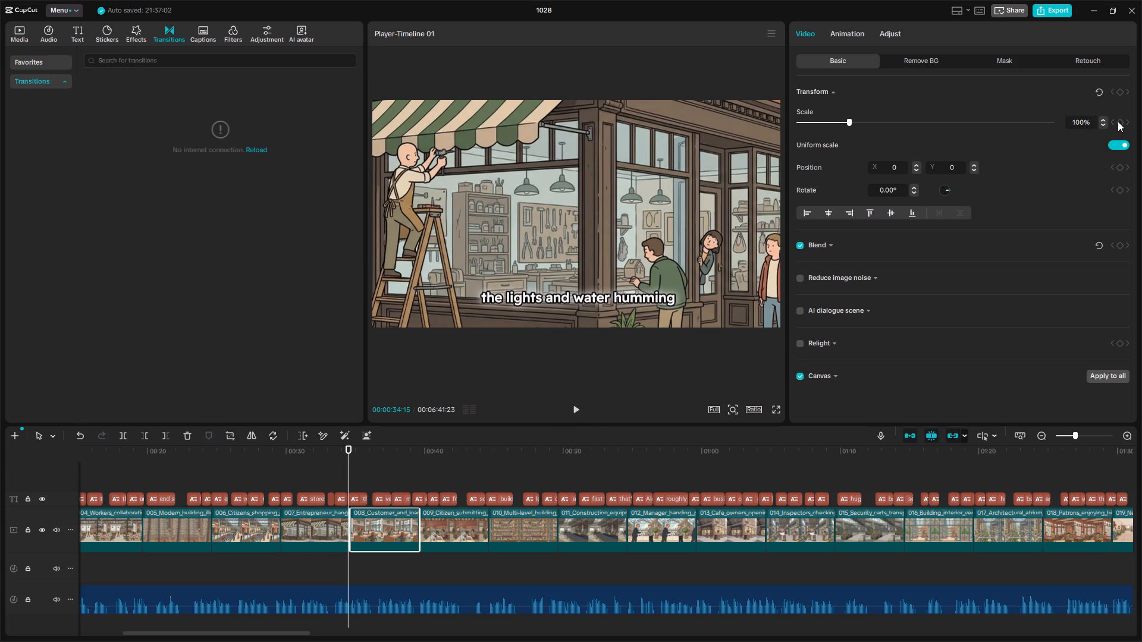
key(Right)
key(Right)
key(Right)
click(1123, 124)
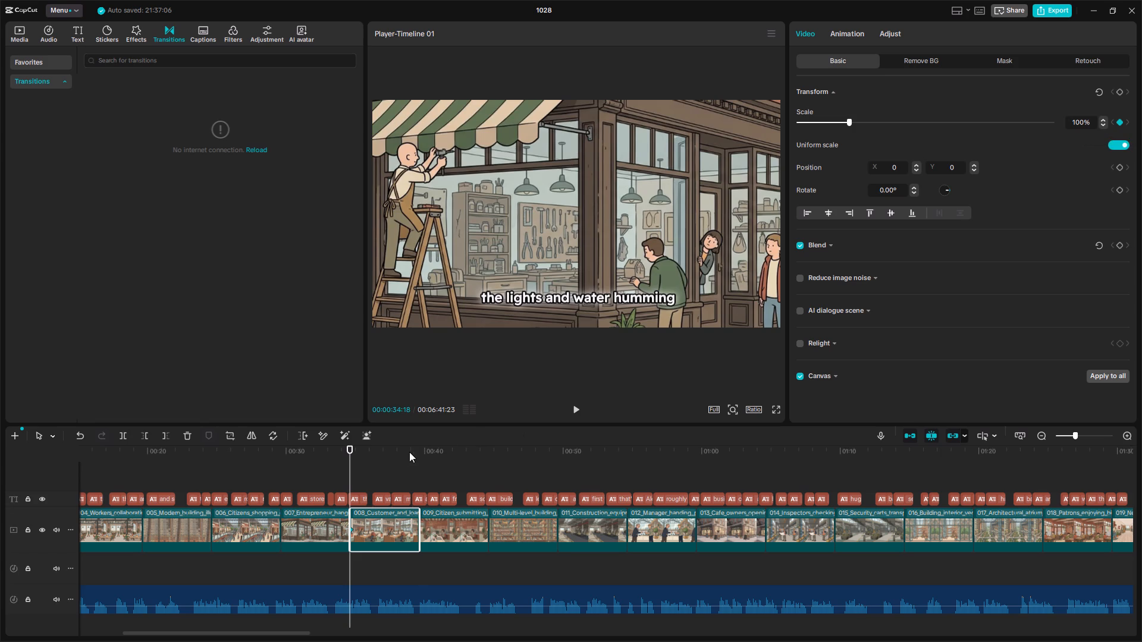
drag(410, 452, 421, 452)
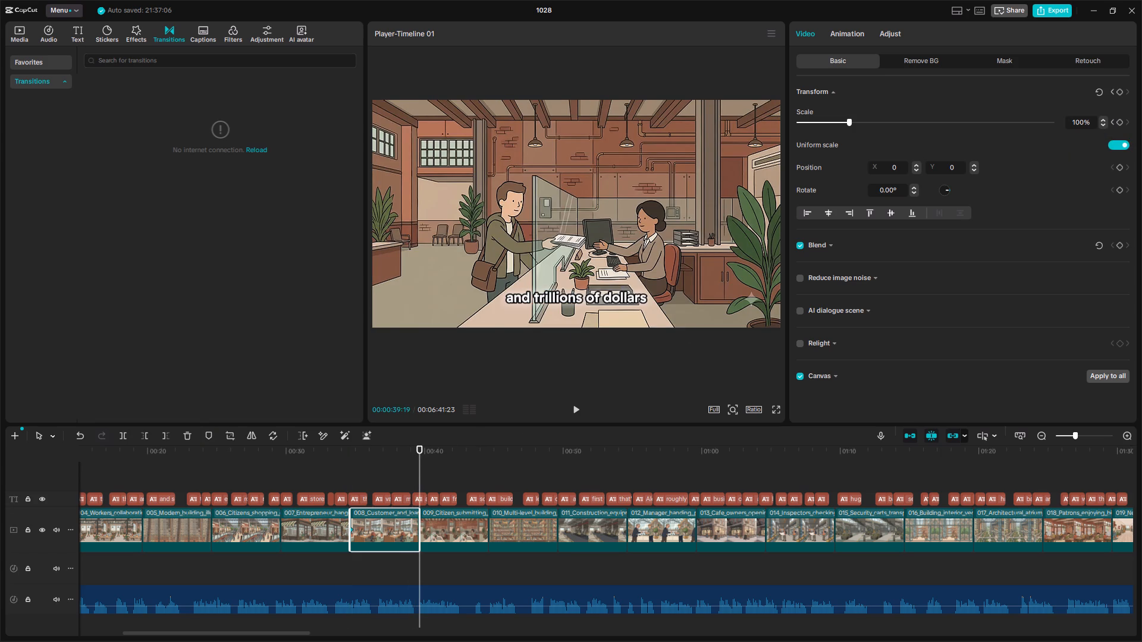
double_click(1076, 121)
text(15)
key(0)
key(Return)
Keyframe clip 009's scale at 100% at 00:00:39:20, 150% at 00:00:39:19 and 100% at 00:00:44:19.
click(450, 523)
key(Right)
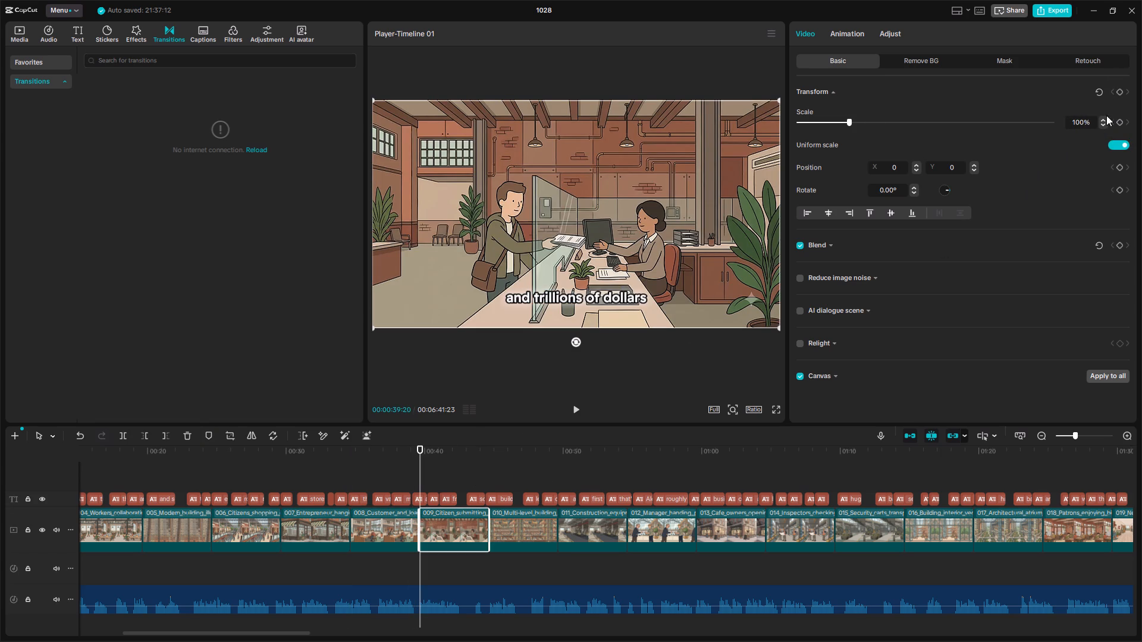
click(1118, 120)
drag(406, 459, 418, 462)
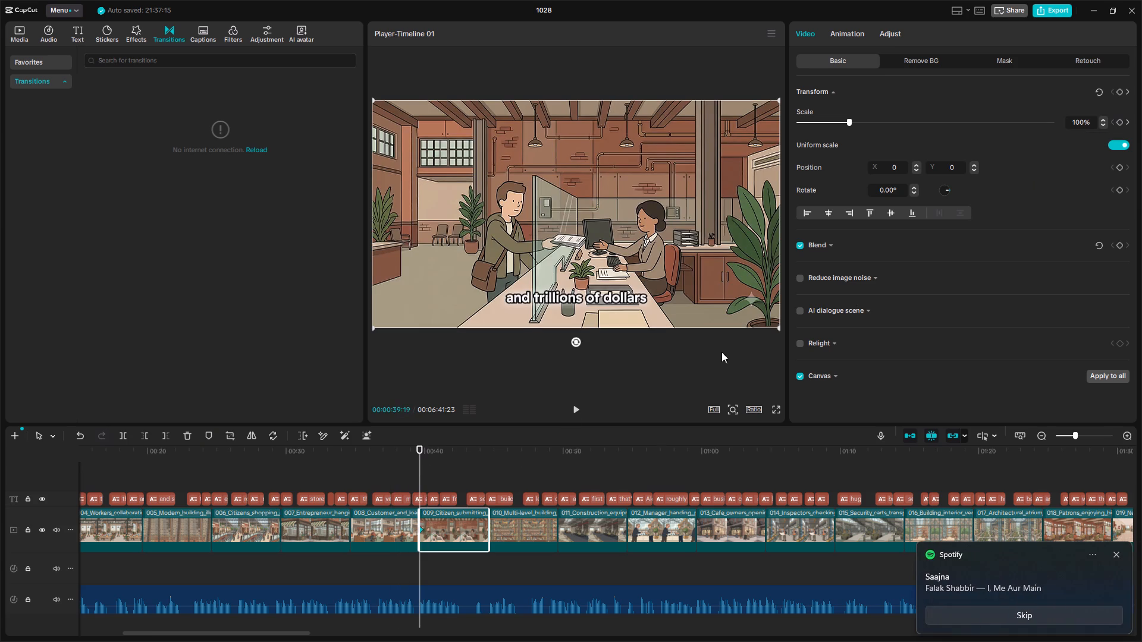
double_click(1077, 121)
text(15)
key(0)
drag(481, 457, 490, 455)
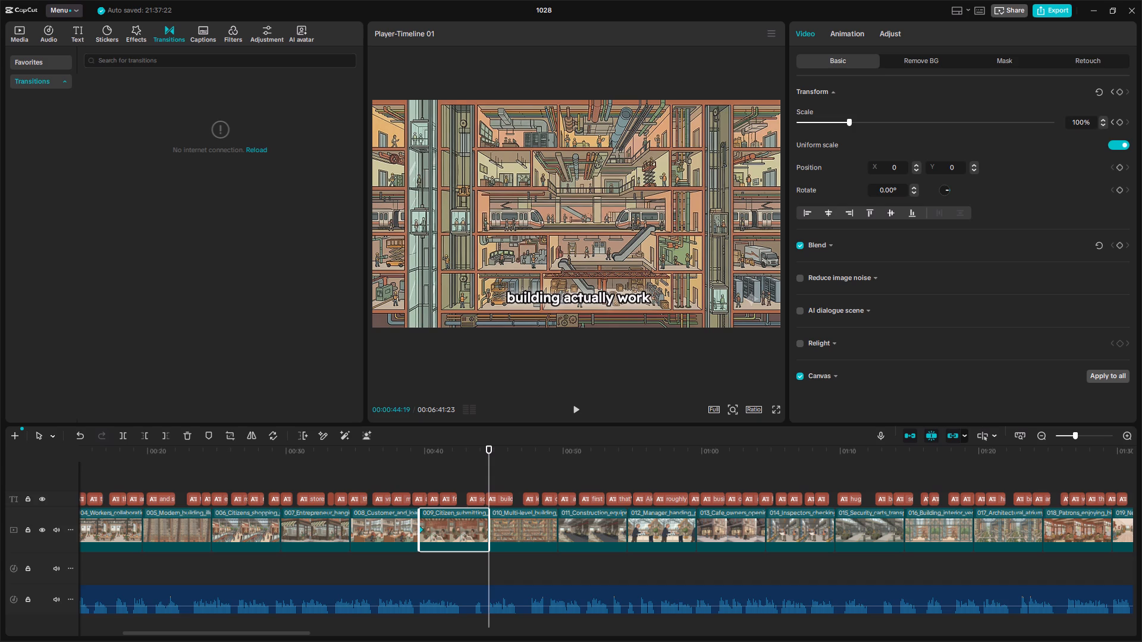
click(1117, 124)
Scrub through clip 009's zoom and remove its extra 100% scale keyframe at 00:00:39:20.
click(418, 454)
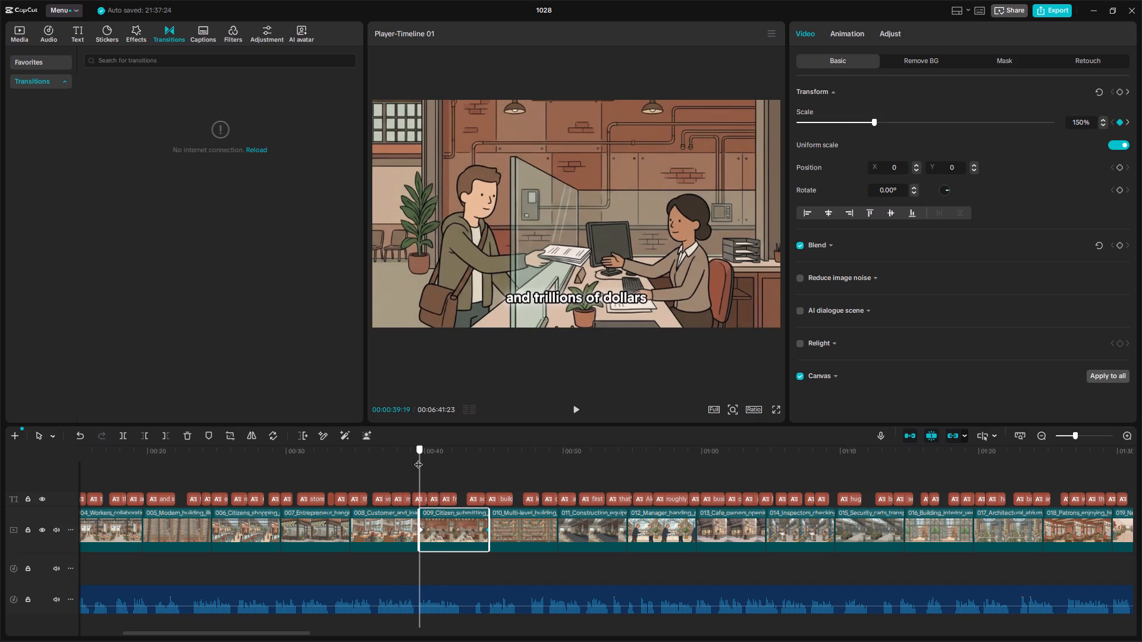
drag(429, 454, 469, 452)
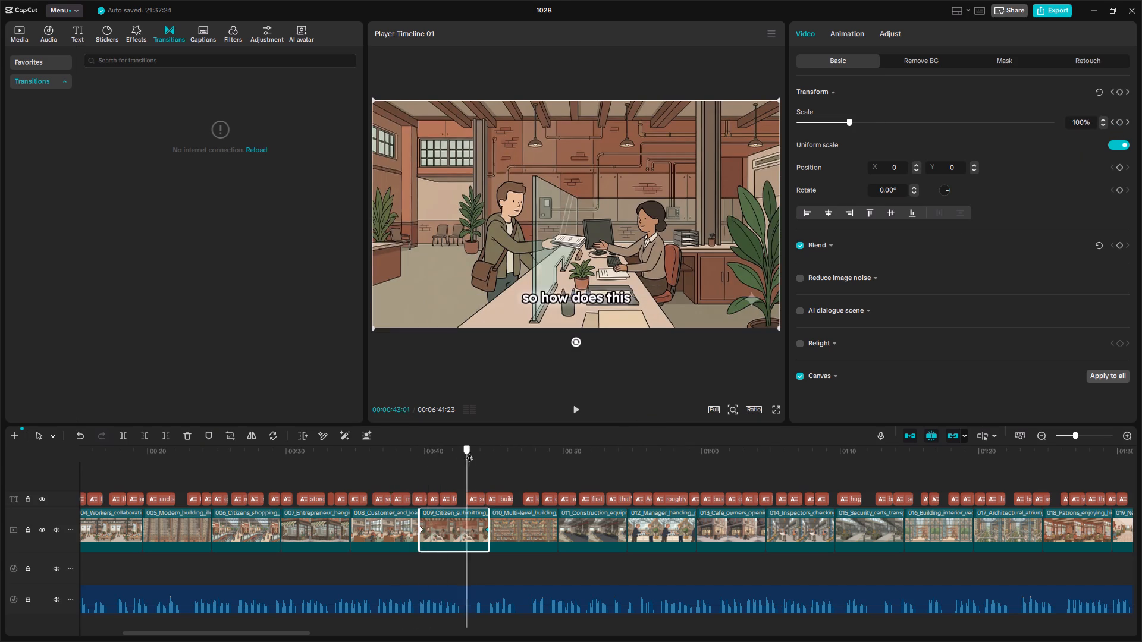
drag(469, 452, 418, 463)
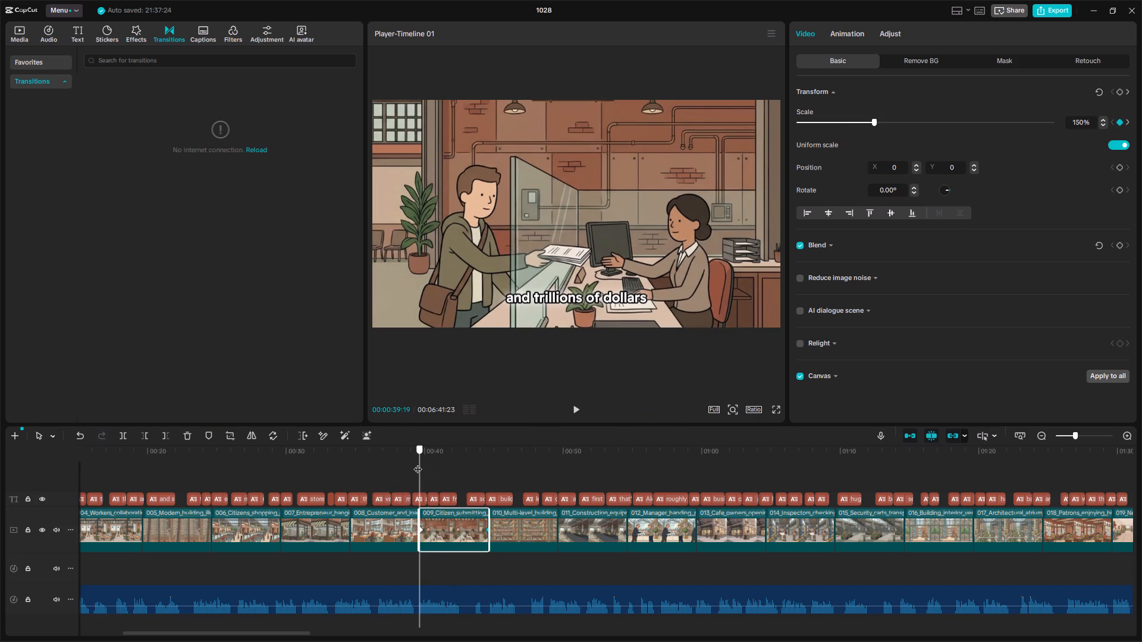
drag(418, 463, 418, 463)
key(Right)
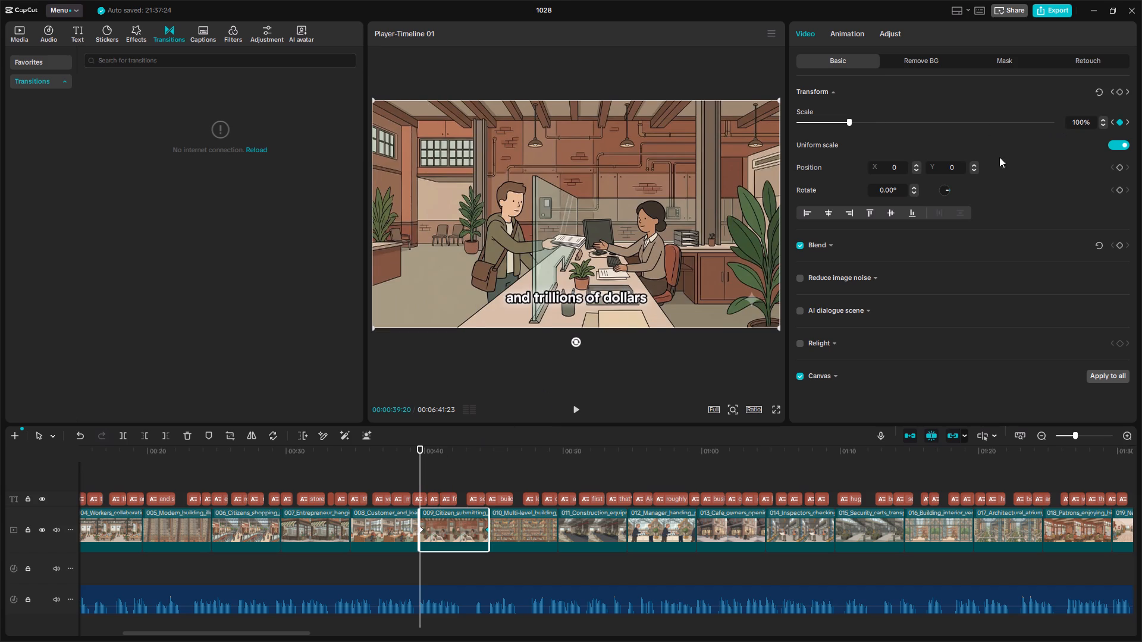
key(Left)
drag(376, 455, 422, 452)
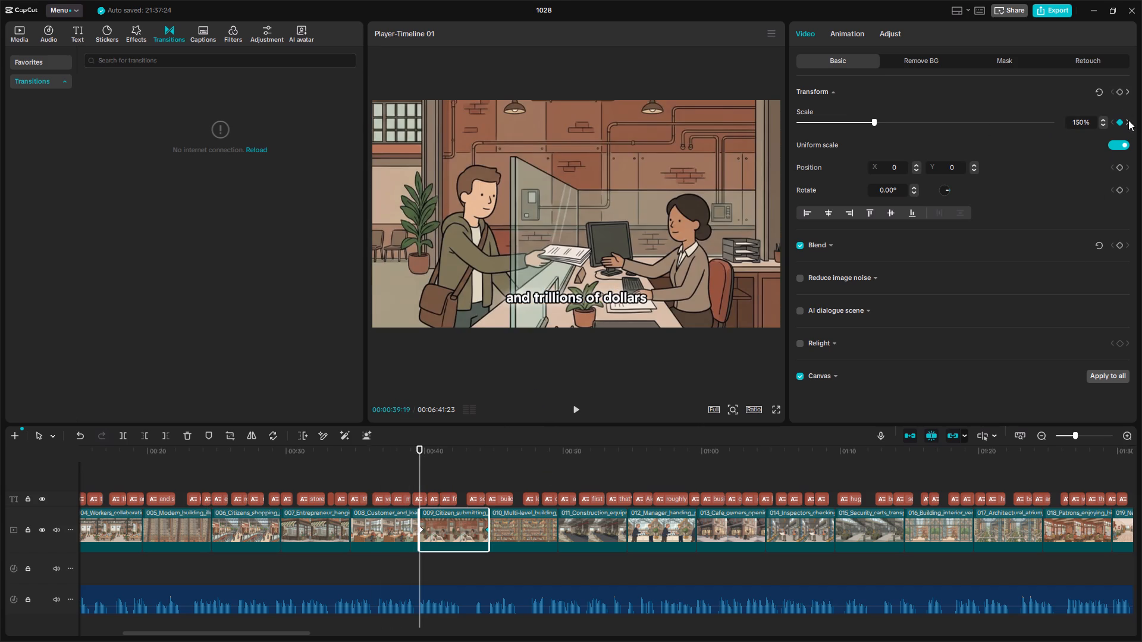
click(1128, 120)
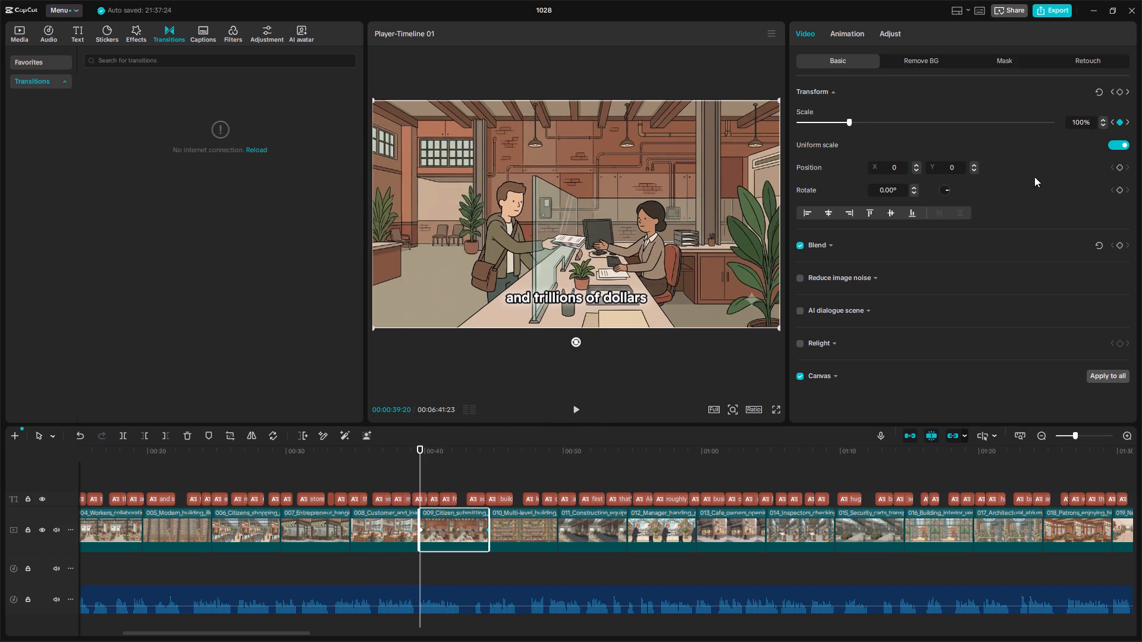
click(1119, 121)
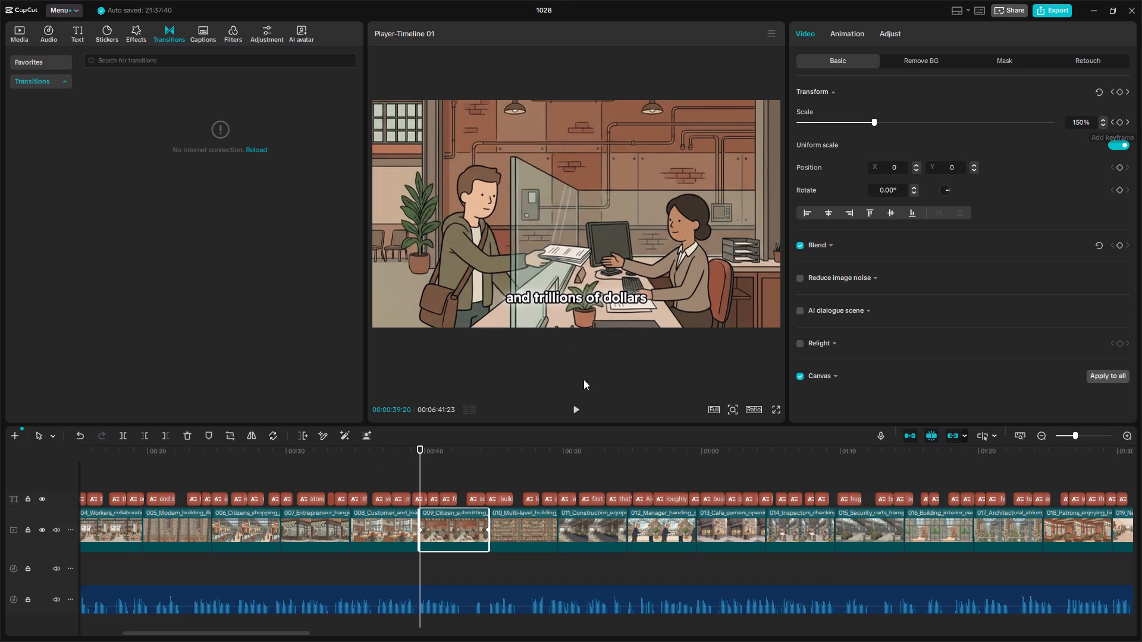
Step back frame by frame from the end of clip 009 to check its zoom.
click(487, 453)
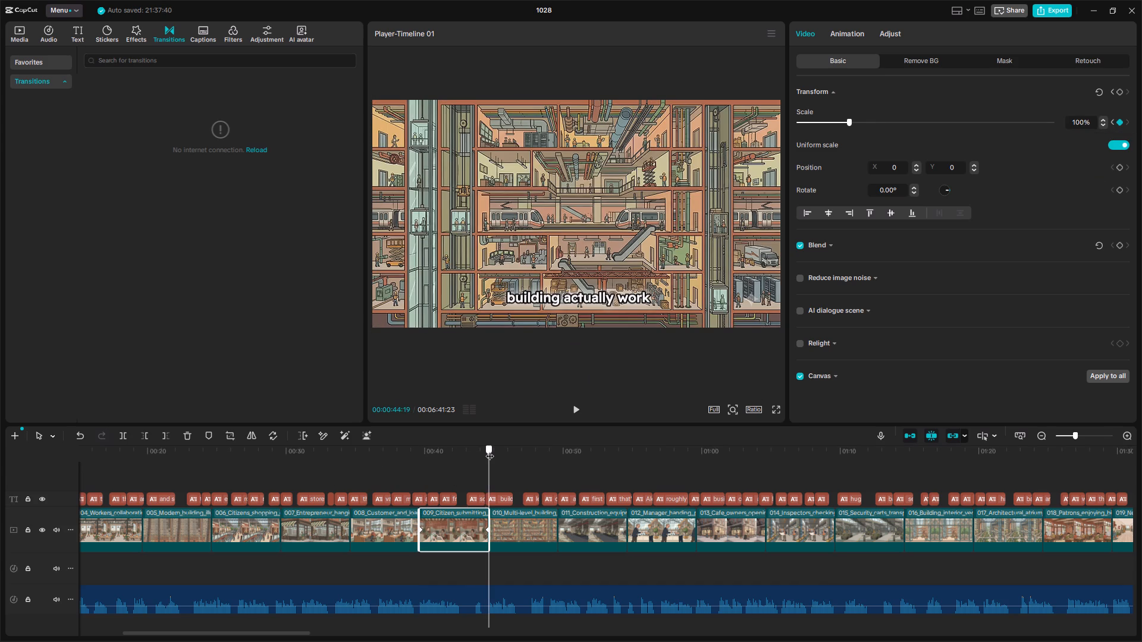
key(Left)
key(Left)
key(Left)
key(Left)
key(Left)
key(Left)
key(Left)
key(Left)
key(Left)
key(Left)
key(Left)
key(Left)
key(Left)
key(Left)
key(Left)
key(Left)
key(Left)
key(Left)
Keyframe clip 010 to zoom in from 100% scale at 00:00:44:22 to 150% at 00:00:49:18.
drag(490, 450, 501, 450)
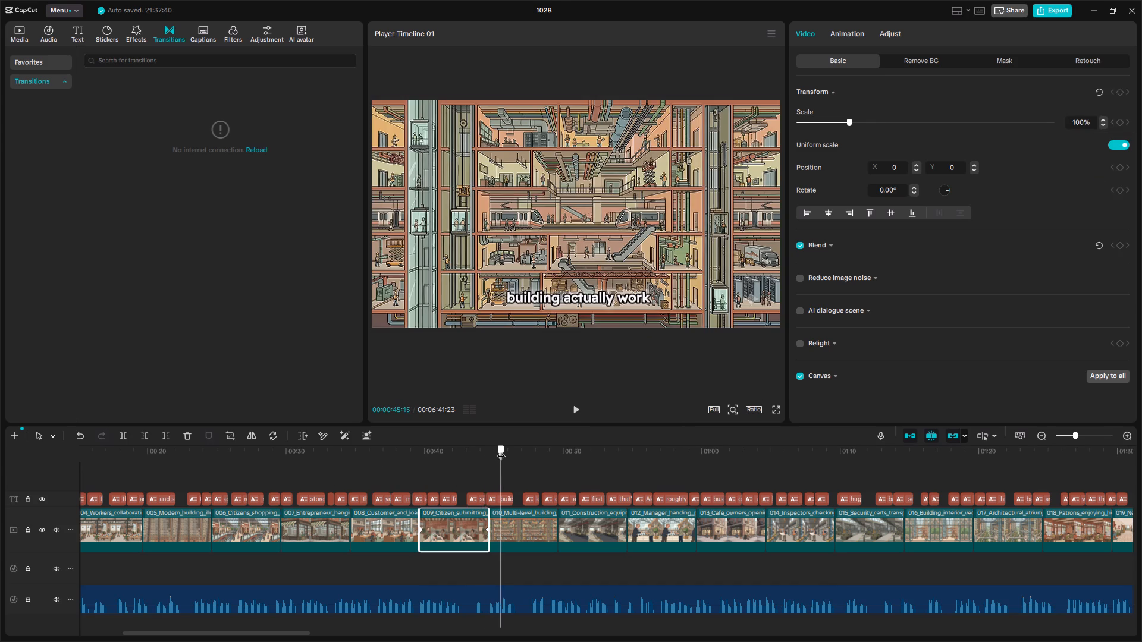
drag(501, 450, 493, 456)
click(497, 532)
key(Left)
key(Left)
key(Left)
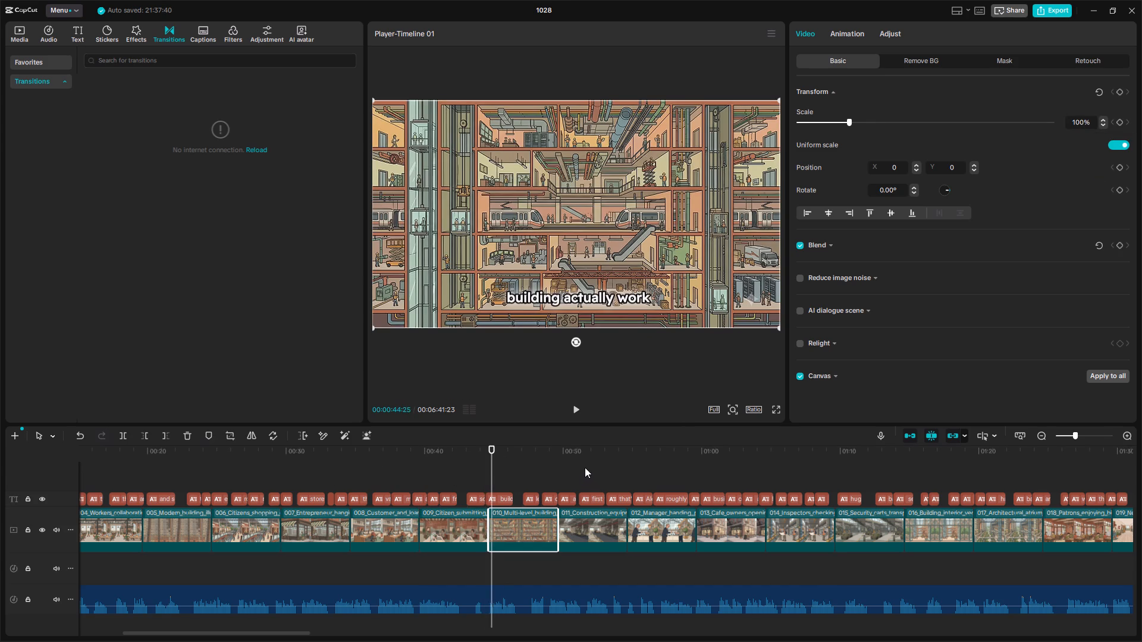
key(Left)
key(Left)
key(Left)
click(1116, 121)
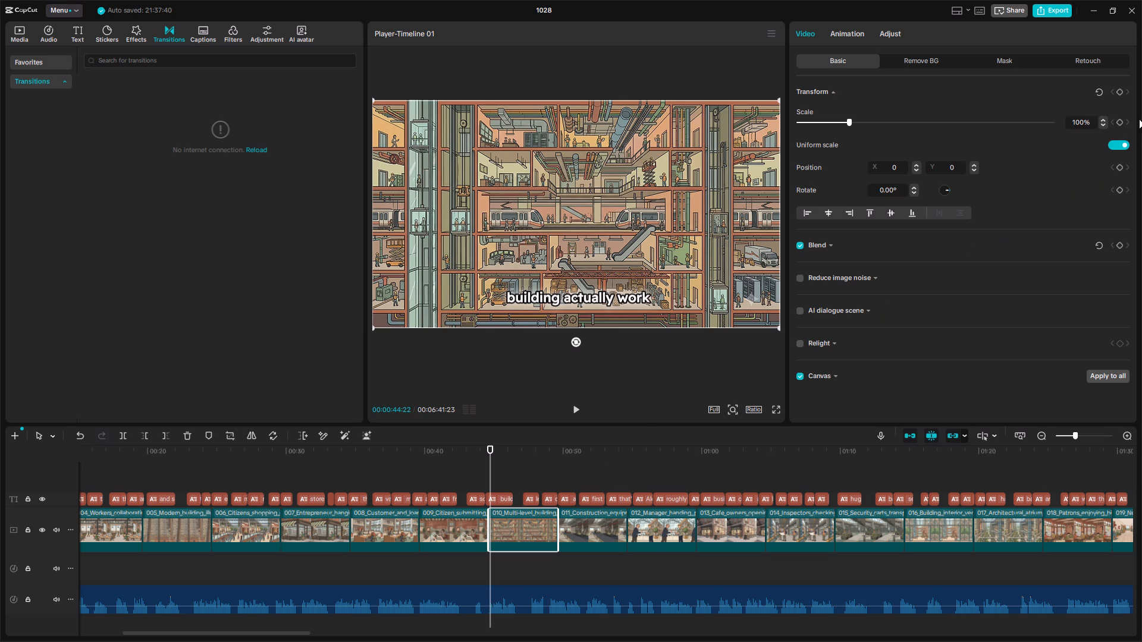
click(1118, 120)
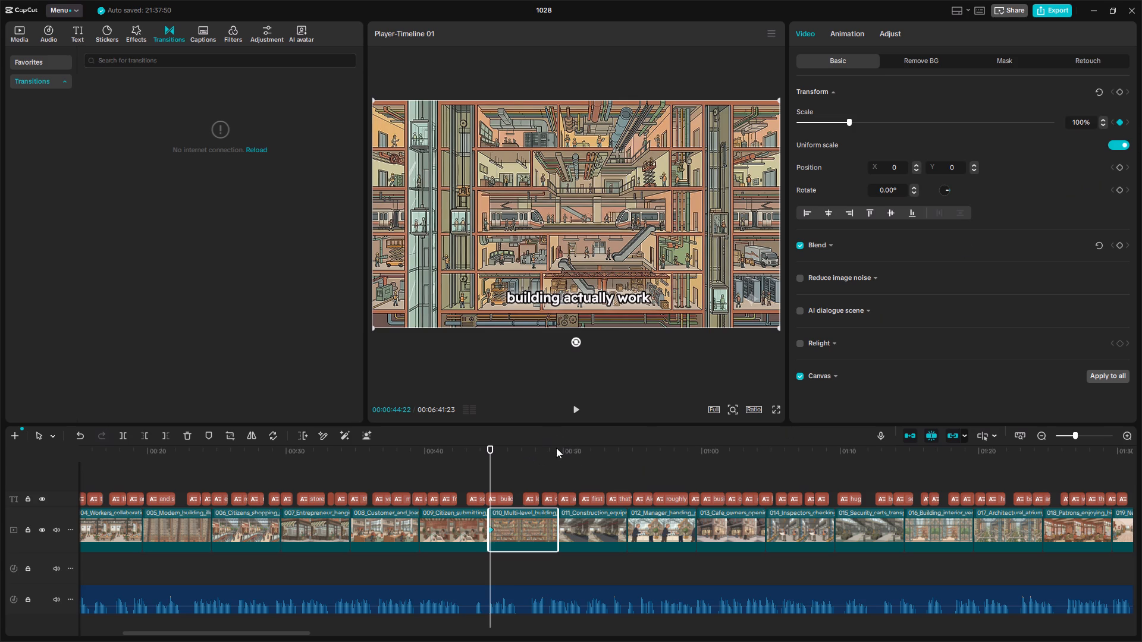
click(556, 448)
key(Left)
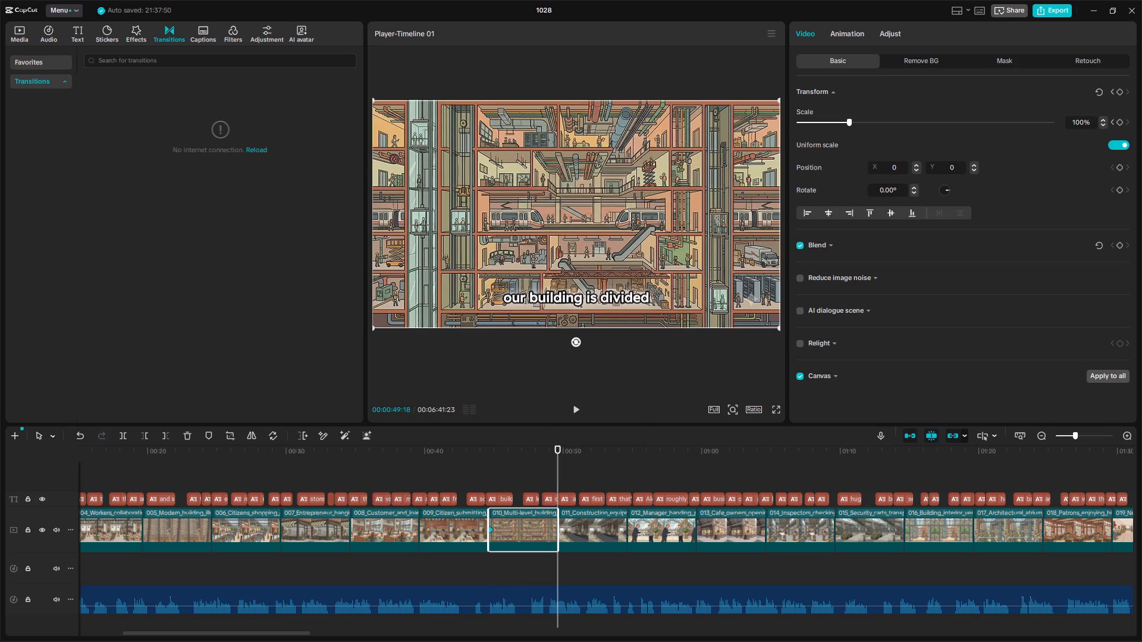
double_click(1077, 126)
text(150)
key(Return)
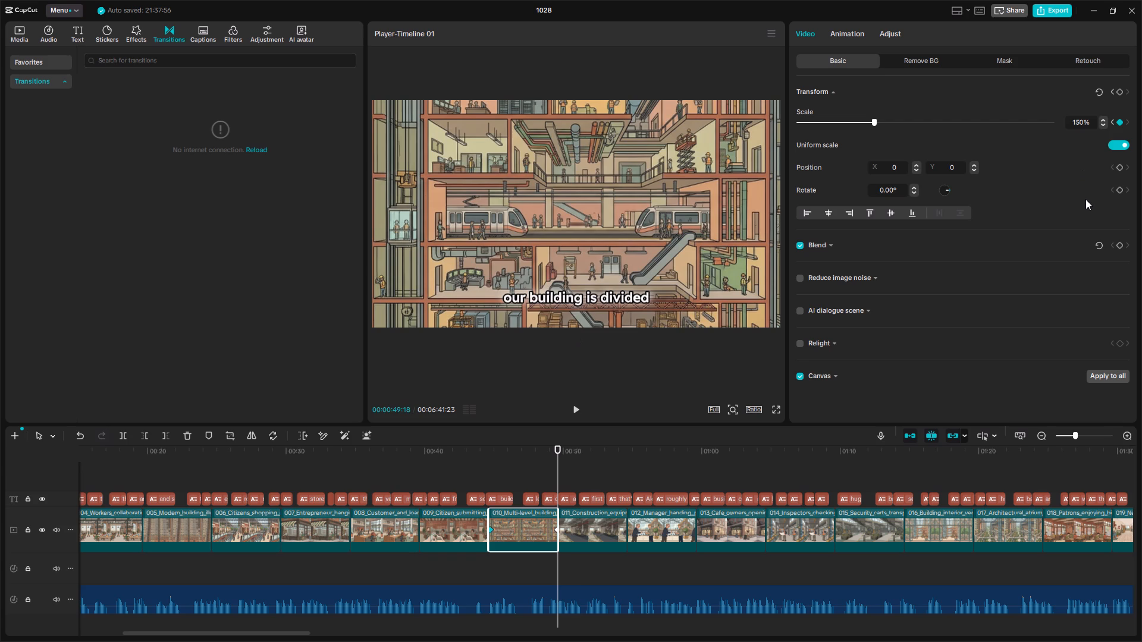
Keyframe clip 011's scale at 100% at 00:00:49:18 and 101% at 00:00:54:19.
click(589, 525)
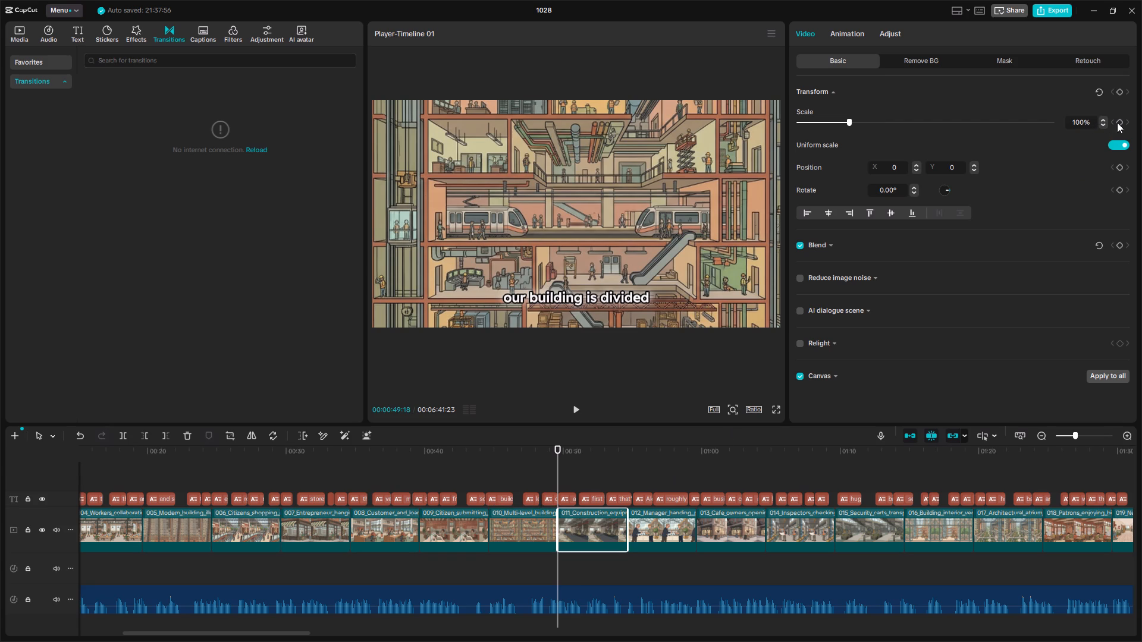
click(1120, 122)
drag(619, 446, 624, 455)
double_click(1083, 117)
text(15)
key(0)
key(Up)
key(Return)
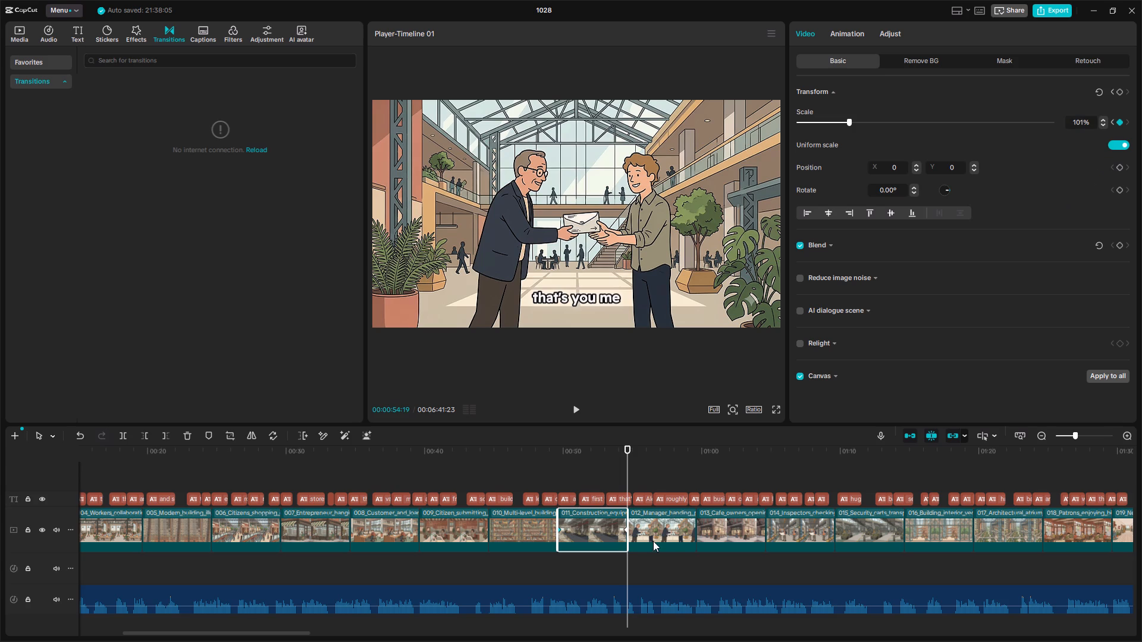
Keyframe clip 012 to zoom out from 150% scale at 00:00:54:20 to 100% at 00:00:59:18.
click(638, 541)
key(Right)
double_click(1081, 121)
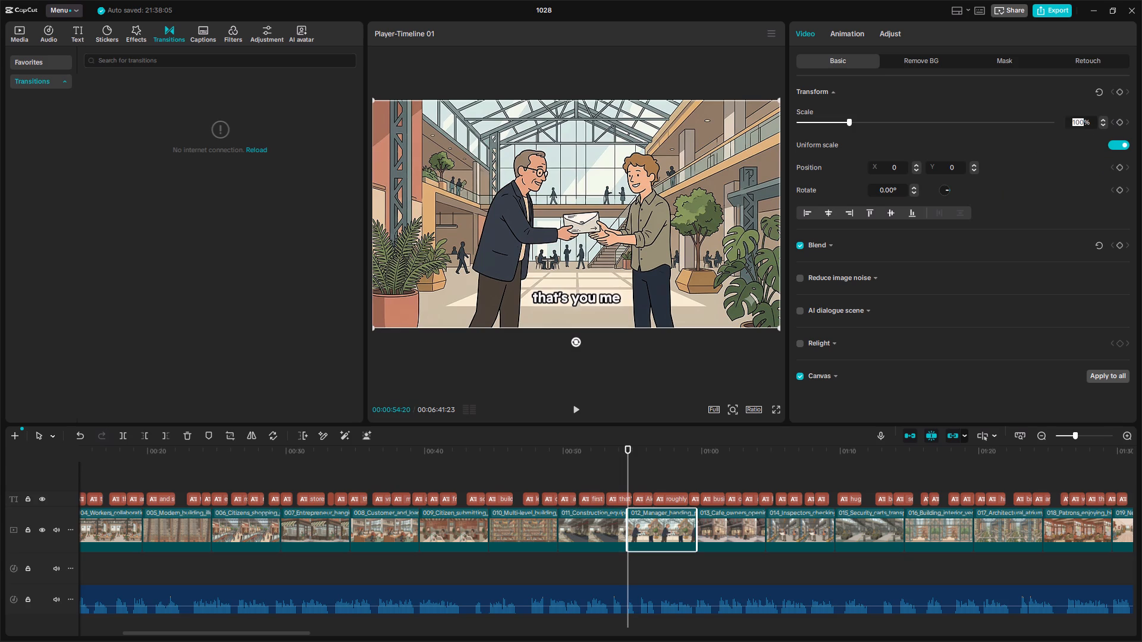
text(150)
key(Return)
click(1110, 125)
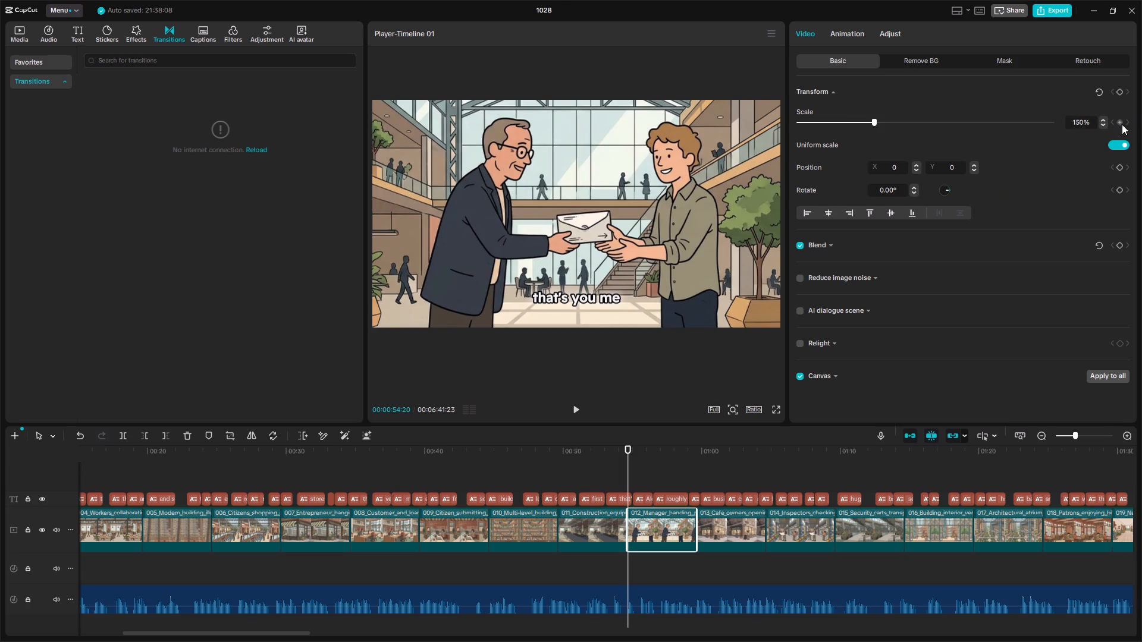
click(1122, 124)
drag(685, 458, 694, 458)
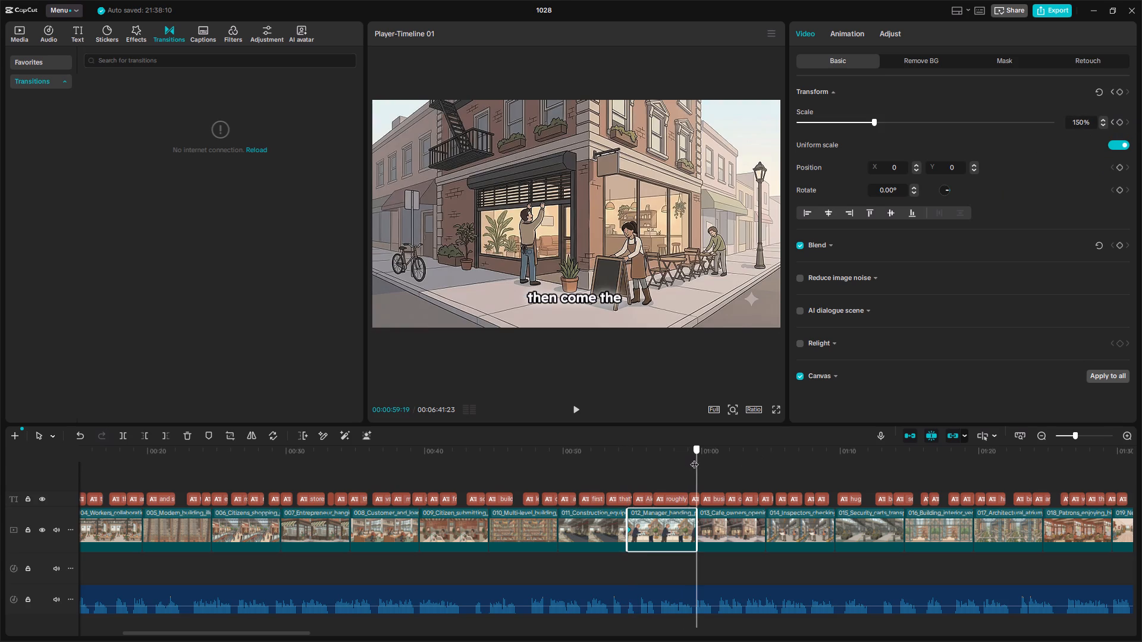
drag(694, 458, 695, 458)
key(Left)
double_click(1080, 125)
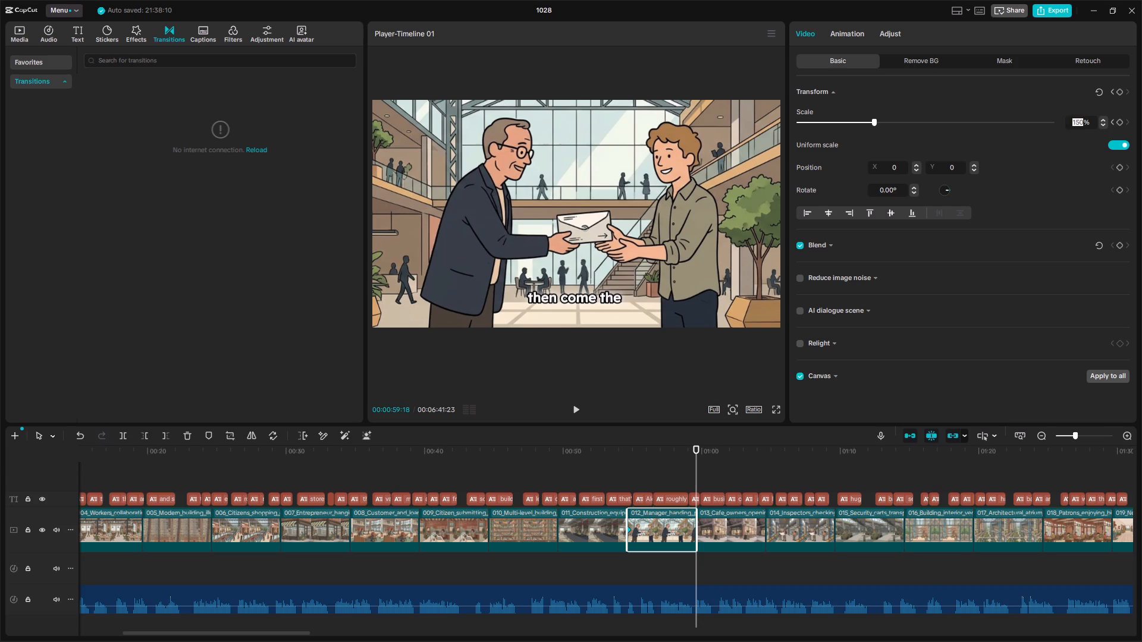
key(1)
text(00)
key(Return)
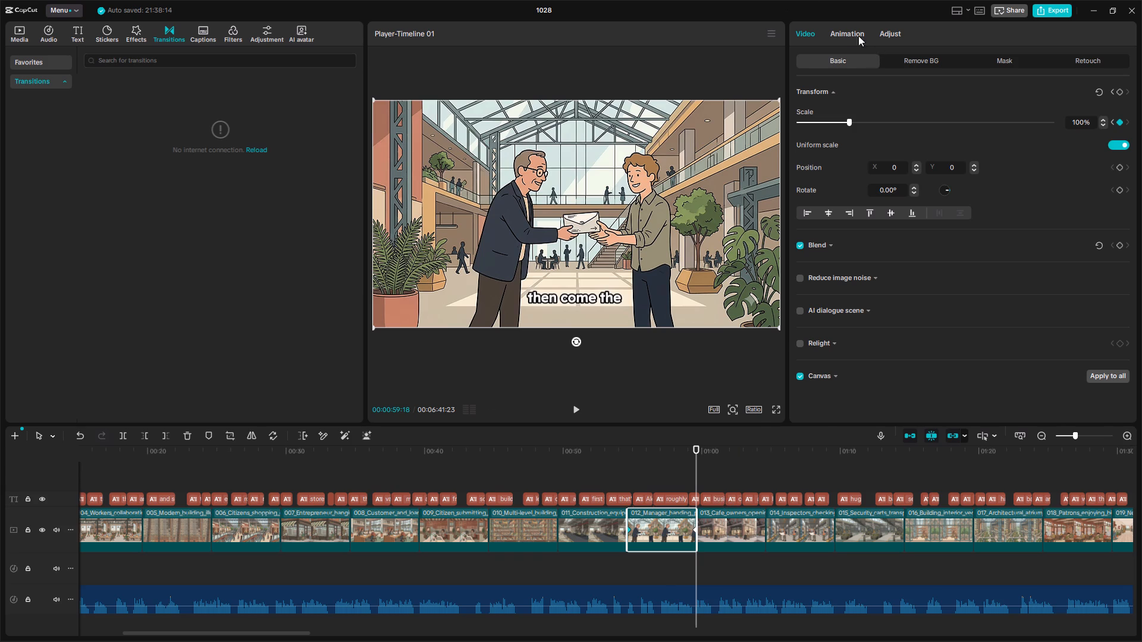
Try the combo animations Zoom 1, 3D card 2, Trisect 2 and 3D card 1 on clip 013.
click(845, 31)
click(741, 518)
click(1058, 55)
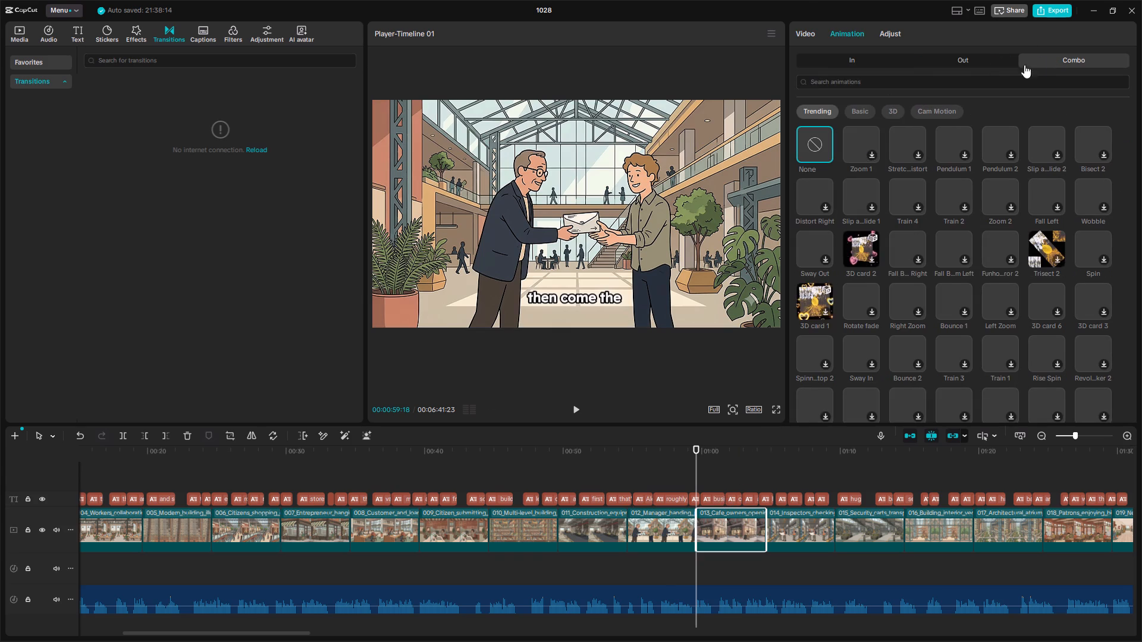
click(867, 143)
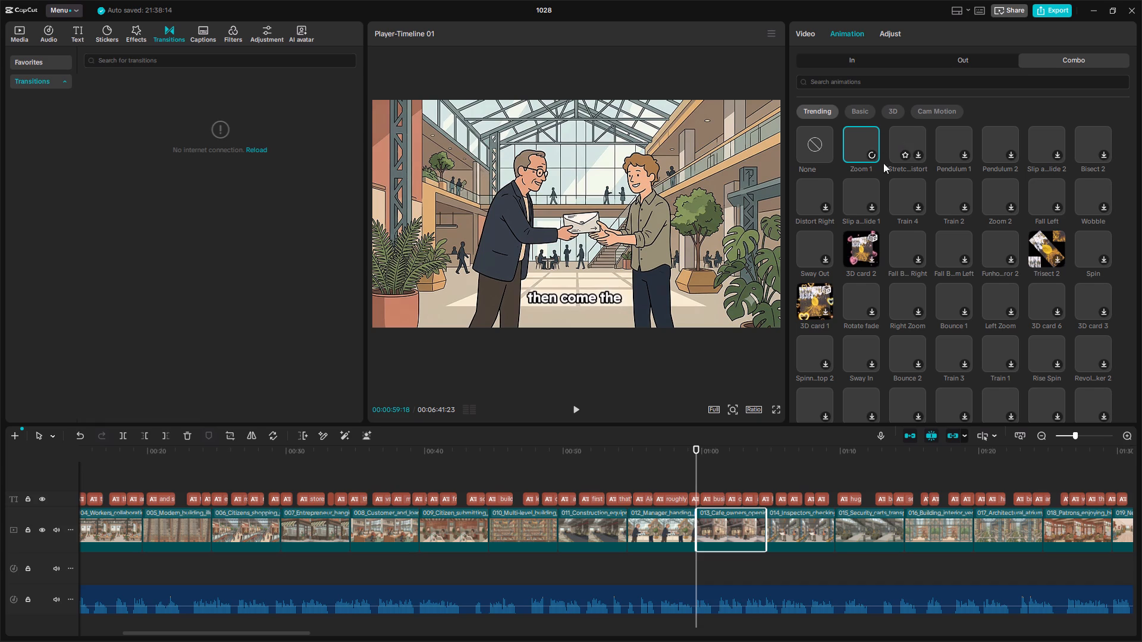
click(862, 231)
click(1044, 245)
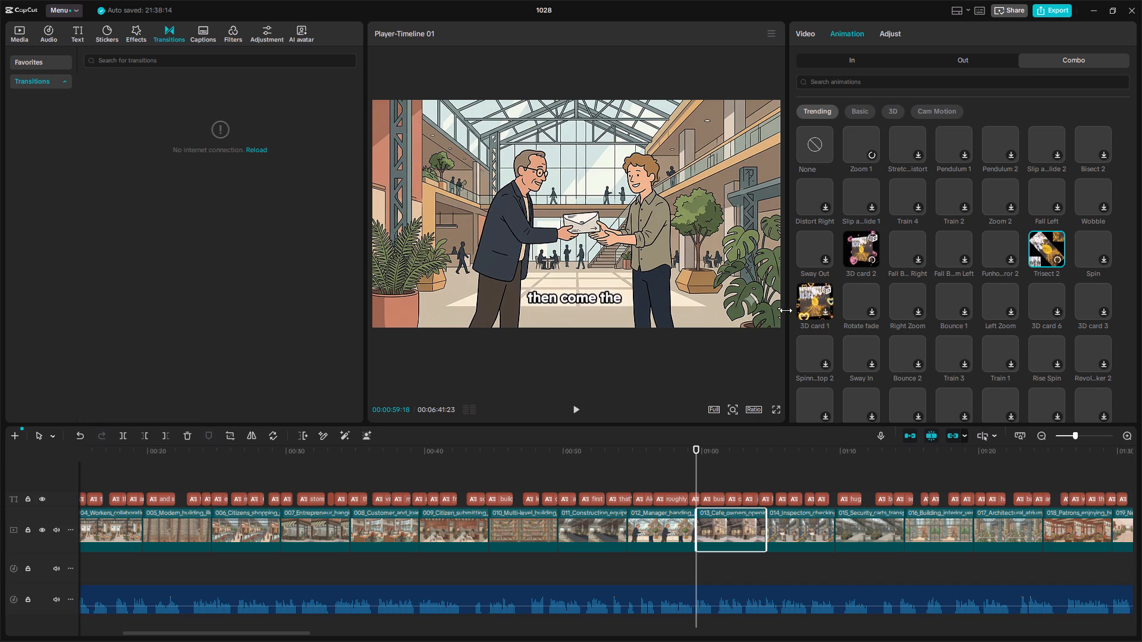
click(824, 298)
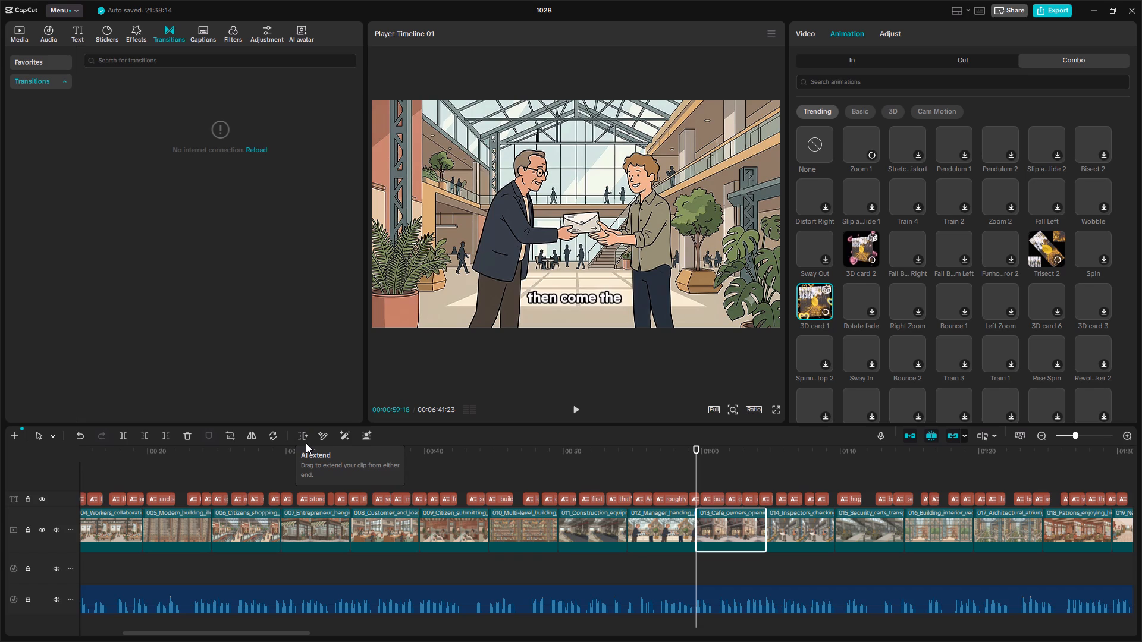
Look through the effects library and reload the transitions library.
drag(688, 453, 0, 520)
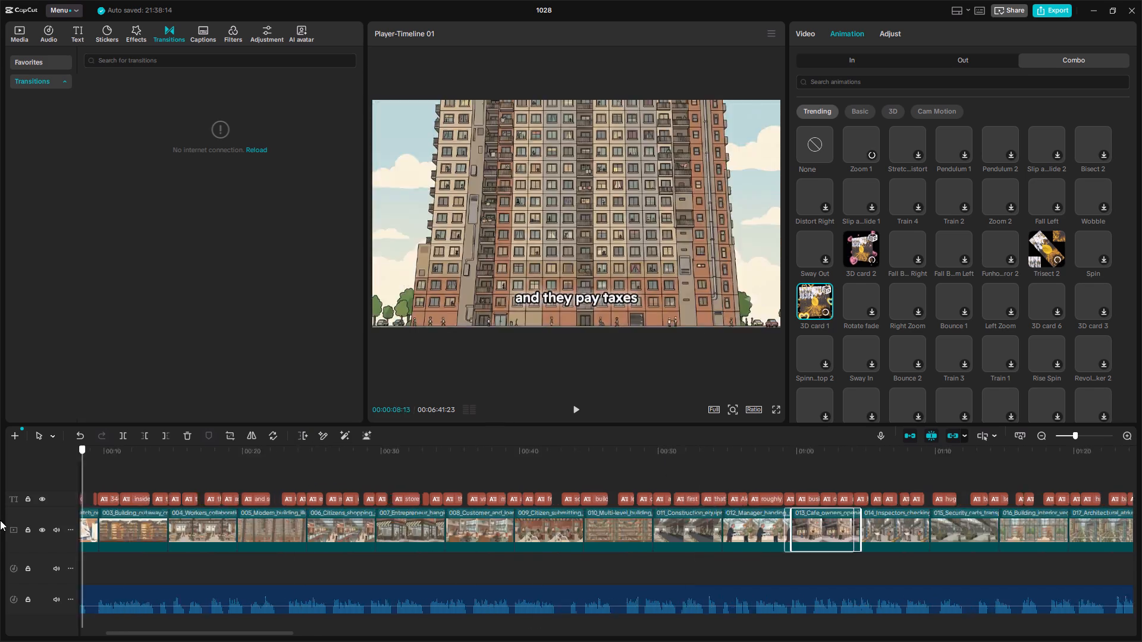
drag(0, 520, 0, 531)
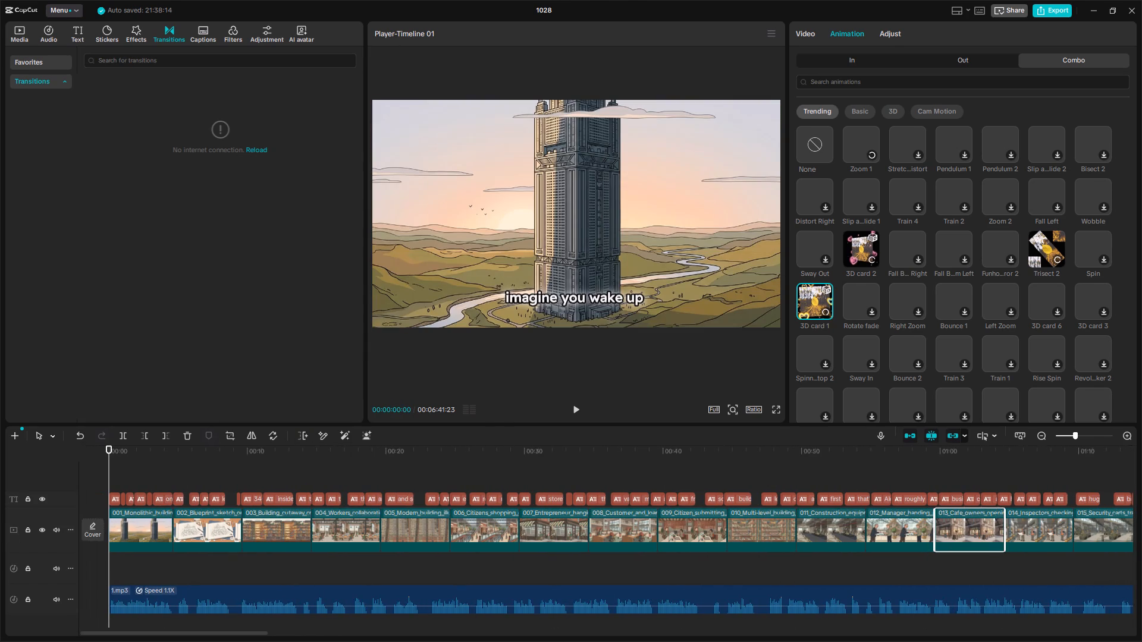
click(137, 35)
click(111, 33)
click(153, 32)
click(125, 30)
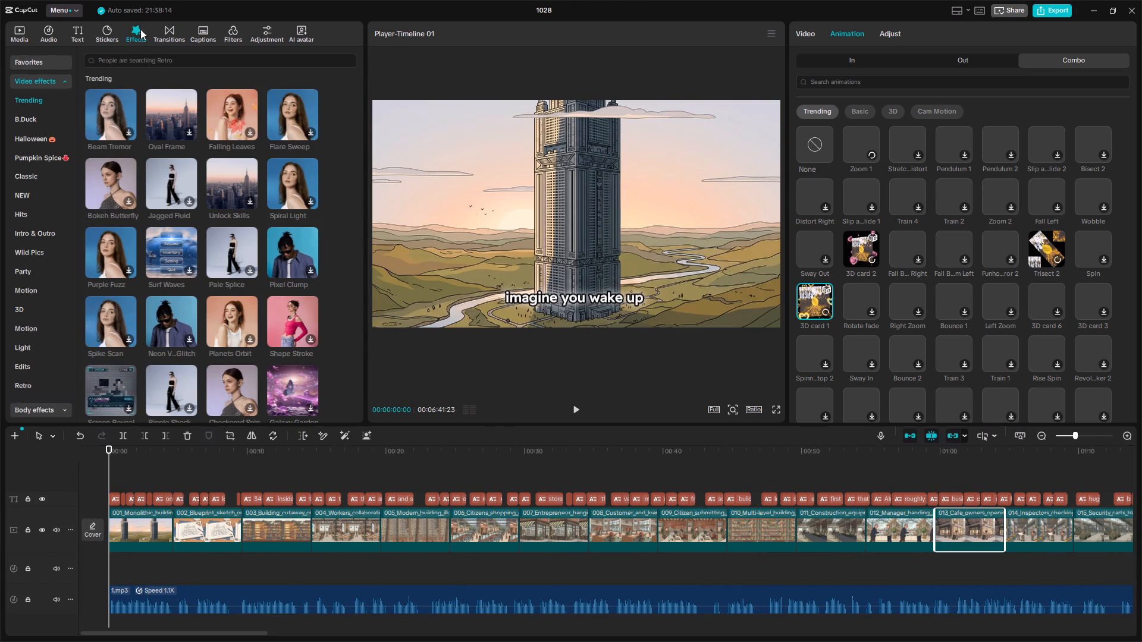
click(148, 28)
click(172, 32)
click(272, 151)
double_click(259, 150)
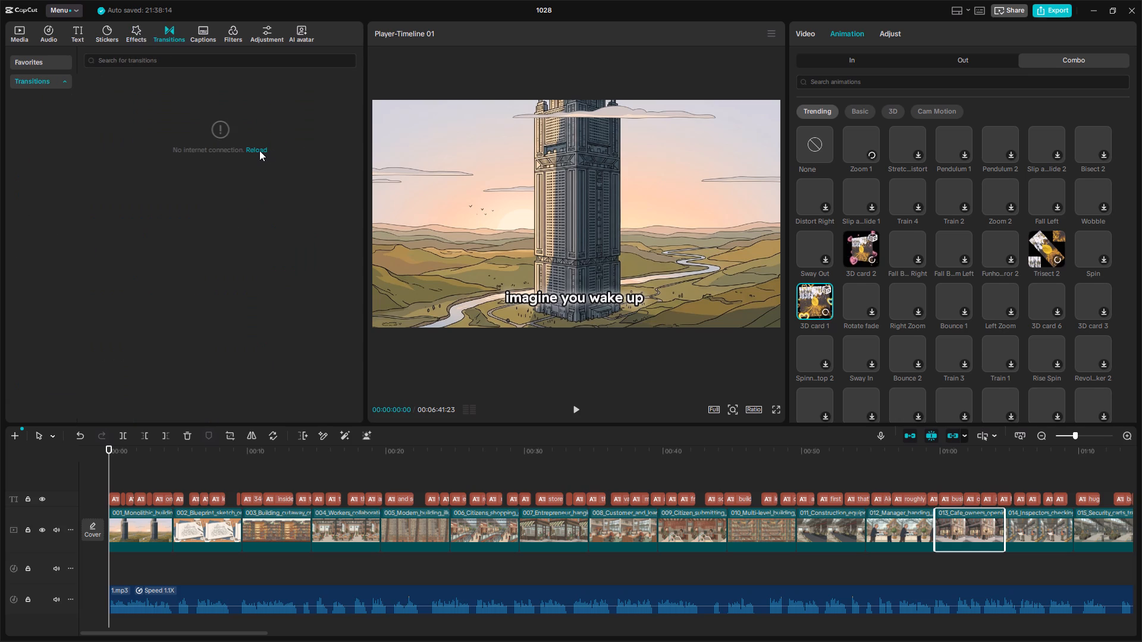
Launch Urban VPN, continue with the free option and minimise its window.
key(super+a)
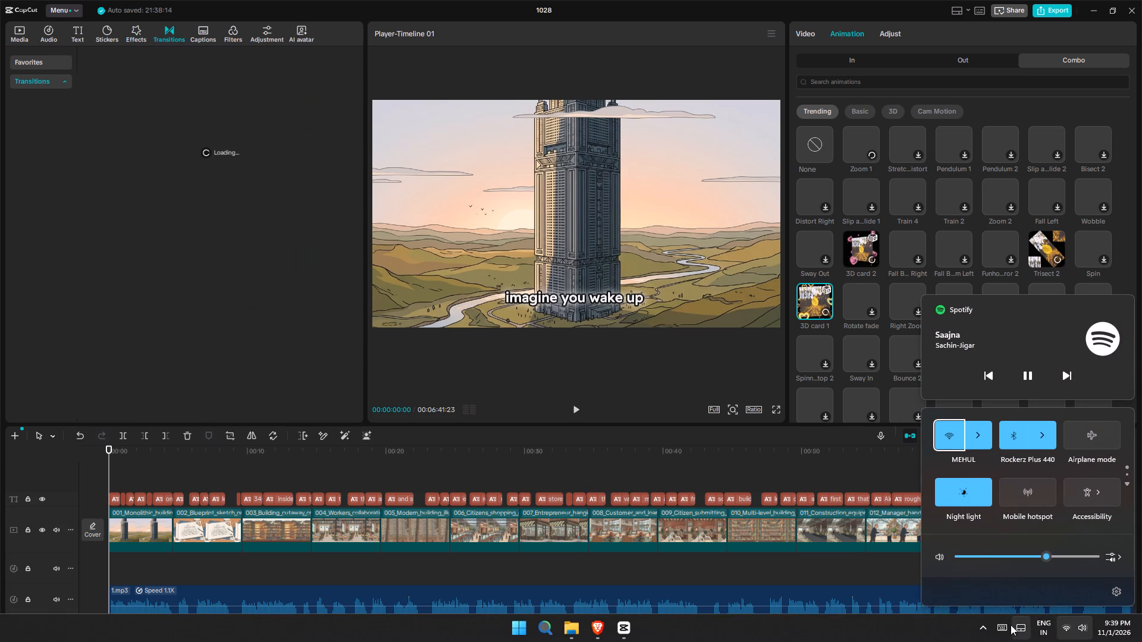
click(990, 625)
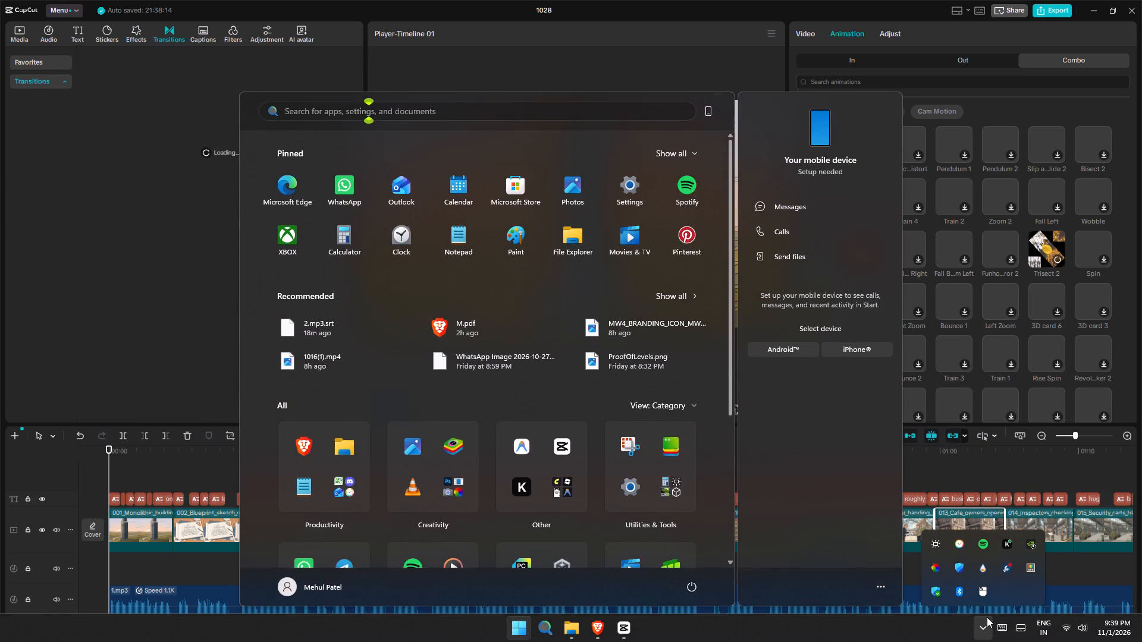
key(u)
key(r)
click(427, 207)
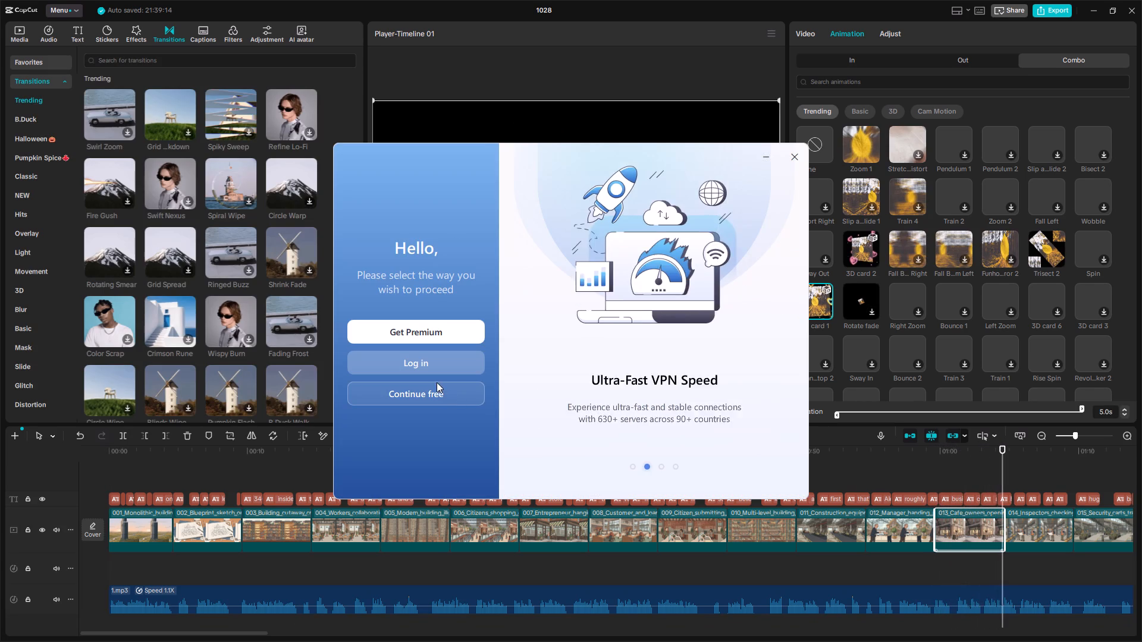
click(435, 397)
click(764, 159)
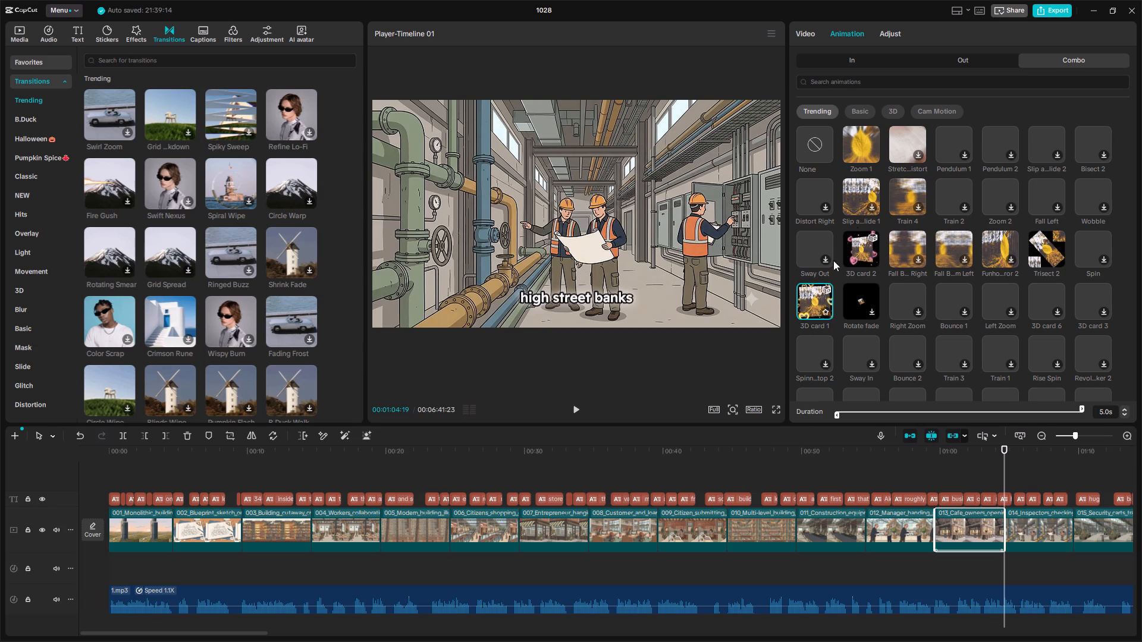
Apply the Zoom 1 combo animation to clips 013, 012 and 011.
click(870, 141)
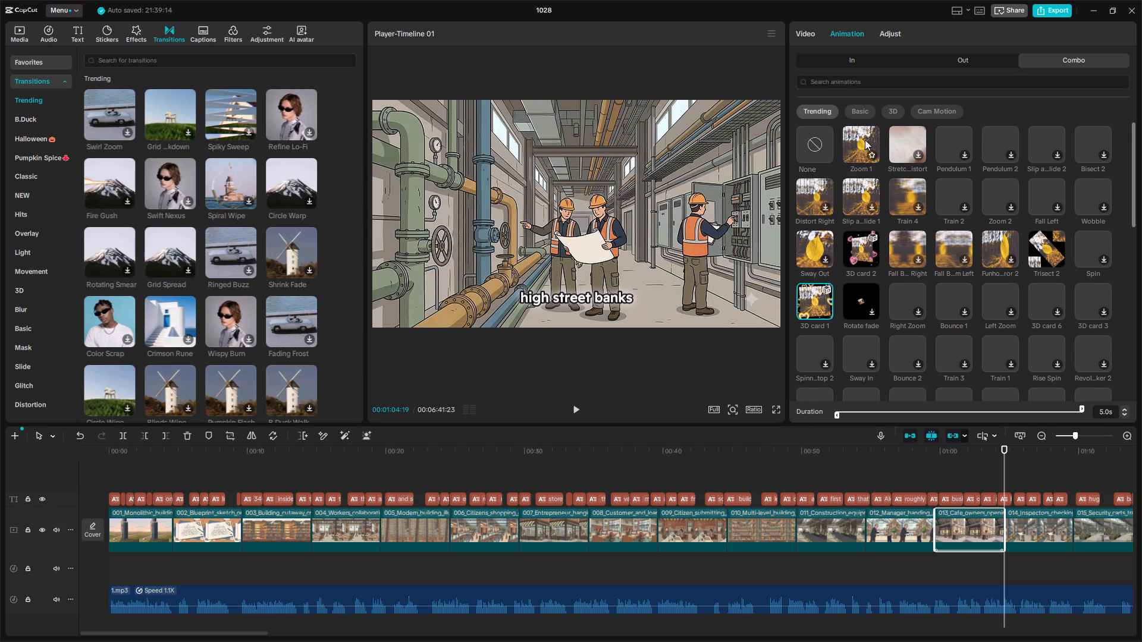
click(852, 133)
key(space)
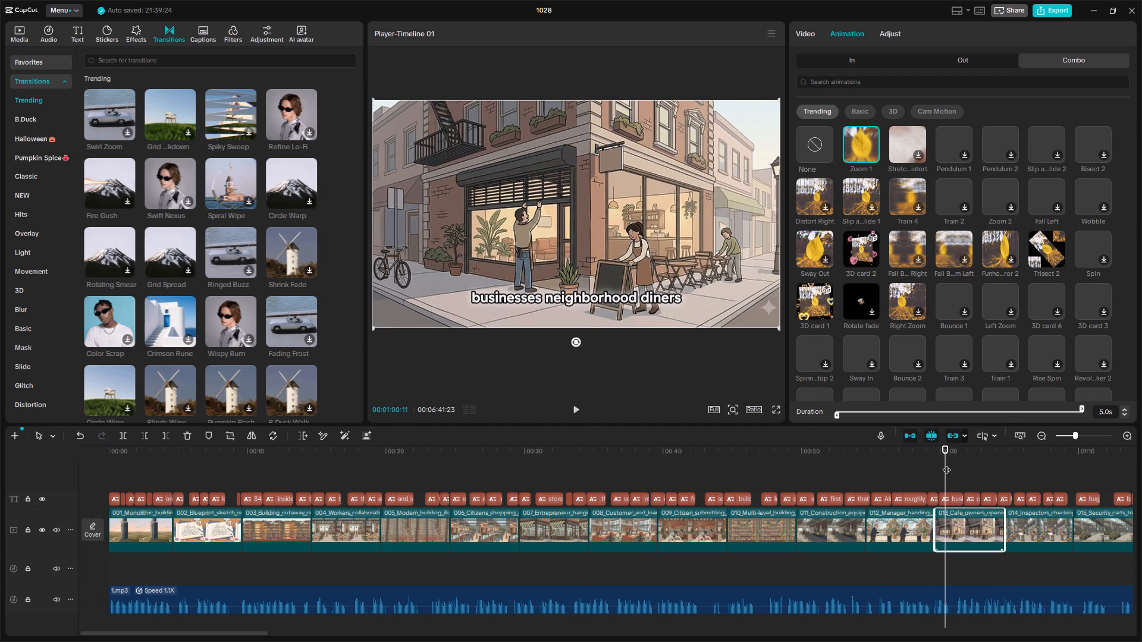
click(906, 528)
click(855, 129)
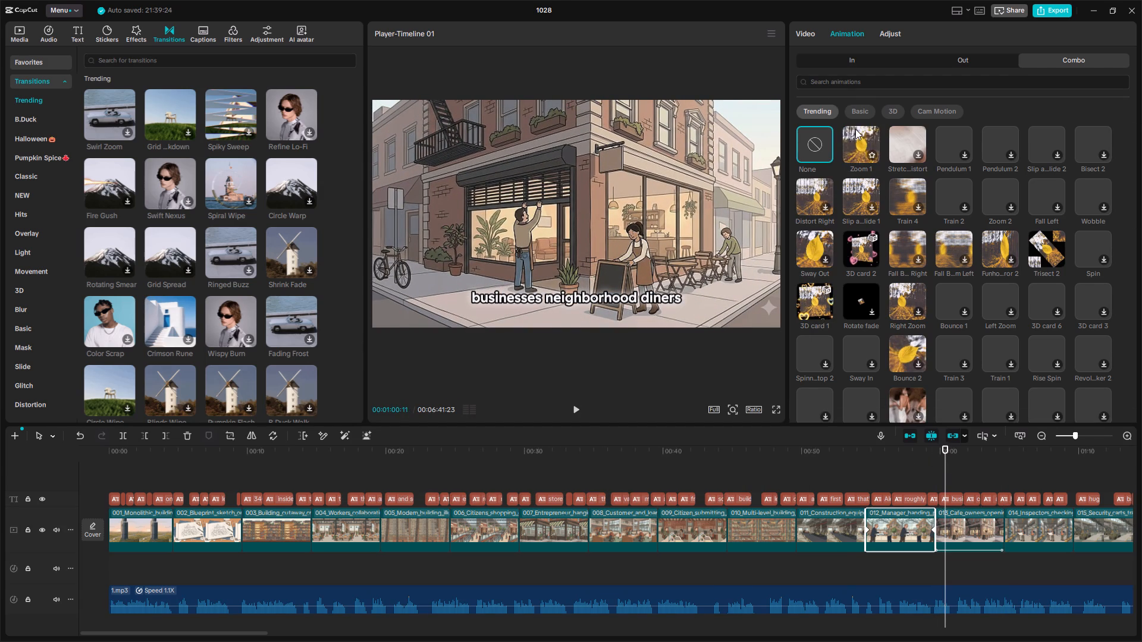
click(830, 517)
click(862, 141)
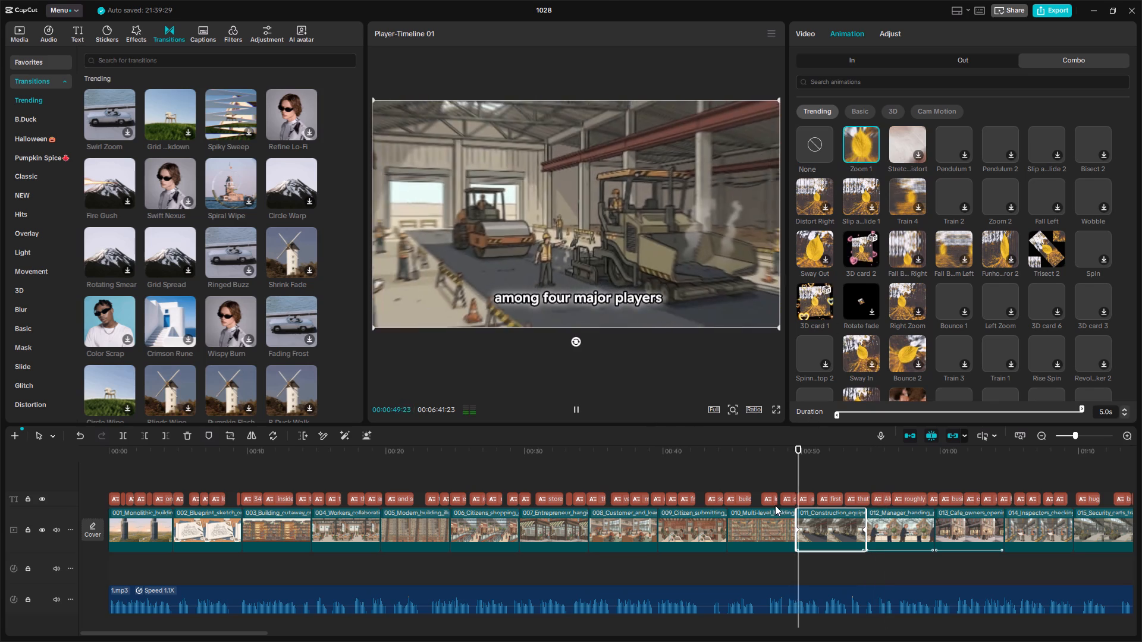
Apply the Zoom 2 combo animation to clip 010.
click(758, 513)
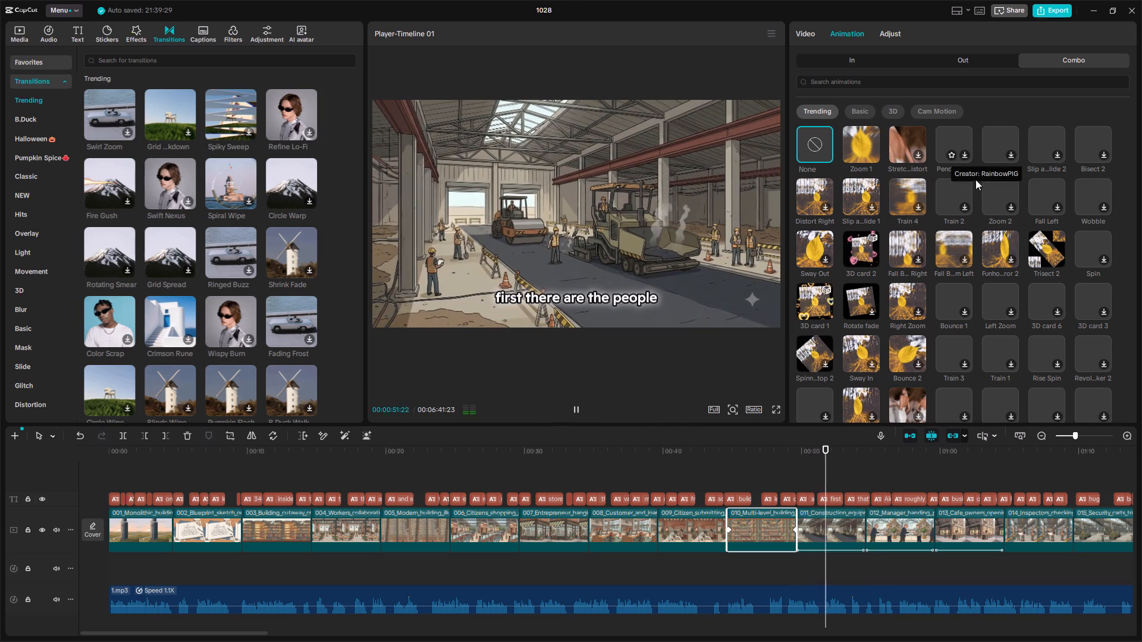
click(1004, 193)
Apply the Zoom 1 combo animation to clips 009 and 008.
click(685, 525)
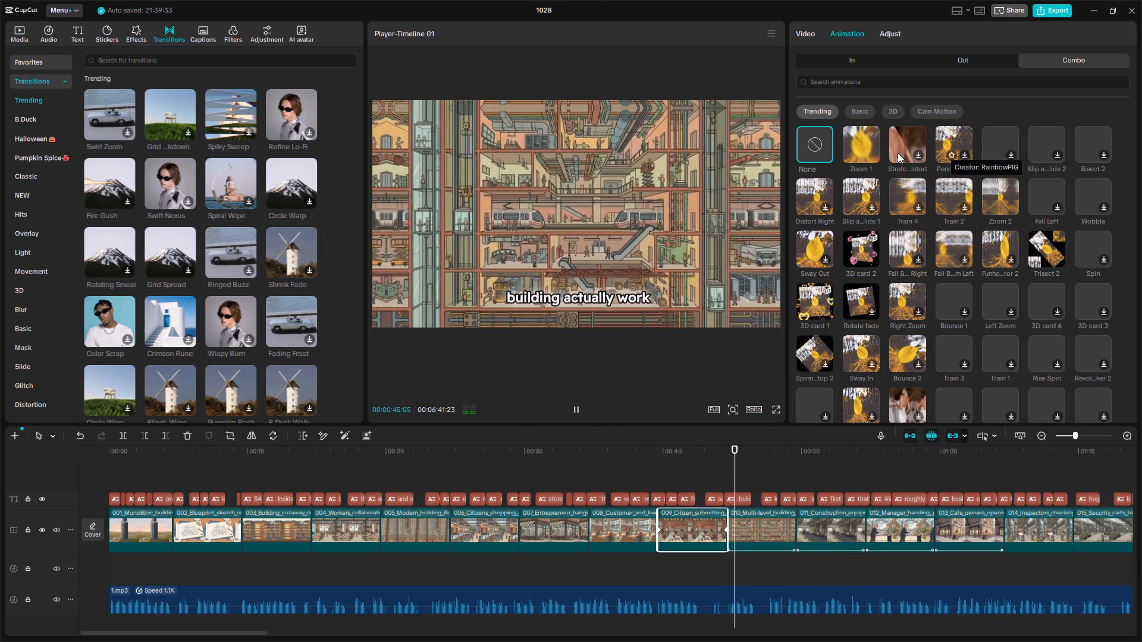
click(858, 150)
click(601, 536)
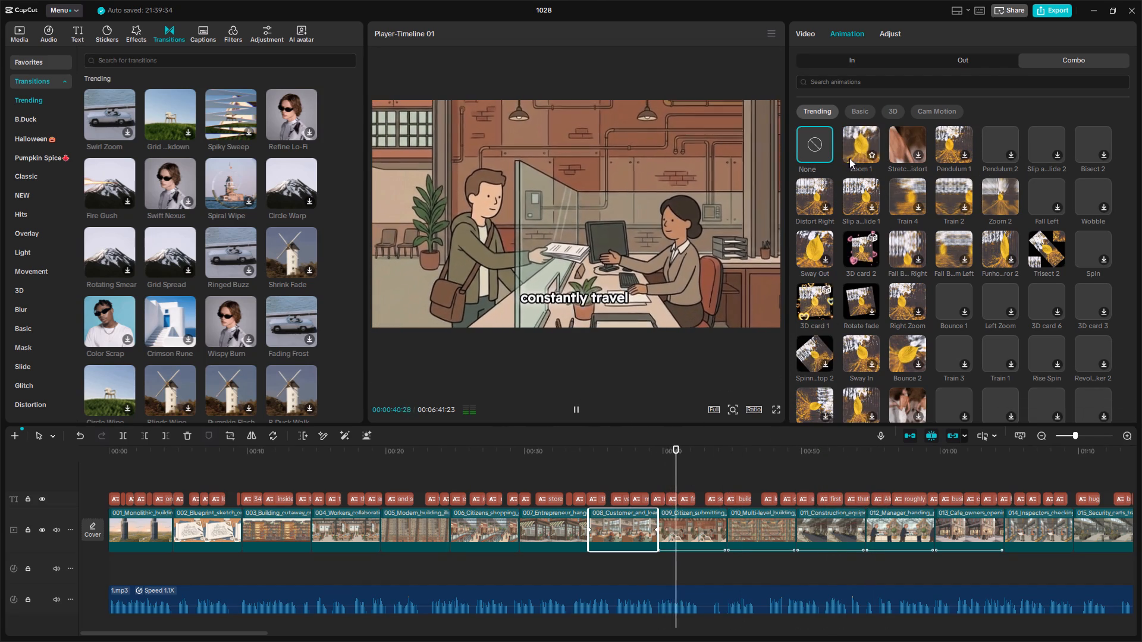
click(857, 145)
Apply the Zoom 1 combo animation to clips 014, 015, 016 and 017.
drag(609, 449, 642, 449)
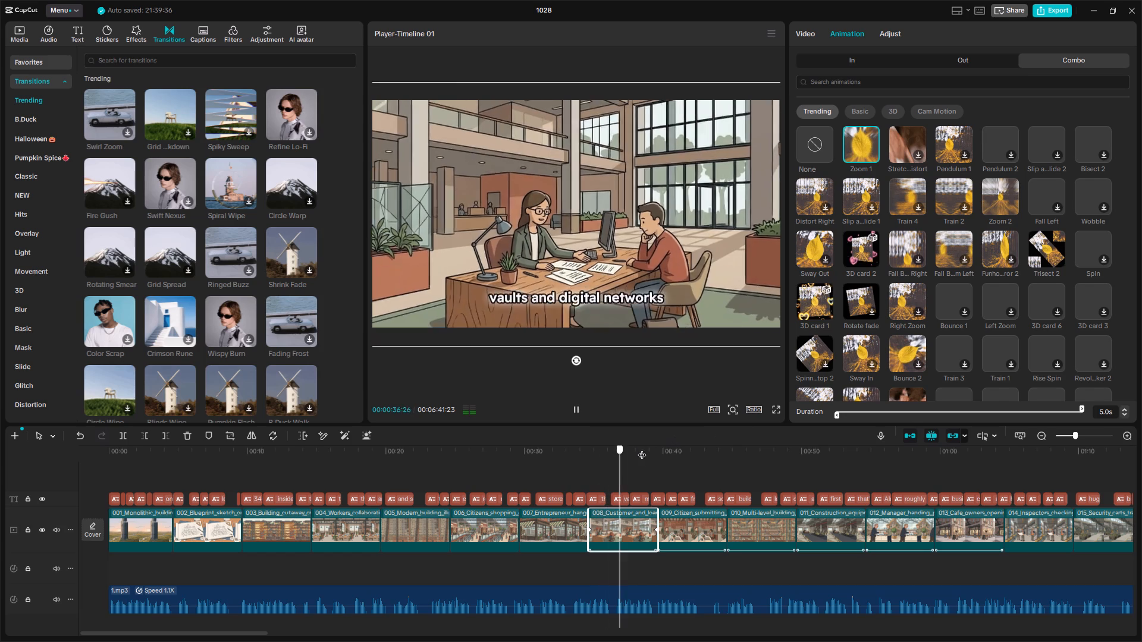
drag(642, 449, 1137, 498)
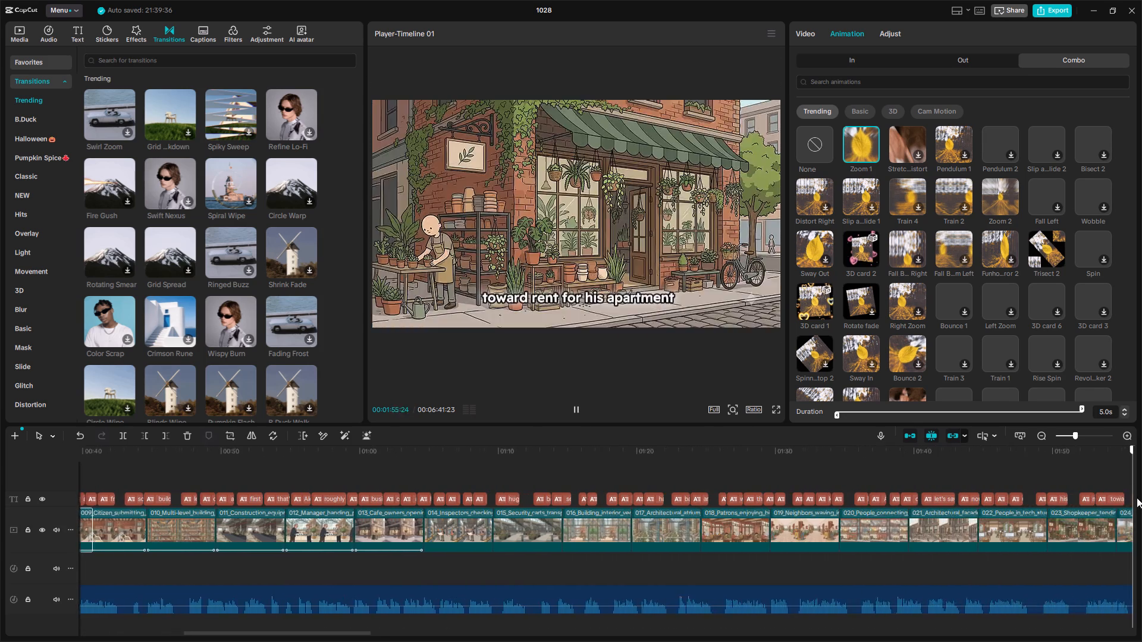
drag(1137, 498, 421, 493)
click(401, 549)
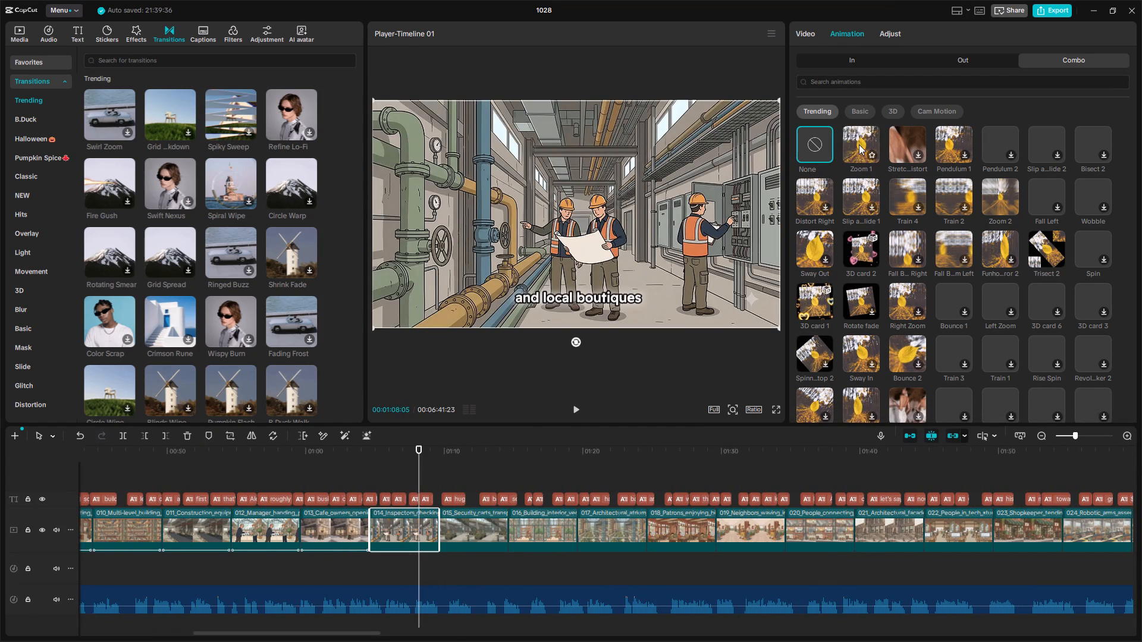
click(859, 144)
click(475, 512)
click(867, 134)
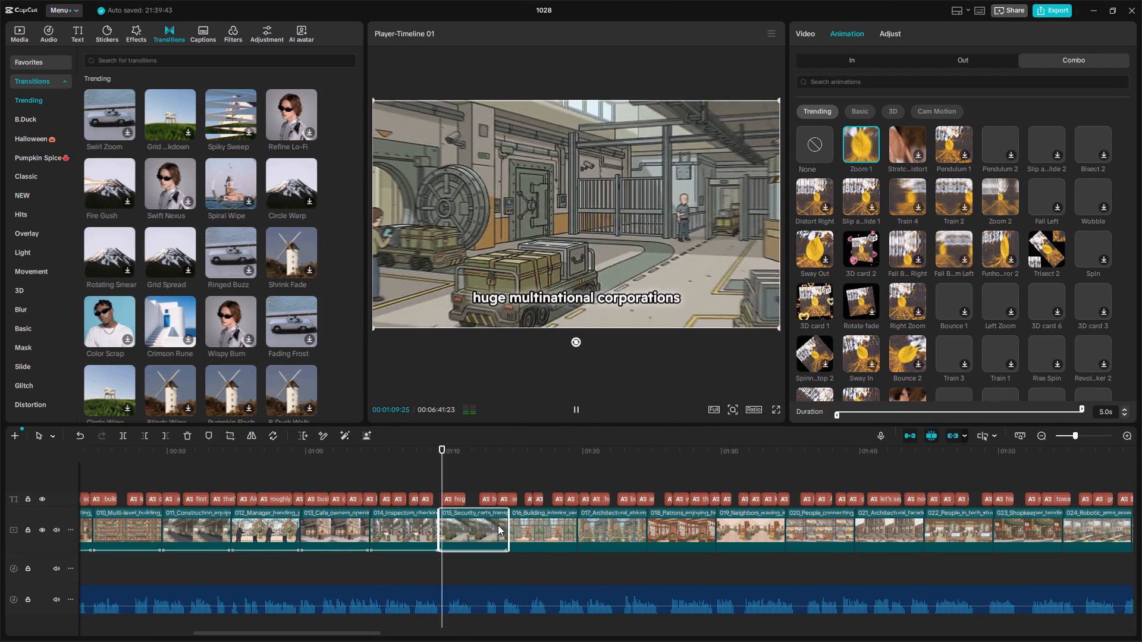
click(527, 531)
click(863, 147)
click(616, 525)
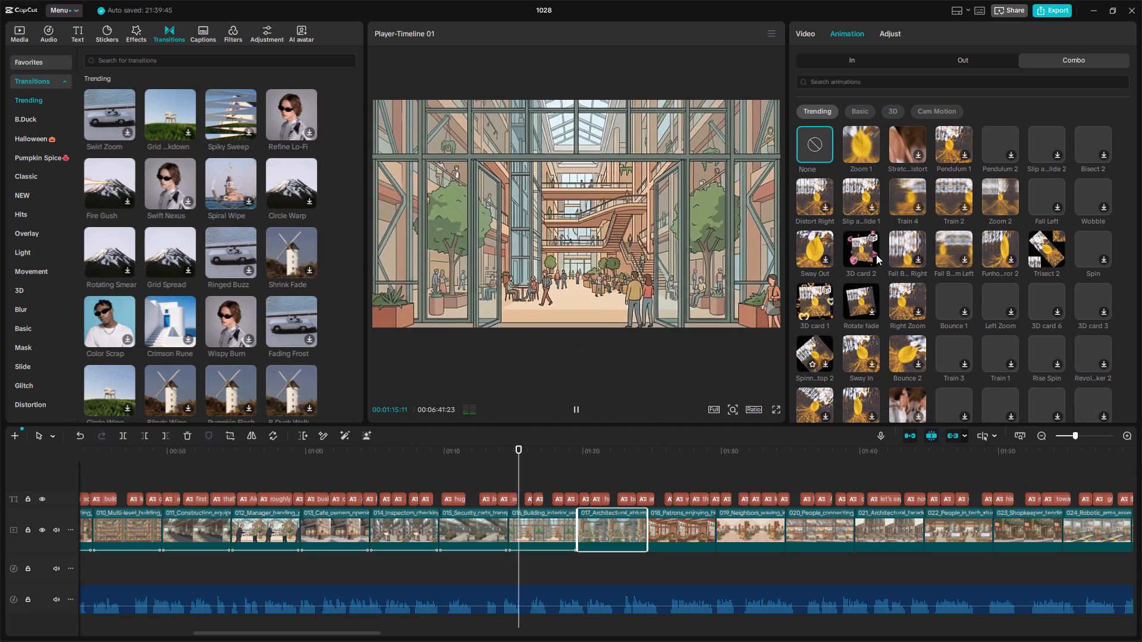
click(861, 141)
Apply the Slip a...lide 1 combo animation to clip 018 and Train 4 to clip 019.
click(682, 536)
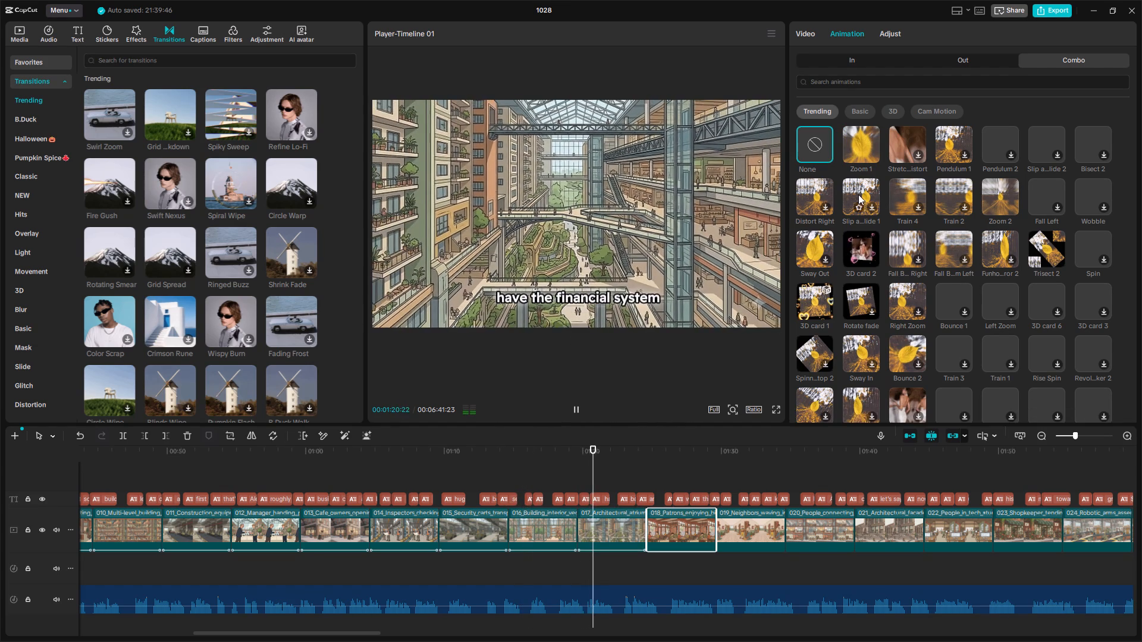
click(858, 194)
click(745, 534)
click(884, 209)
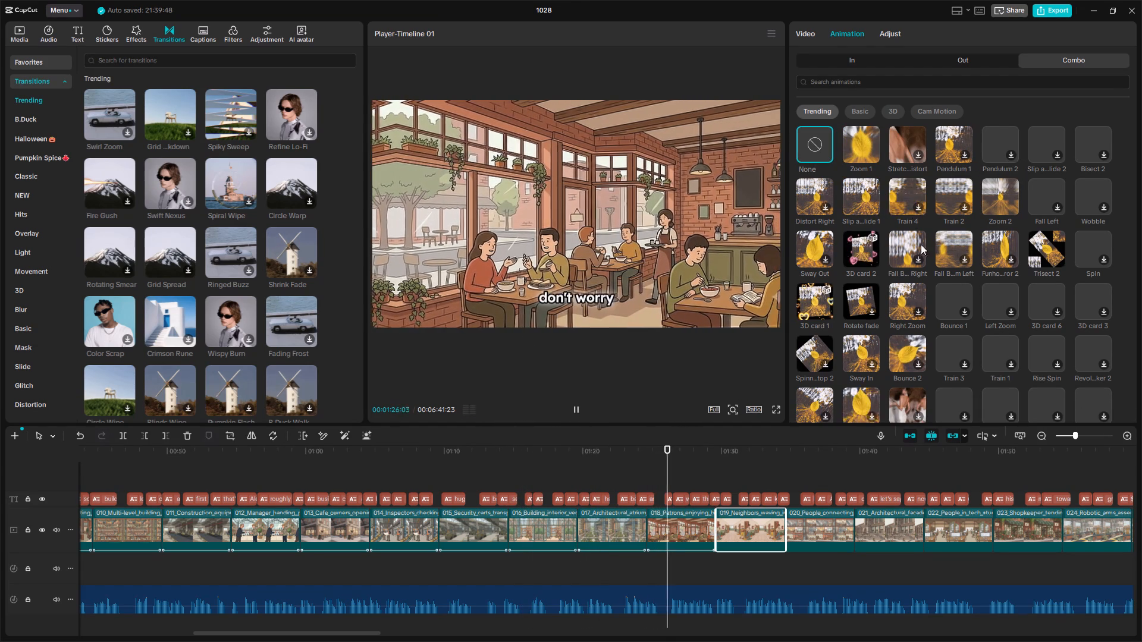
click(898, 203)
Apply the Stretc...istort combo animation to clip 020 and Pendulum 1 to clip 021.
click(836, 521)
click(883, 143)
click(911, 153)
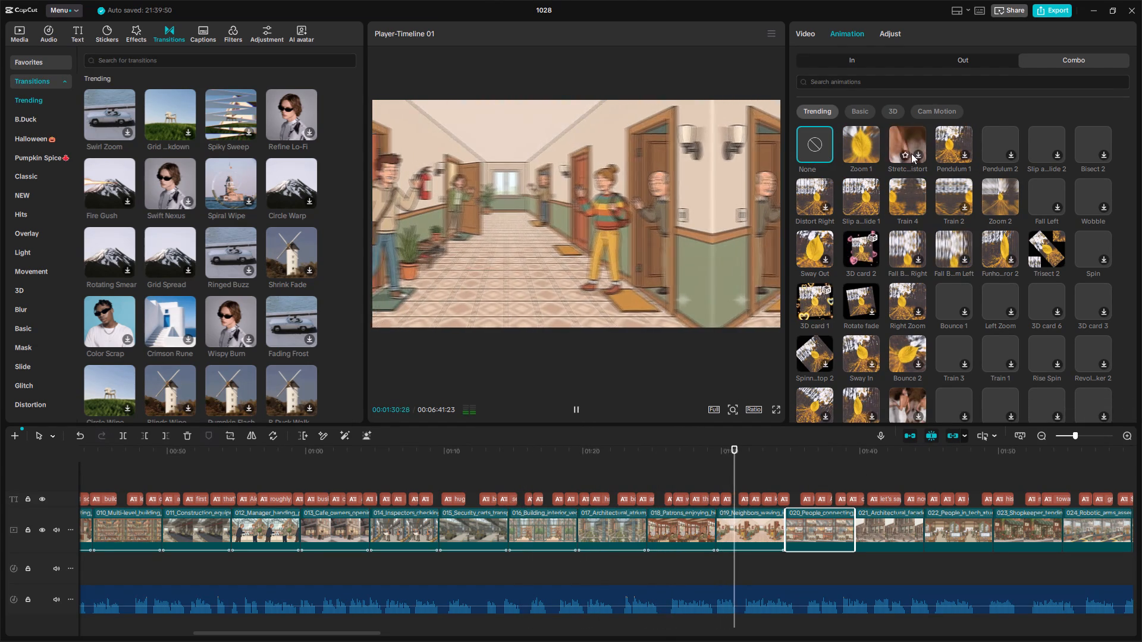
click(879, 517)
click(940, 140)
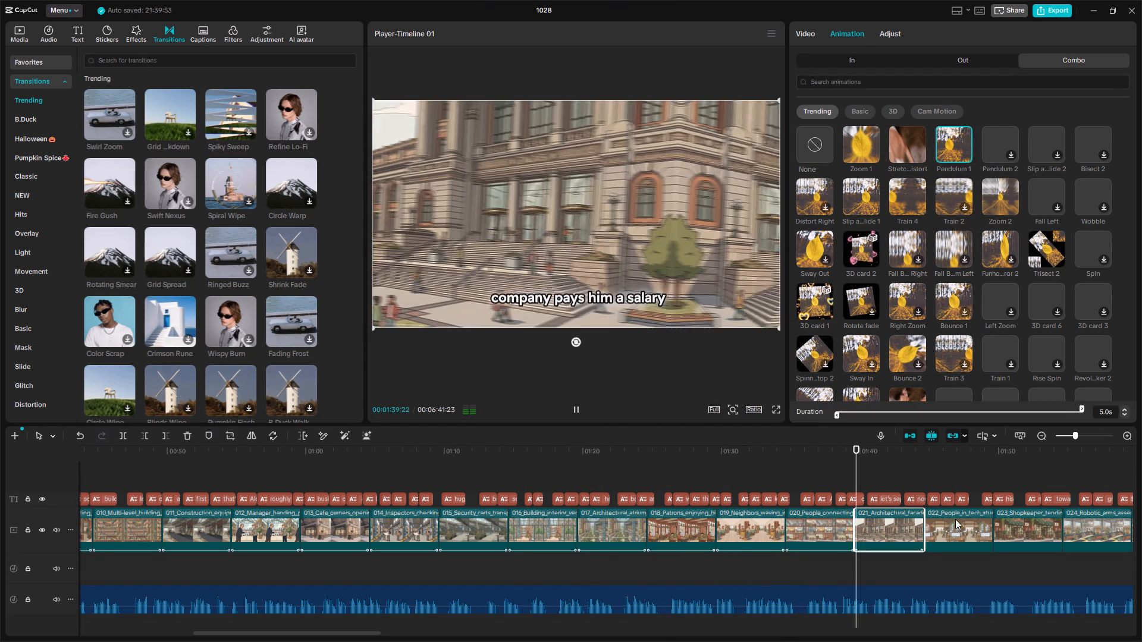
Apply the Zoom 1 combo animation to clip 022 and Fall B...m Left to clip 023.
click(955, 529)
click(867, 147)
click(1031, 535)
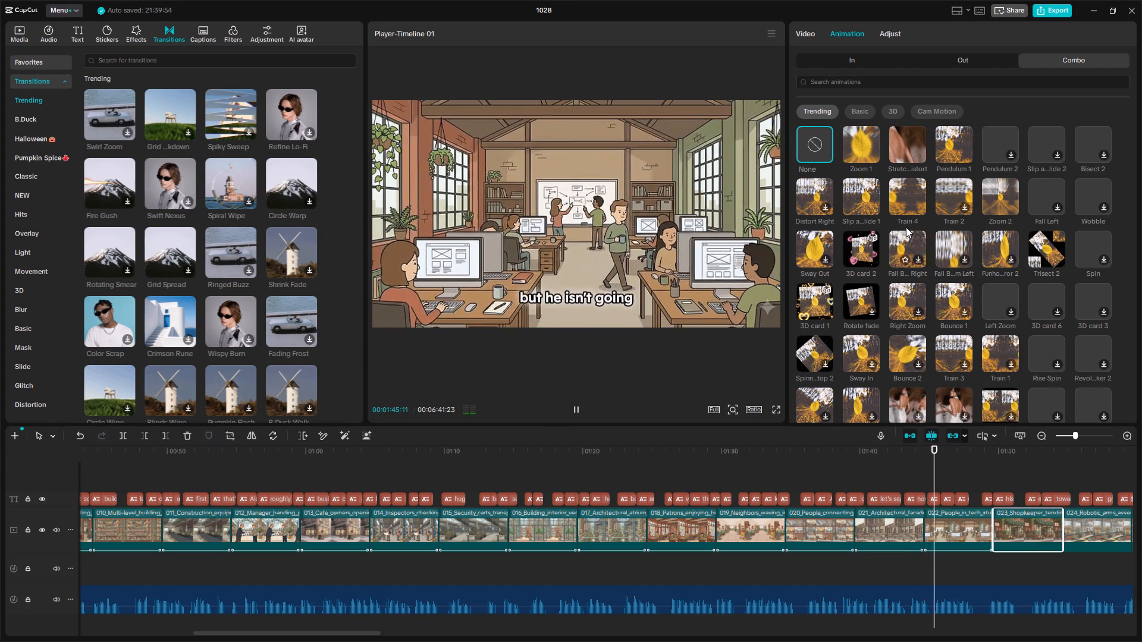
click(906, 227)
click(938, 234)
Apply the Zoom 1 combo animation to clips 024, 025, 026 and 027.
click(1080, 536)
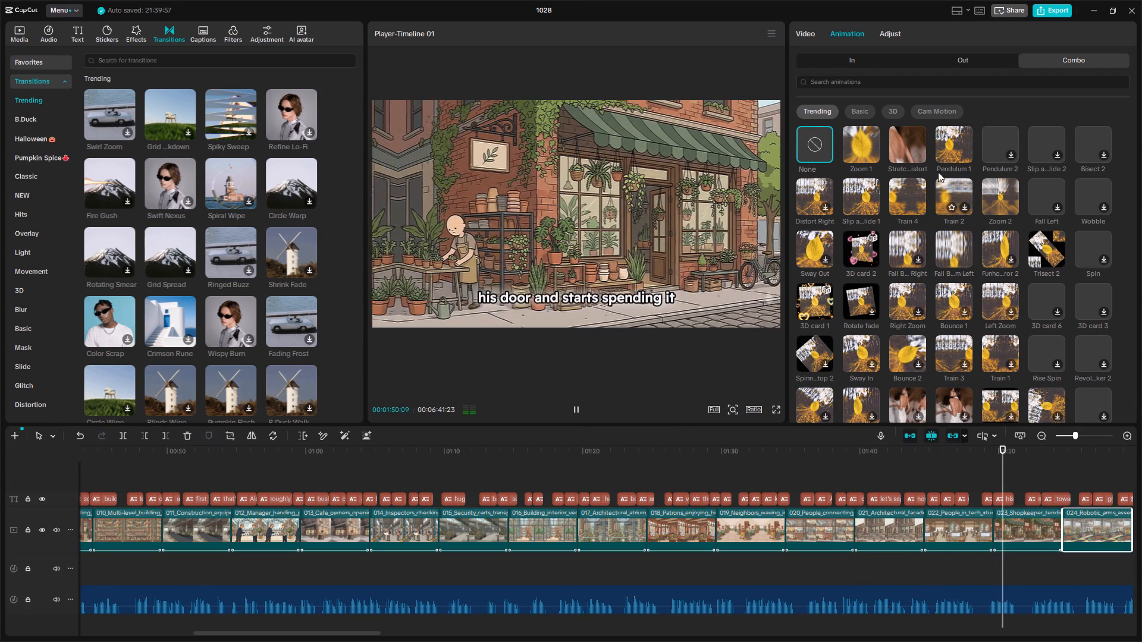
click(862, 150)
drag(363, 634, 417, 628)
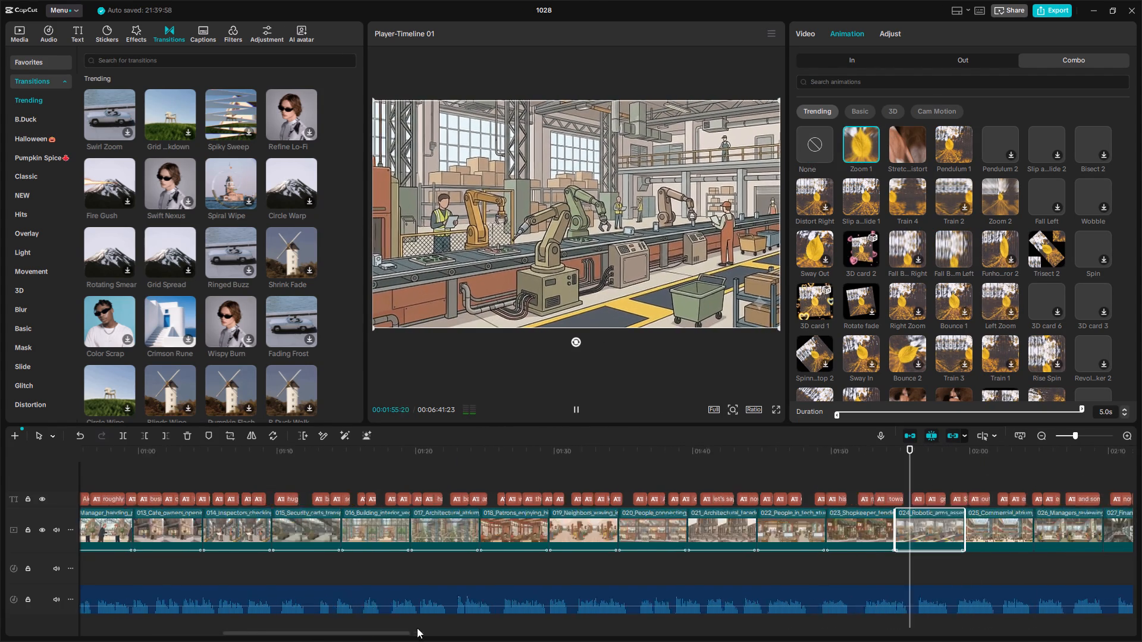
drag(417, 628, 489, 627)
click(431, 515)
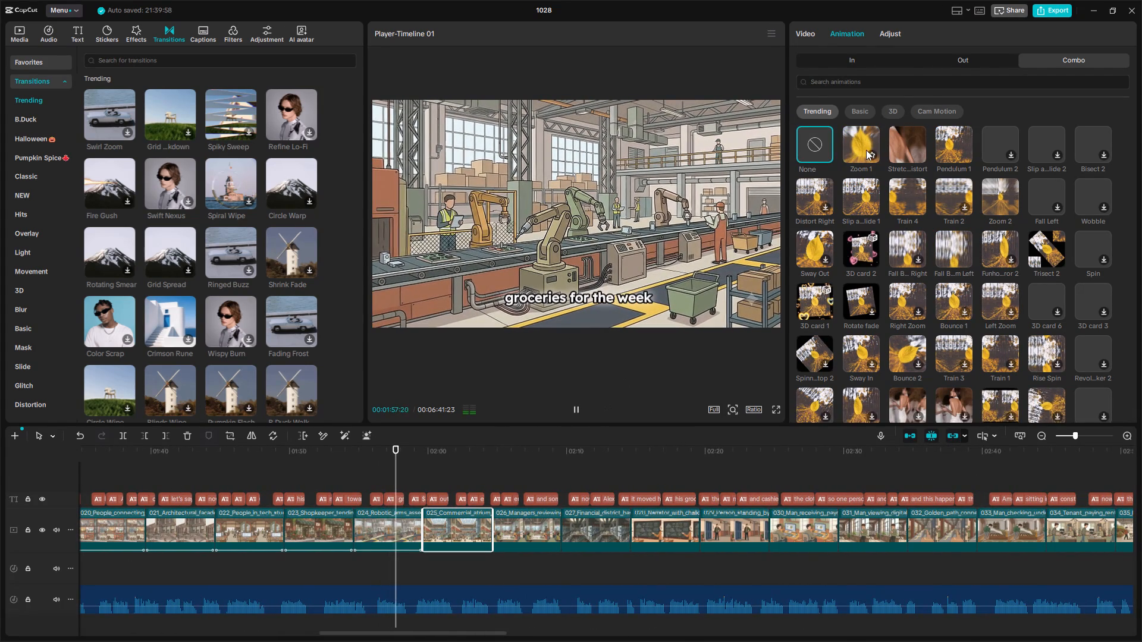
click(864, 150)
click(529, 546)
click(852, 149)
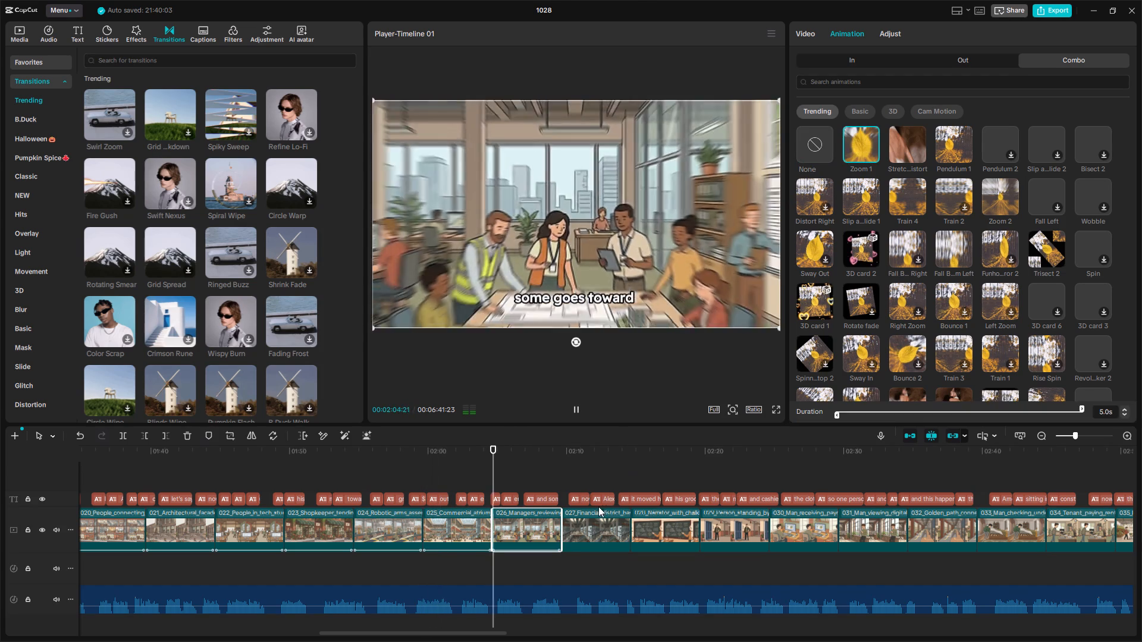
click(595, 536)
click(866, 147)
Apply the Train 2 combo animation to clip 028 and Slip a...lide 1 to clip 029, dismissing the sign-in dialog.
click(656, 540)
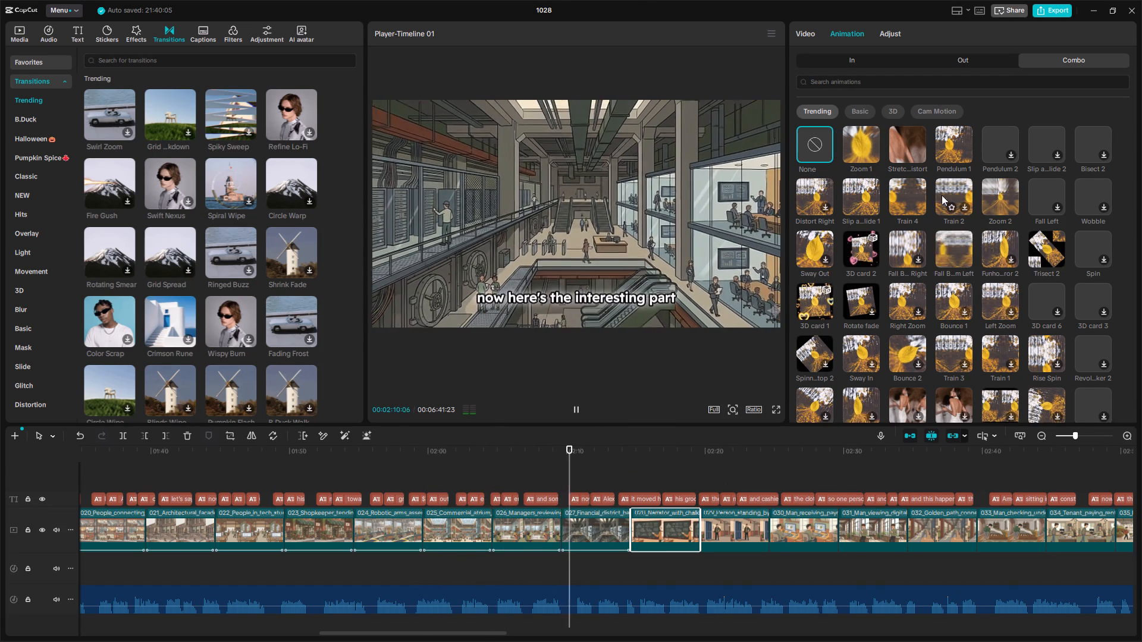
click(954, 197)
click(754, 543)
click(868, 203)
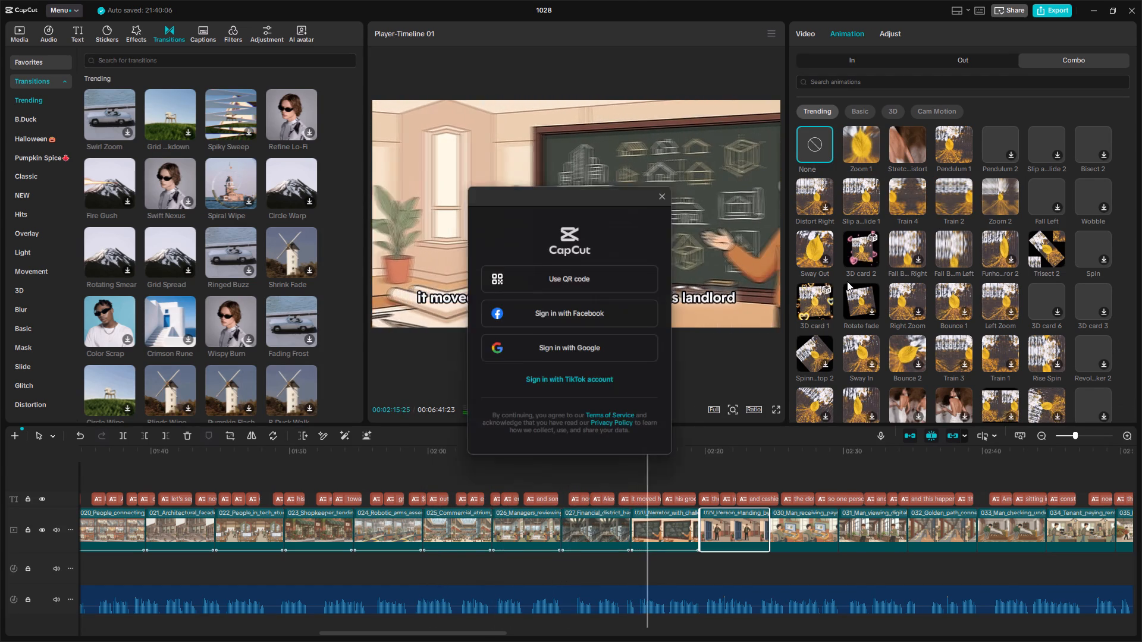
click(670, 193)
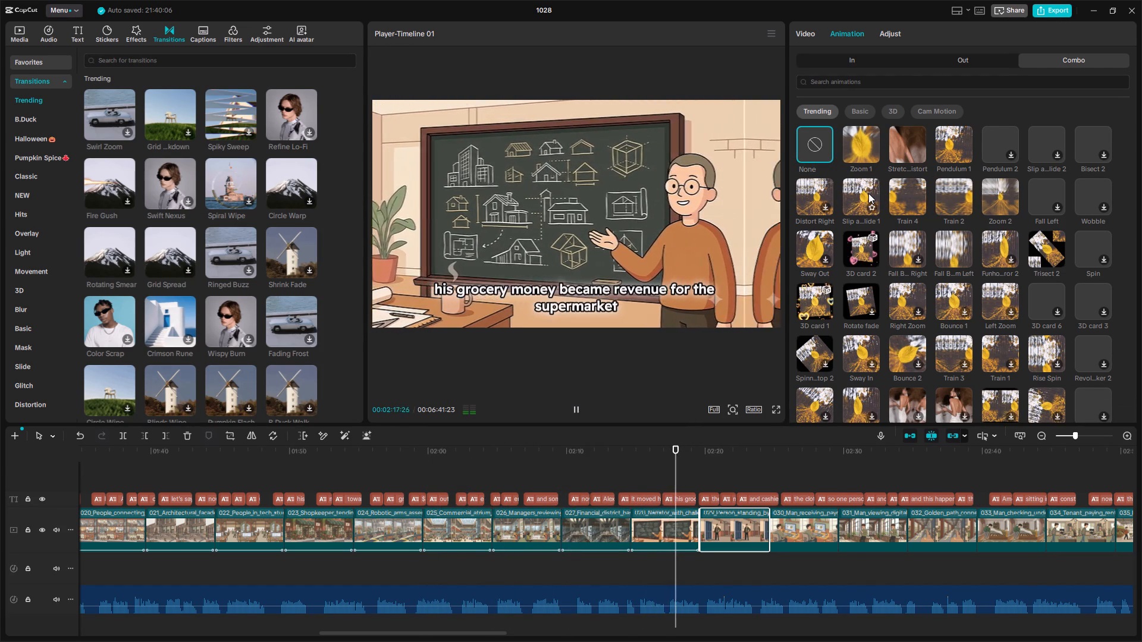
click(868, 193)
Apply the Train 4 combo animation to clip 030 and Fall B...m Left to clip 031.
click(804, 524)
click(914, 175)
click(914, 188)
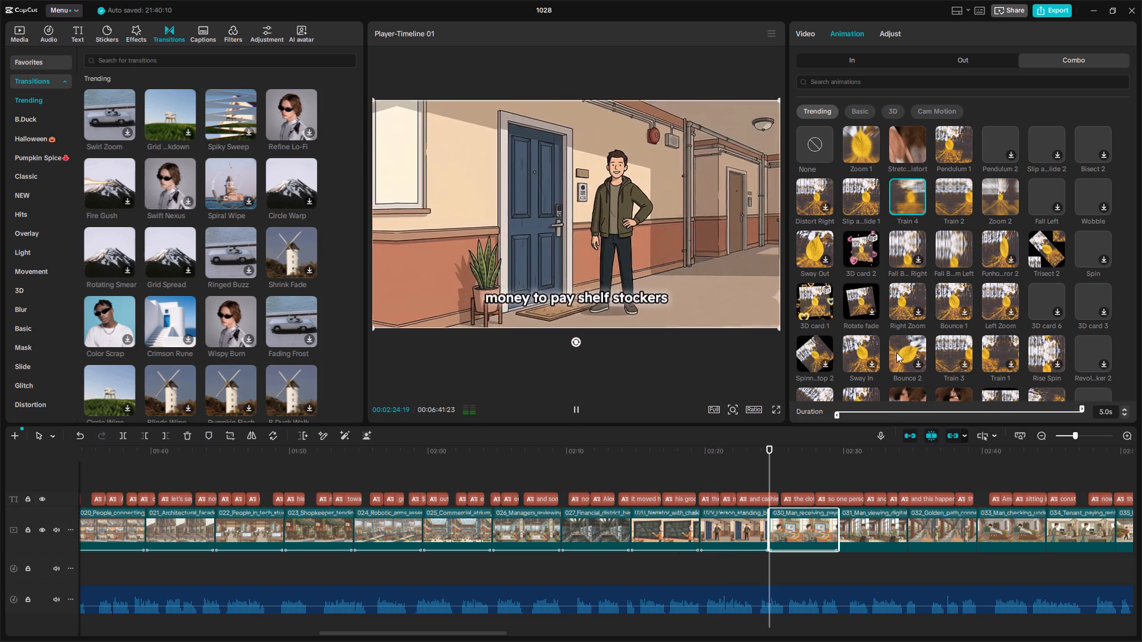
click(851, 518)
click(938, 266)
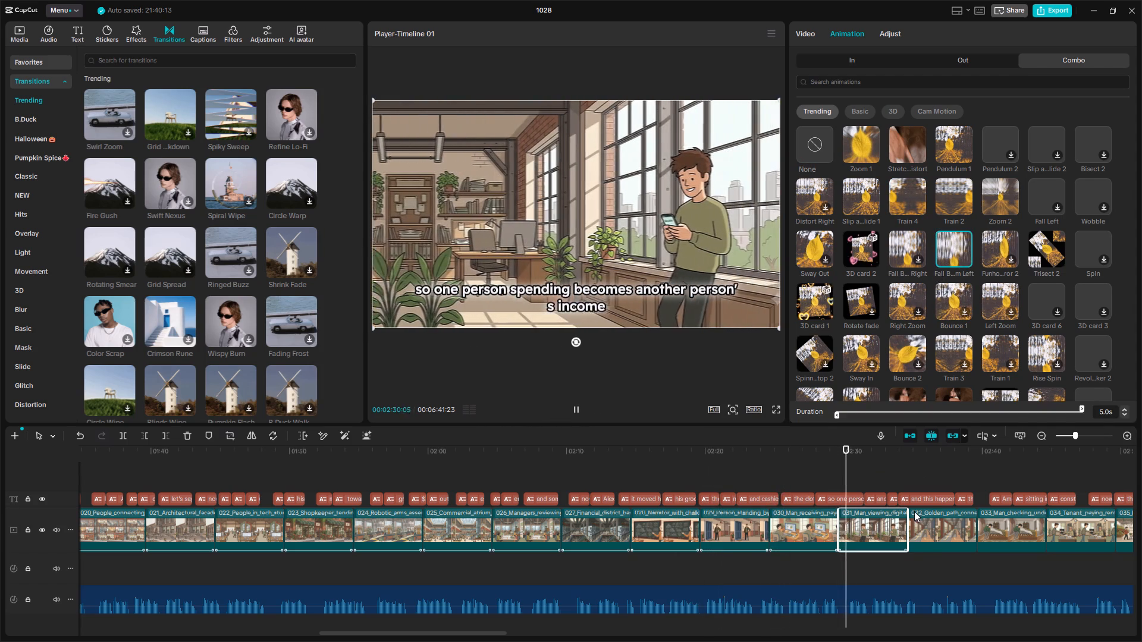
Apply the Sway Out combo animation to clip 032 and Zoom 1 to clip 033.
click(924, 539)
click(804, 241)
click(1006, 539)
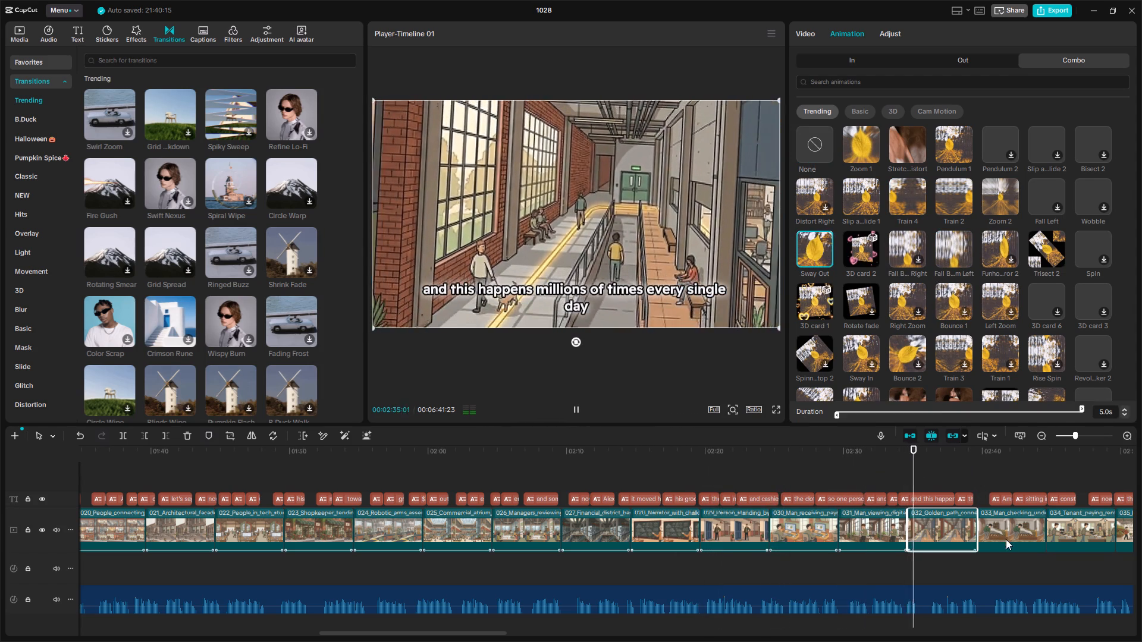
click(854, 139)
Apply the Stretc...istort combo animation to clip 034 and Zoom 1 to clip 035.
click(1081, 534)
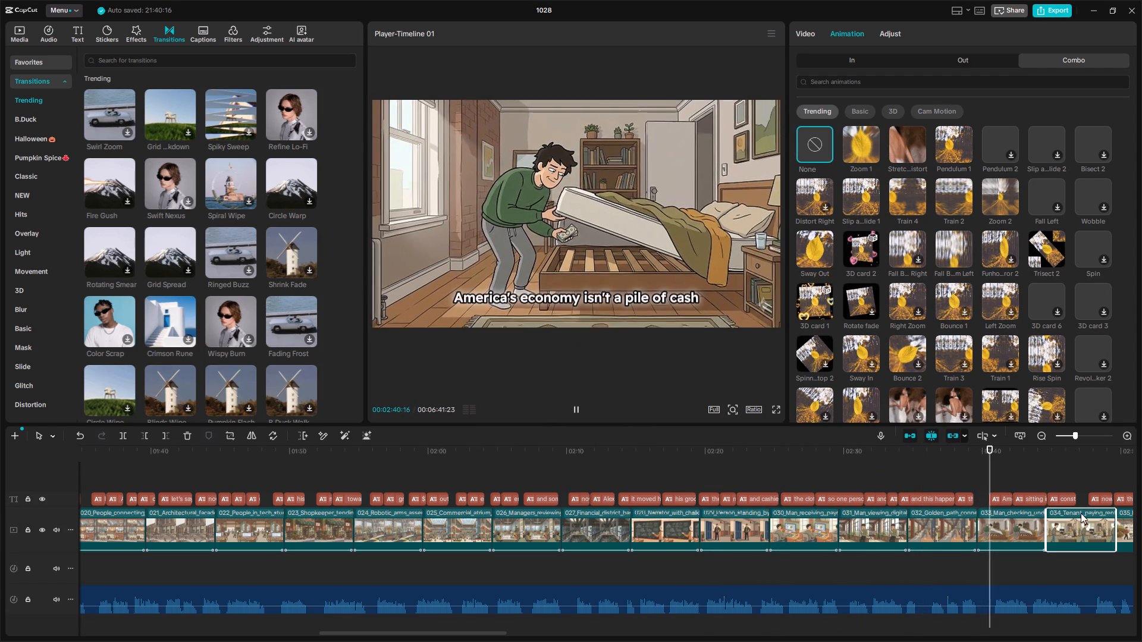
click(901, 142)
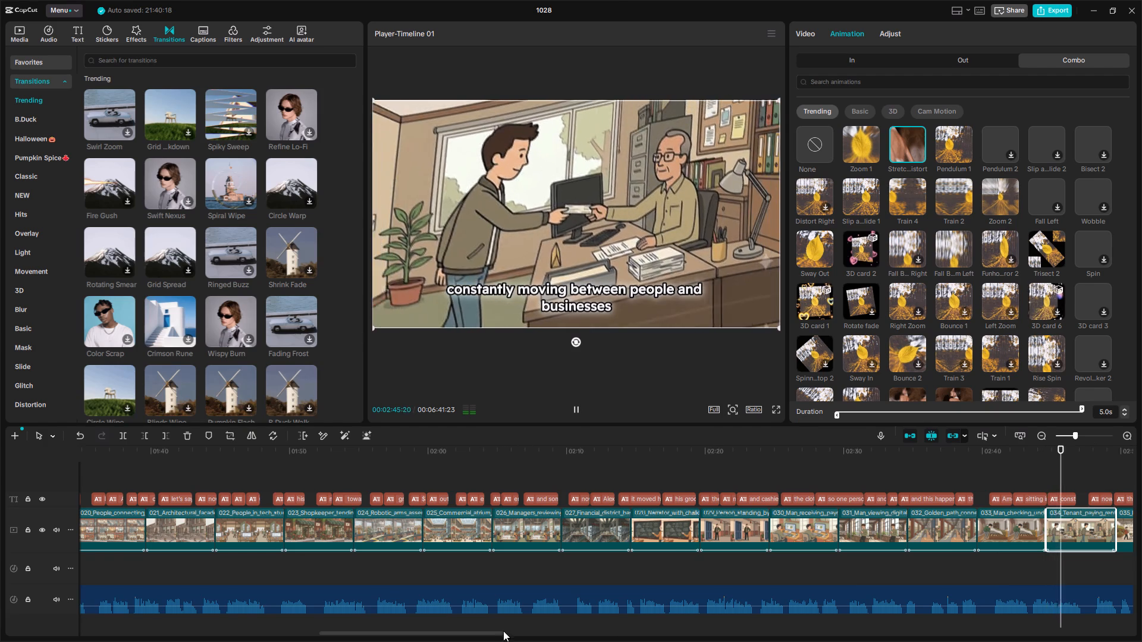
drag(502, 632, 687, 622)
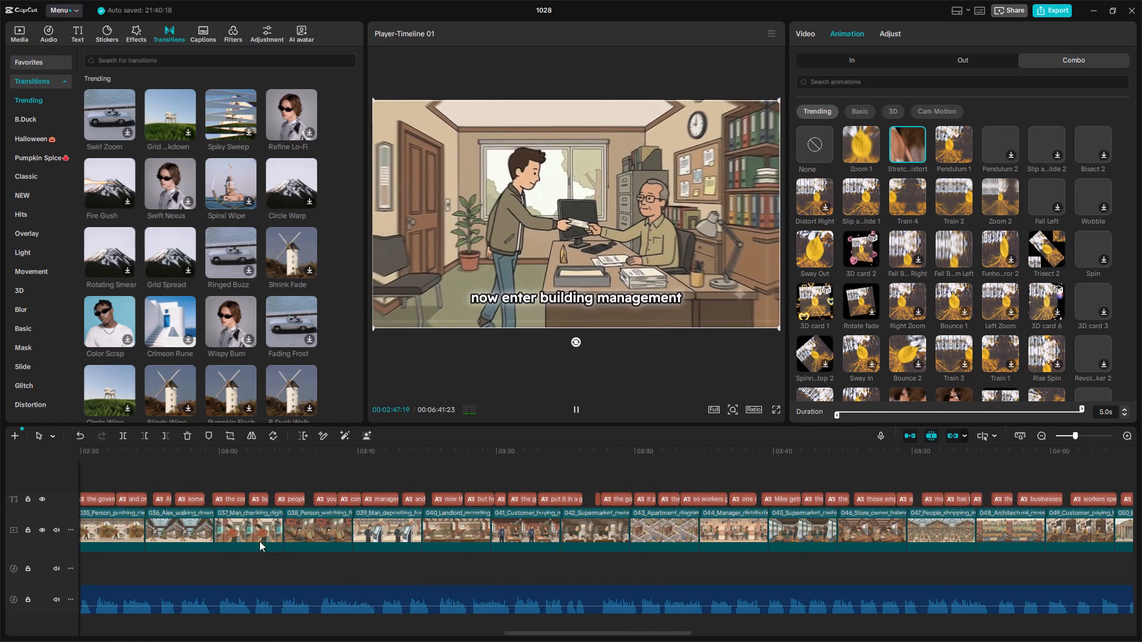
click(128, 530)
click(853, 143)
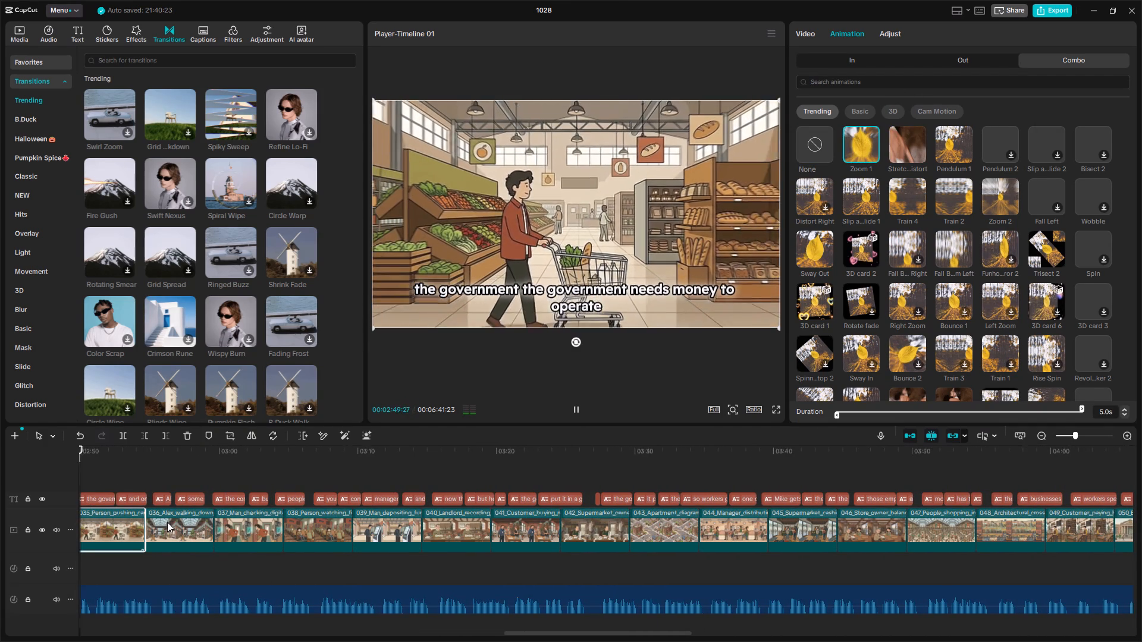
click(136, 528)
Apply the Zoom 2 combo animation to clip 036, dismissing the sign-in dialog, and Distort Right to clip 037.
click(181, 524)
click(1011, 204)
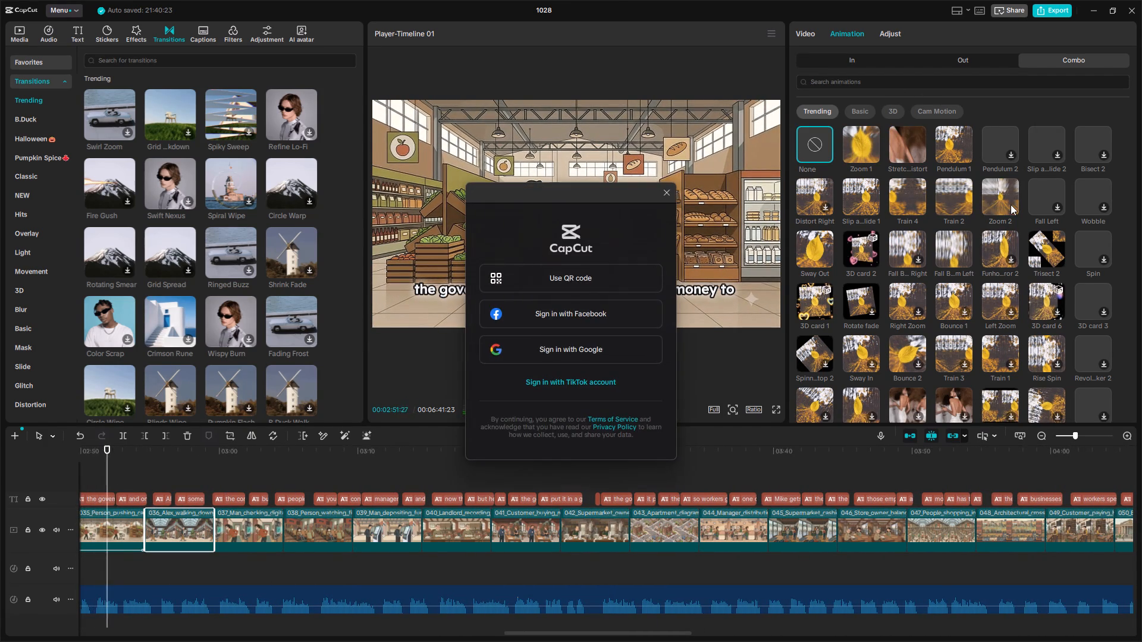
click(672, 196)
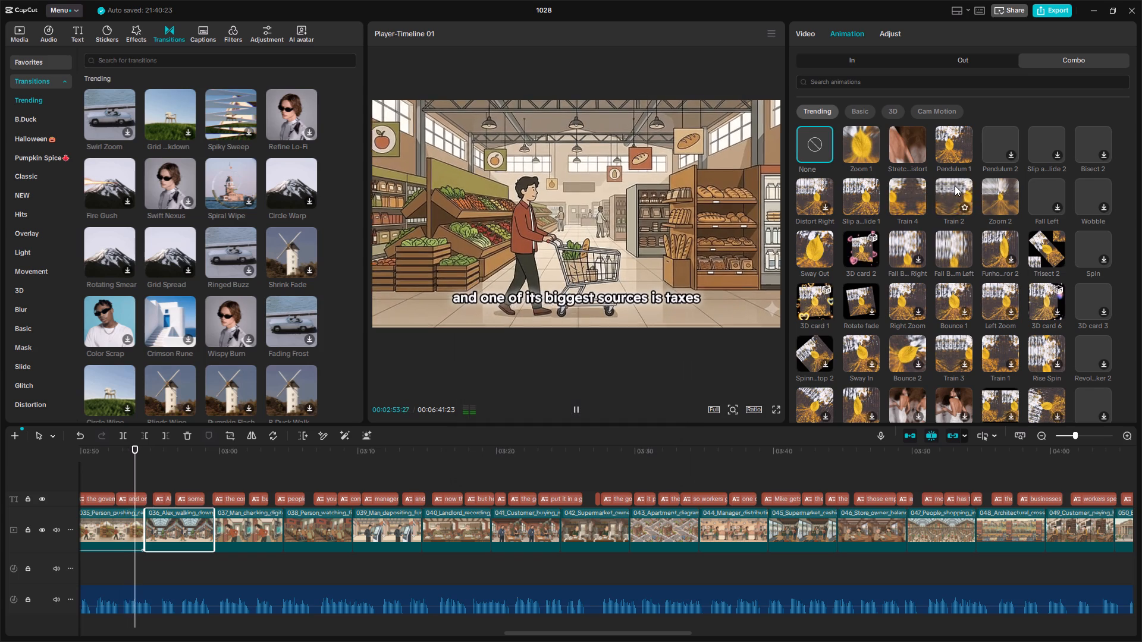
click(990, 185)
click(218, 528)
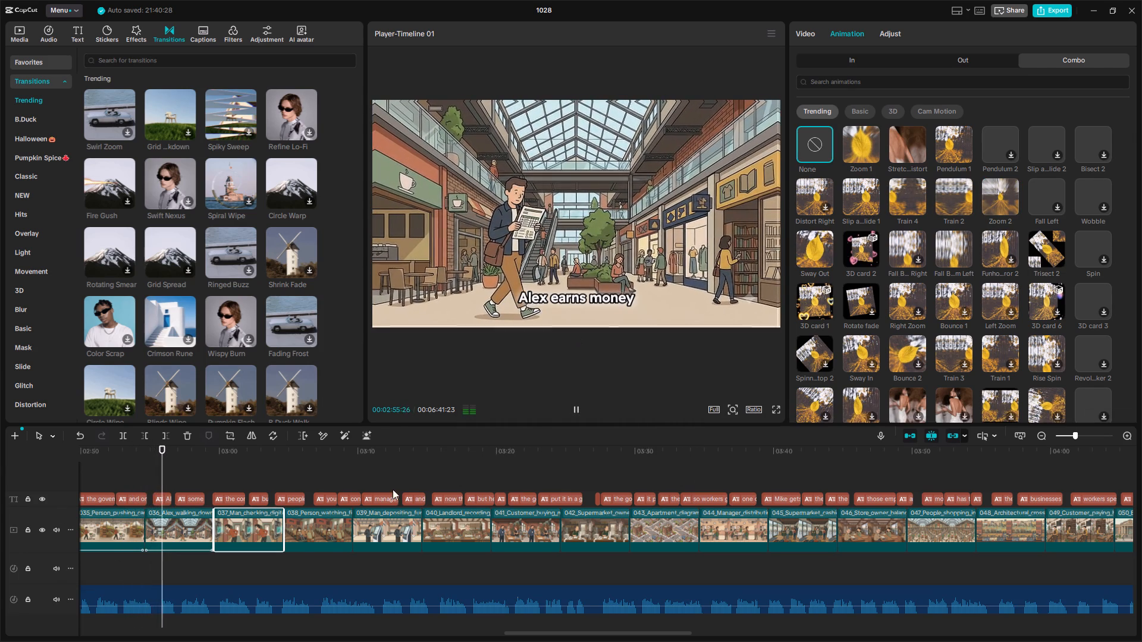
click(823, 187)
Apply the Sway Out combo animation to clip 038 and Train 4 to clip 039.
click(290, 531)
click(817, 246)
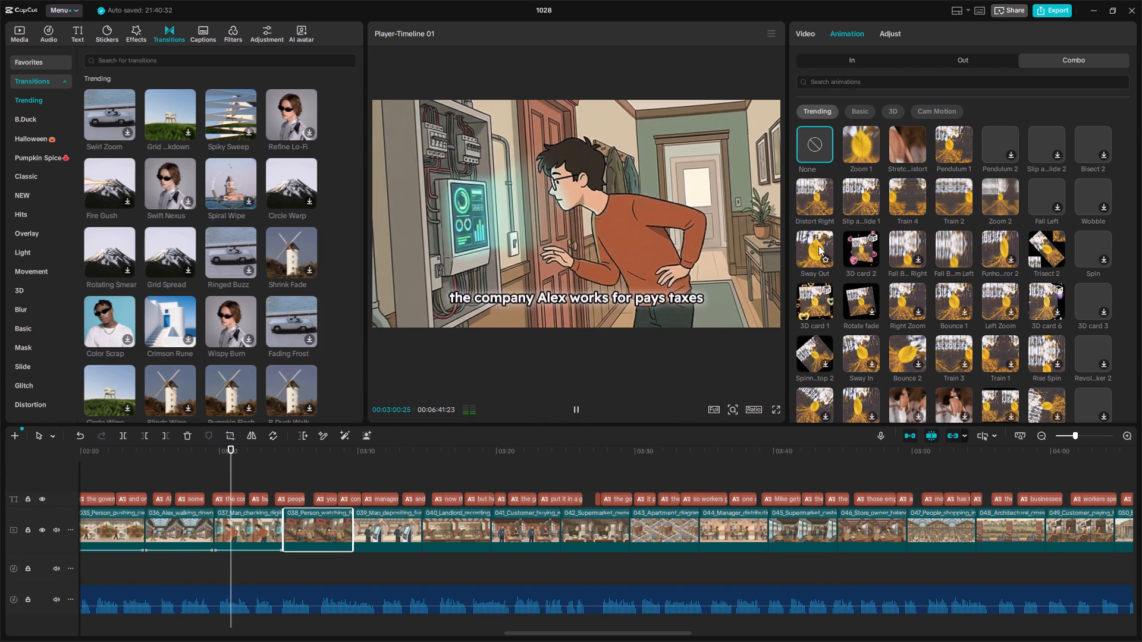
click(392, 536)
click(904, 192)
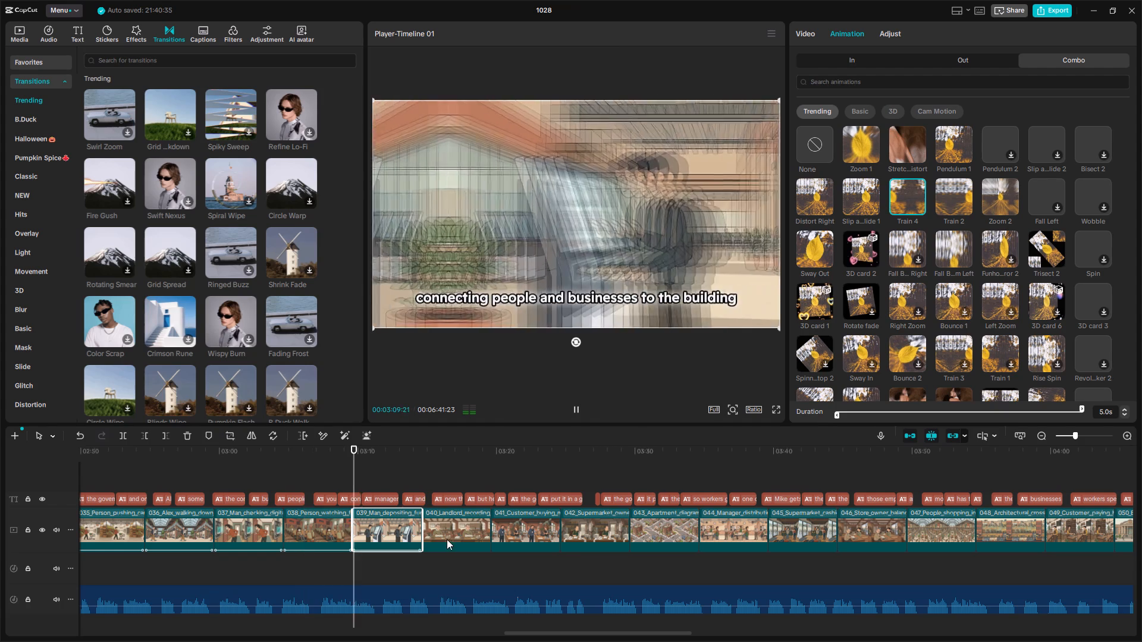
Apply the Fall B...m Left combo animation to clip 040 and try to apply Bounce 2 to clip 041.
click(435, 539)
click(964, 251)
click(506, 536)
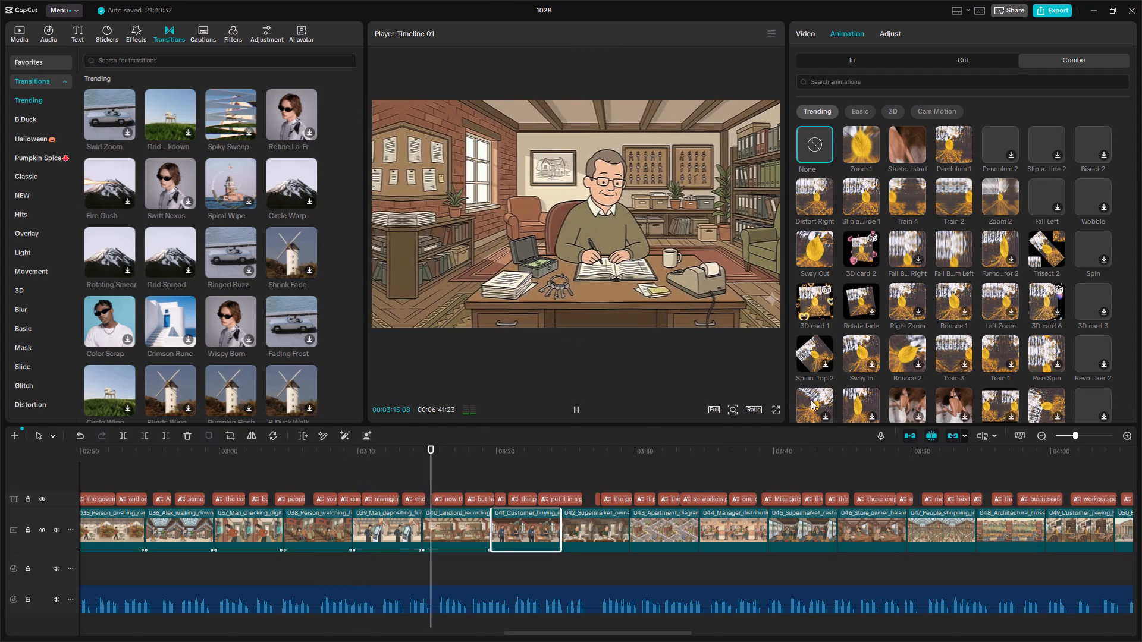
click(907, 345)
Apply the Stretc...istort combo animation to clip 042 and Zoom 1 to clip 043.
click(592, 529)
click(907, 140)
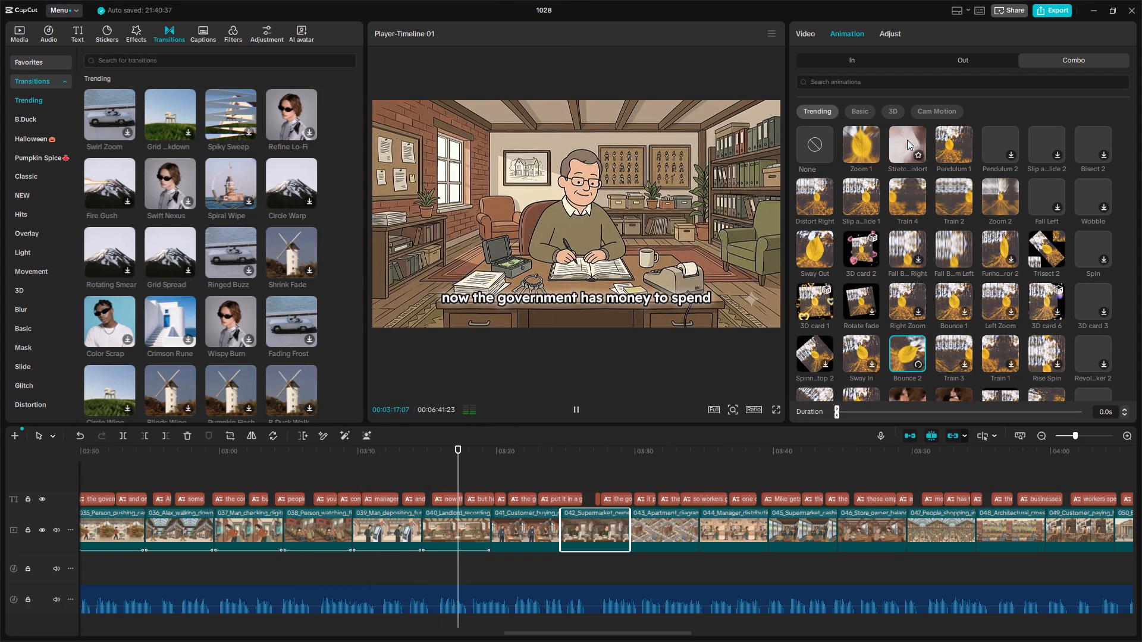
click(658, 539)
click(868, 147)
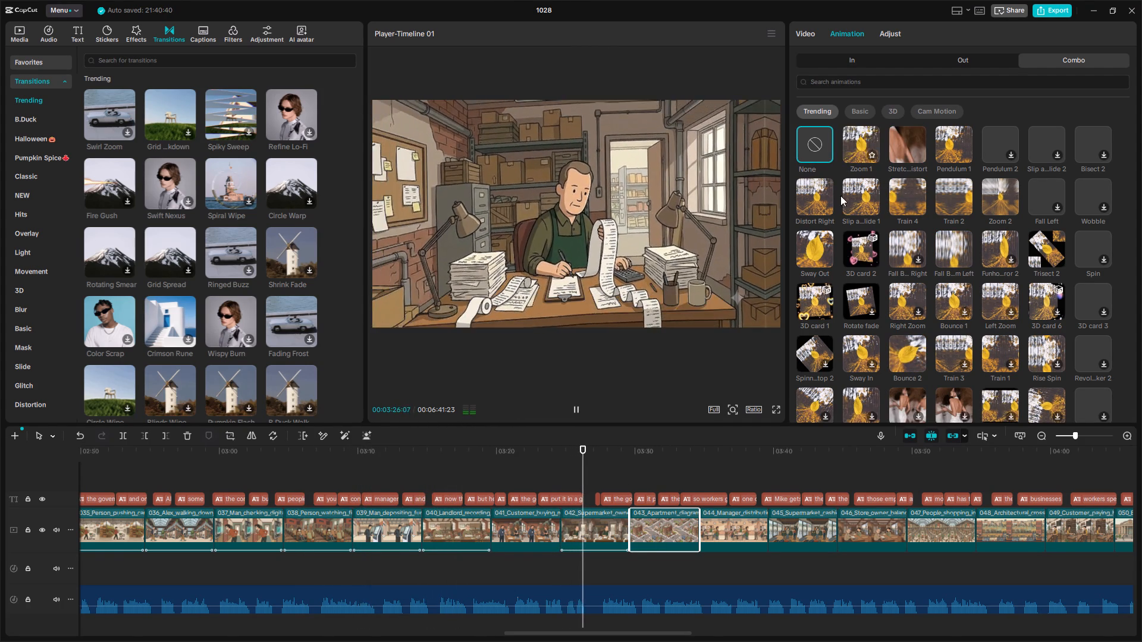
Apply the Pendulum 1 combo animation to clip 044.
click(726, 527)
click(949, 144)
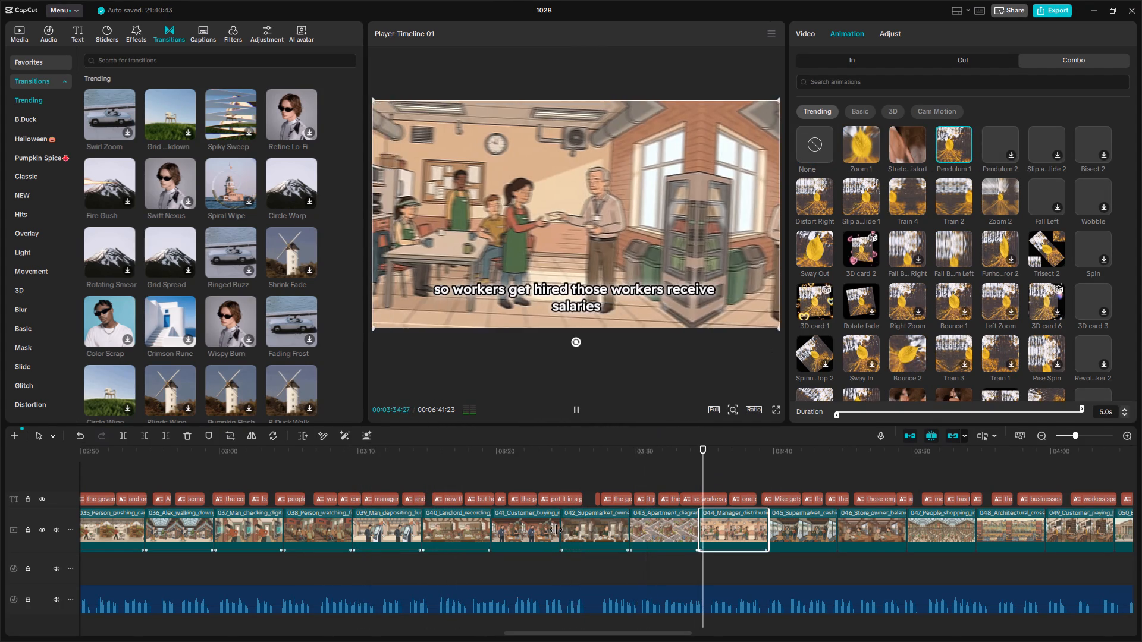
Apply the Zoom 1 combo animation to clip 041 and Train 2 to clip 045.
click(556, 530)
click(864, 152)
click(833, 537)
click(928, 211)
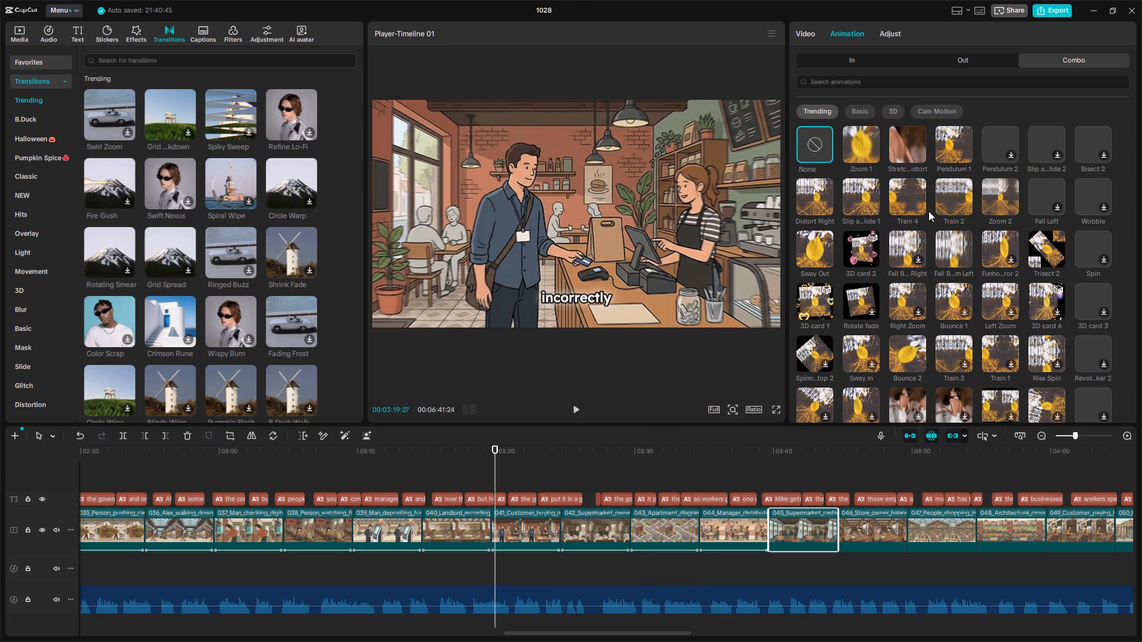
click(962, 194)
Apply the Zoom 2 combo animation to clips 046, 047 and 048.
click(876, 525)
click(1003, 198)
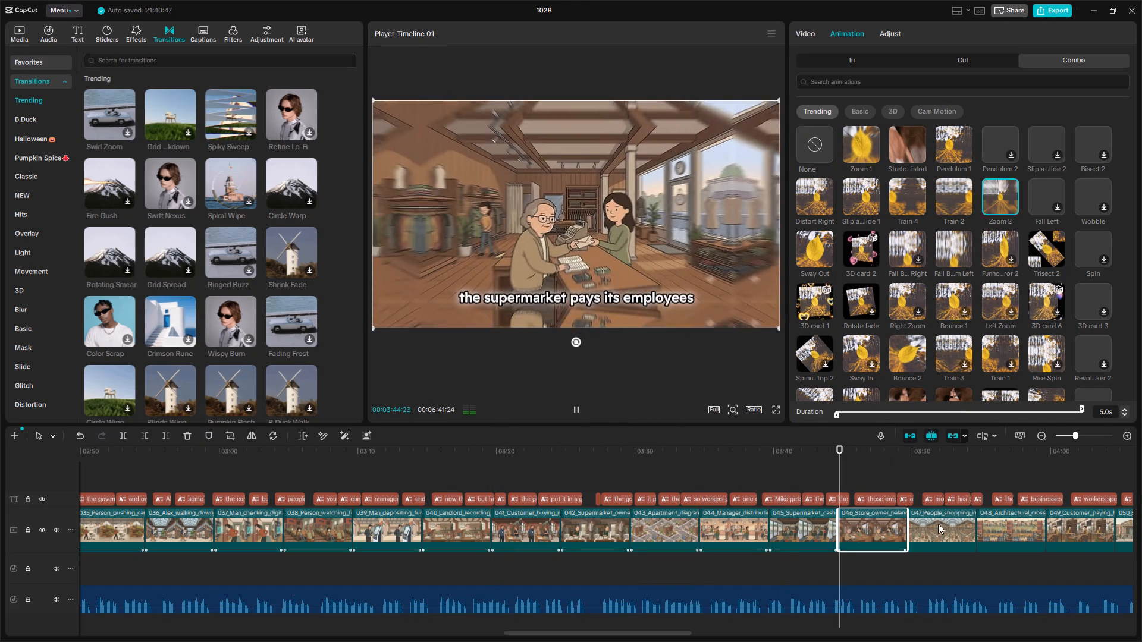
click(938, 524)
click(994, 203)
click(1011, 537)
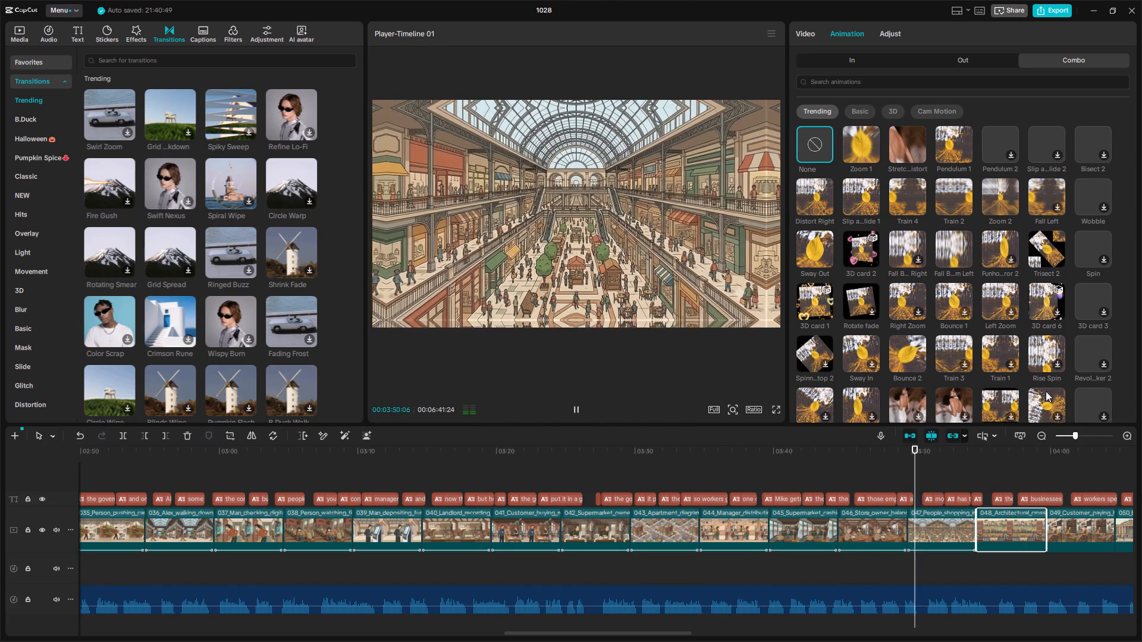
click(998, 200)
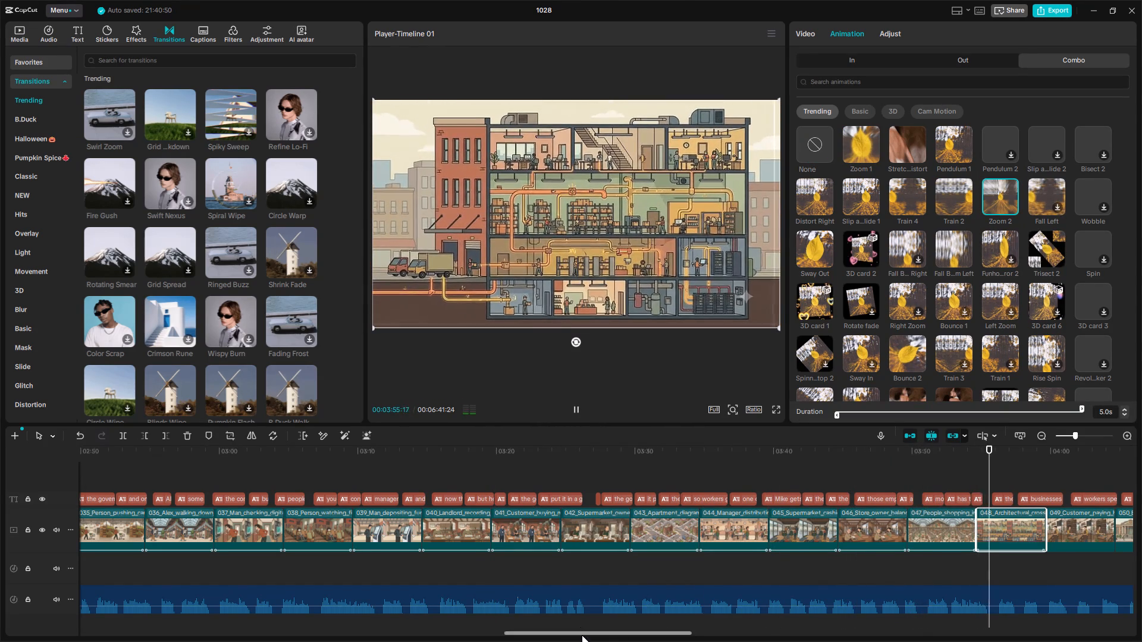
Apply the Stretc...istort combo animation to clips 049 and 051, and Zoom 1 to clip 050.
drag(582, 635, 805, 641)
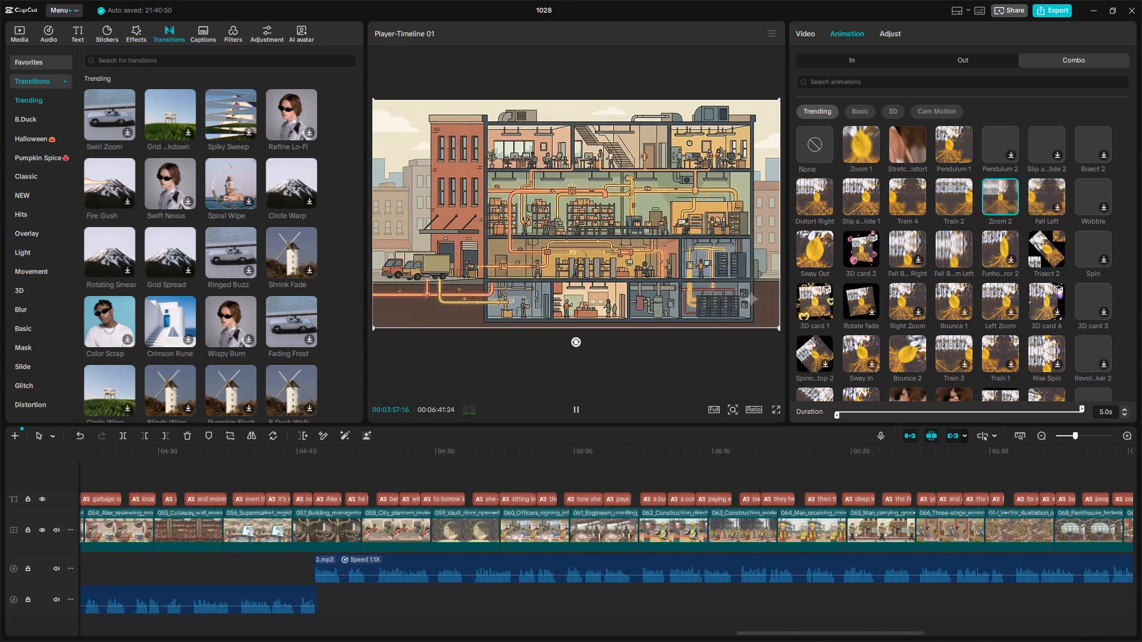
drag(805, 641, 751, 640)
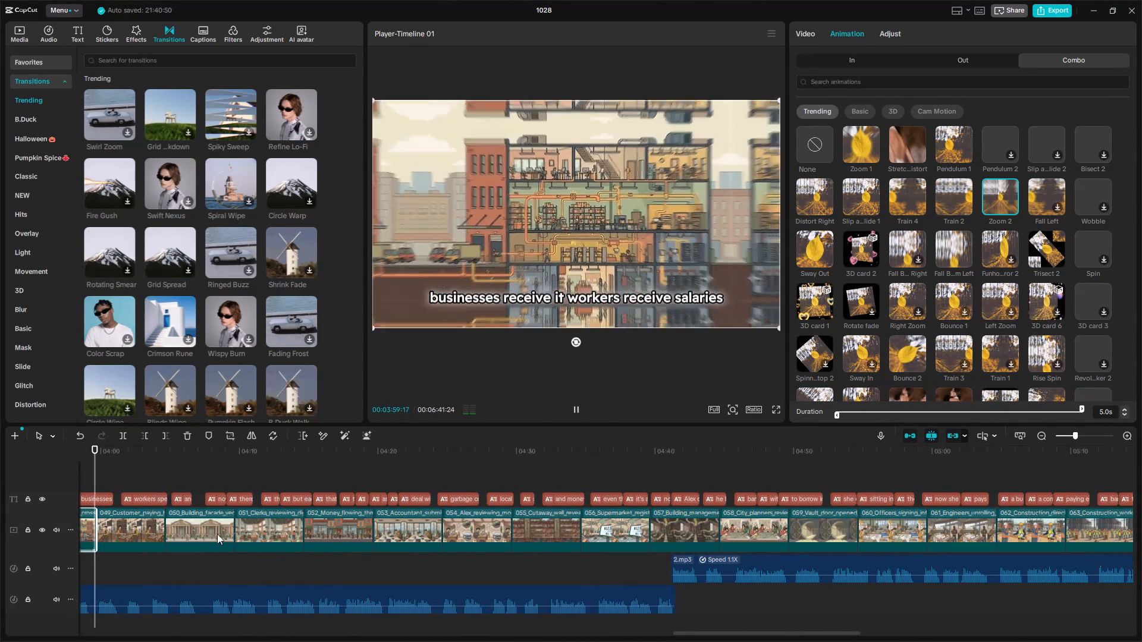
click(123, 536)
click(908, 133)
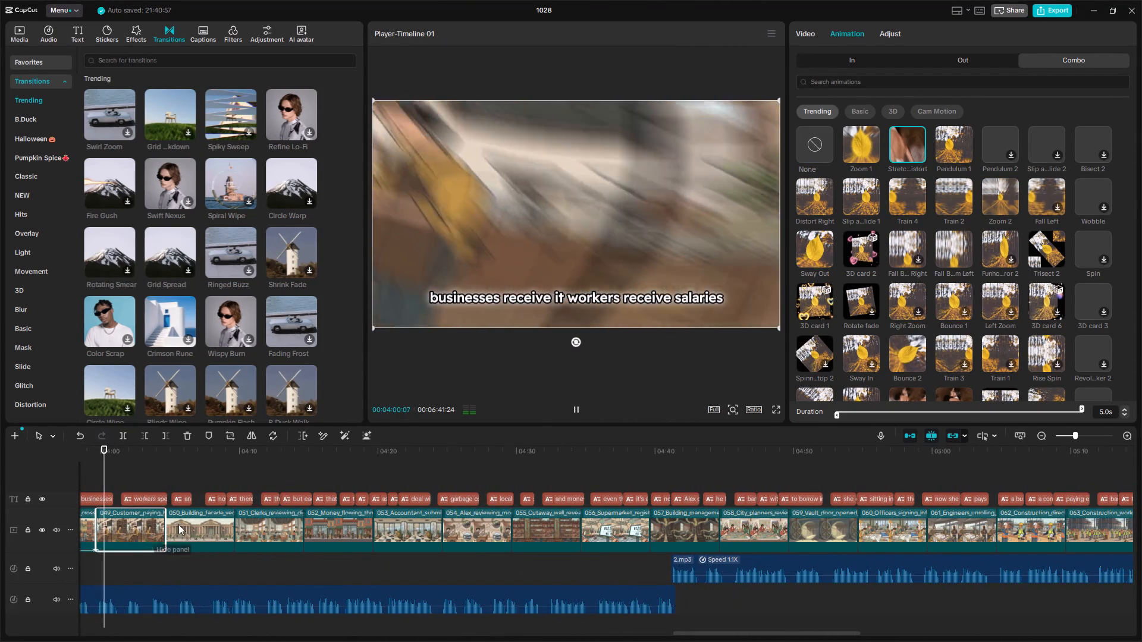
click(202, 520)
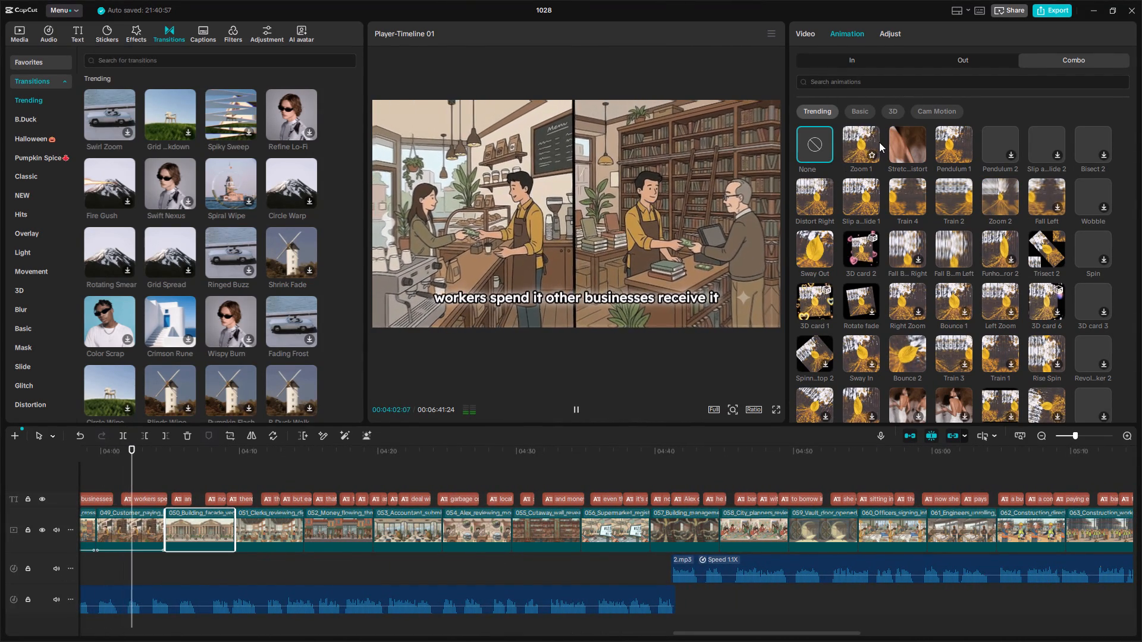
click(879, 142)
click(274, 533)
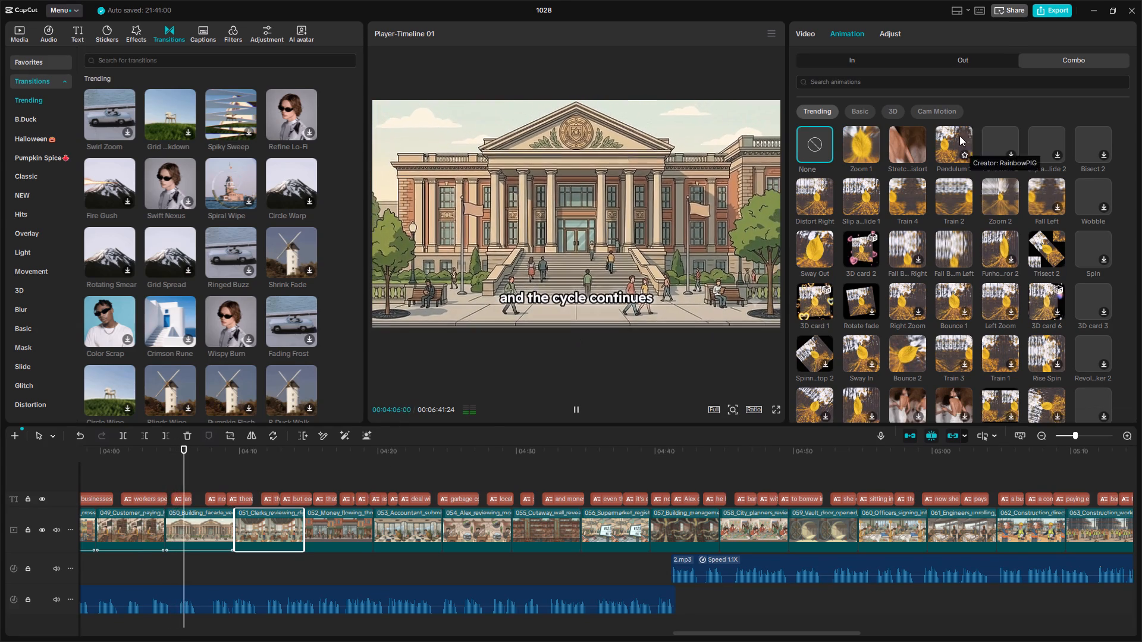
click(908, 137)
Apply the Zoom 1 combo animation to each of clips 052 through 056.
click(328, 545)
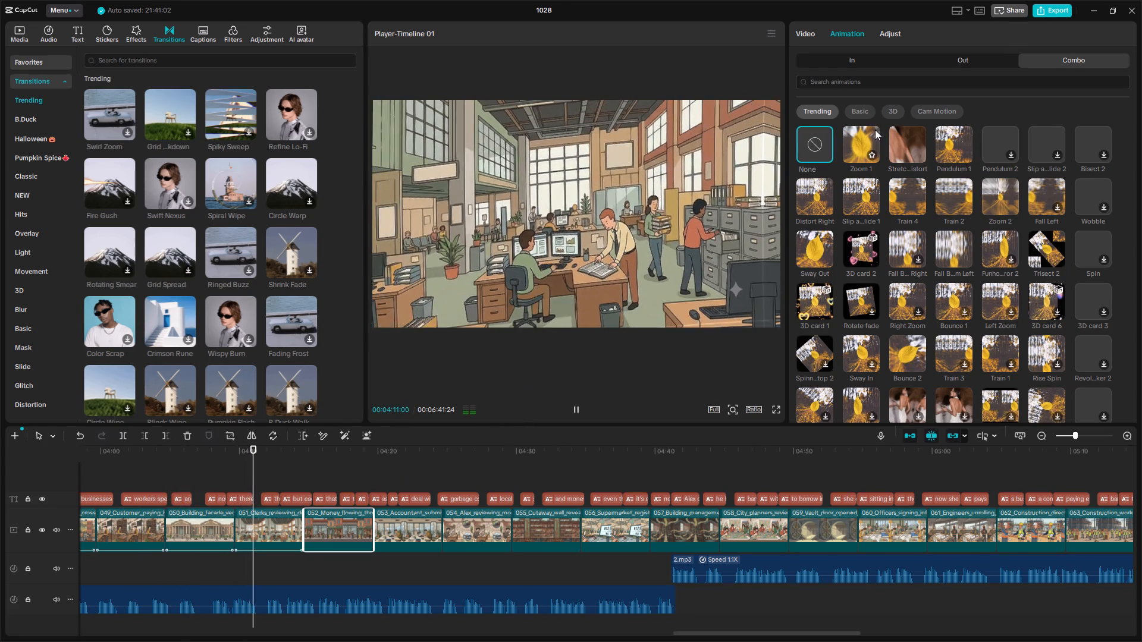
click(875, 130)
click(403, 527)
click(878, 143)
click(488, 523)
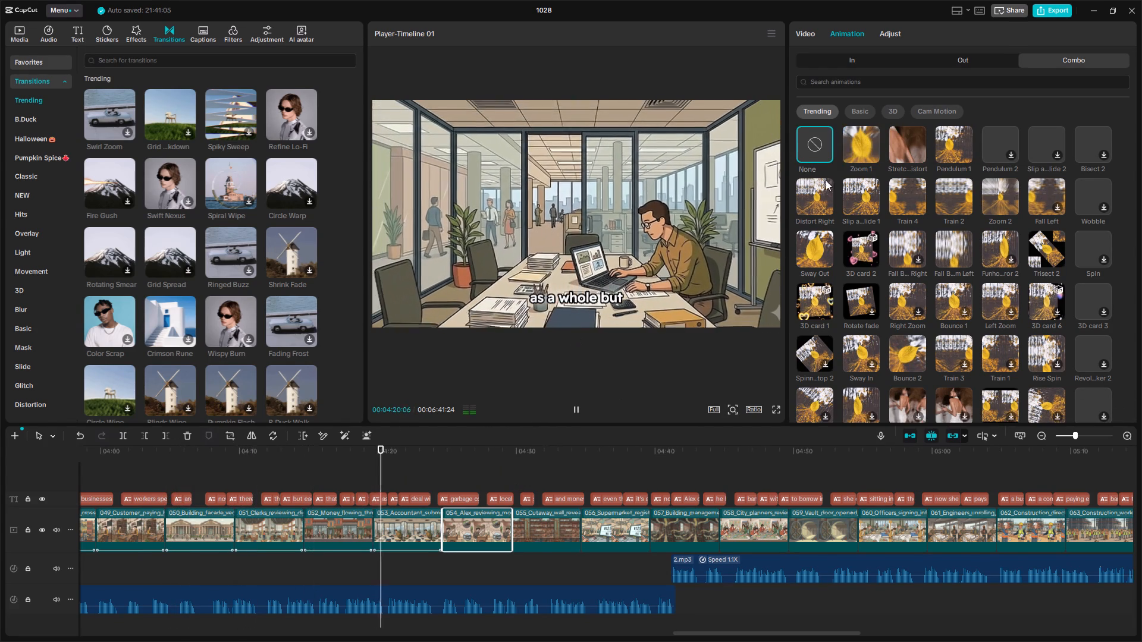
click(857, 128)
click(526, 524)
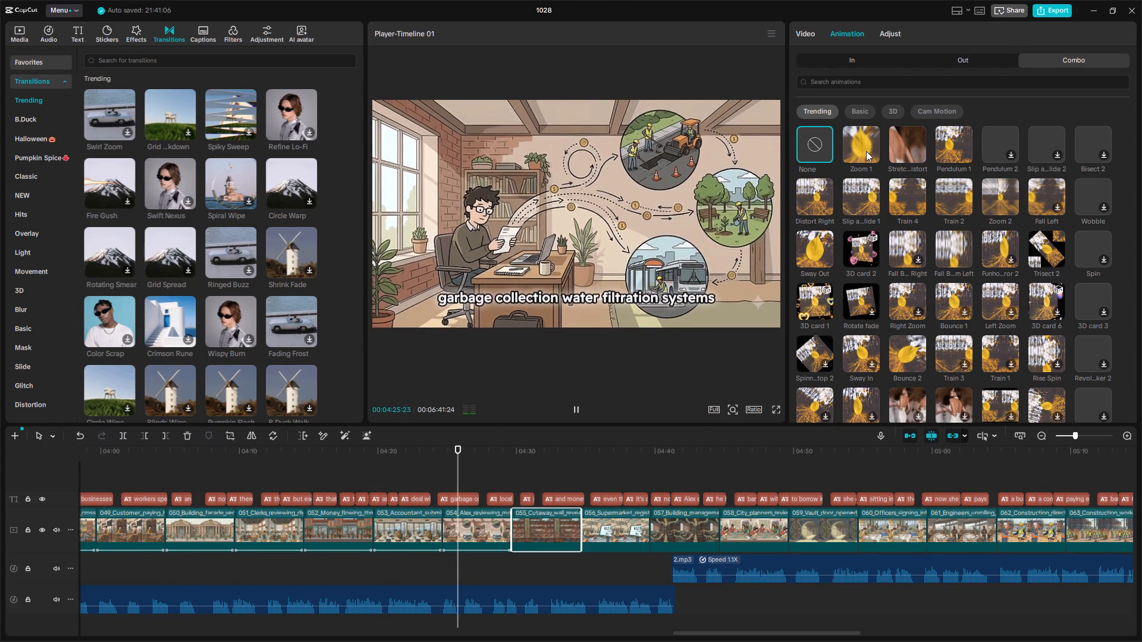
click(866, 150)
click(636, 525)
click(869, 150)
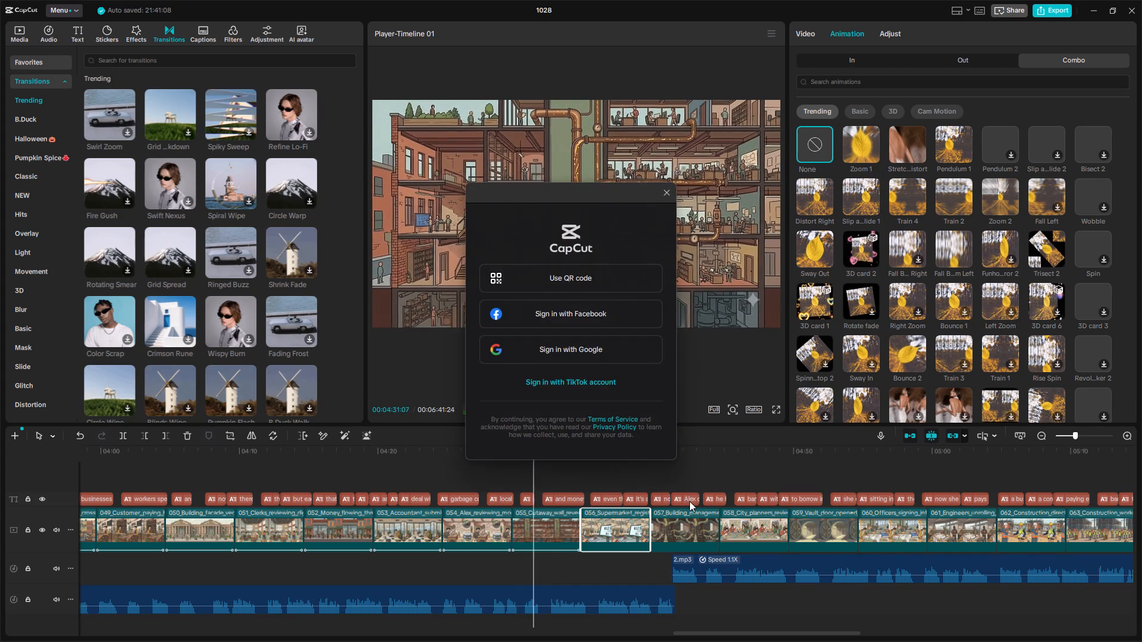
Apply the Zoom 1 combo animation to each of clips 056 through 059.
click(663, 193)
click(861, 146)
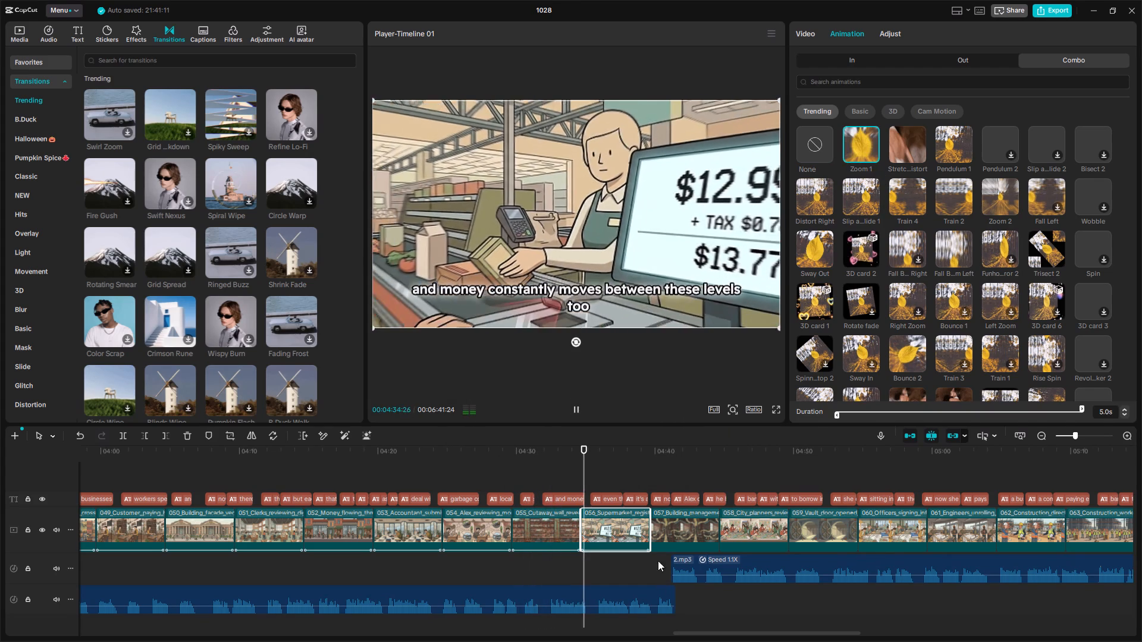
click(667, 533)
click(865, 159)
click(741, 518)
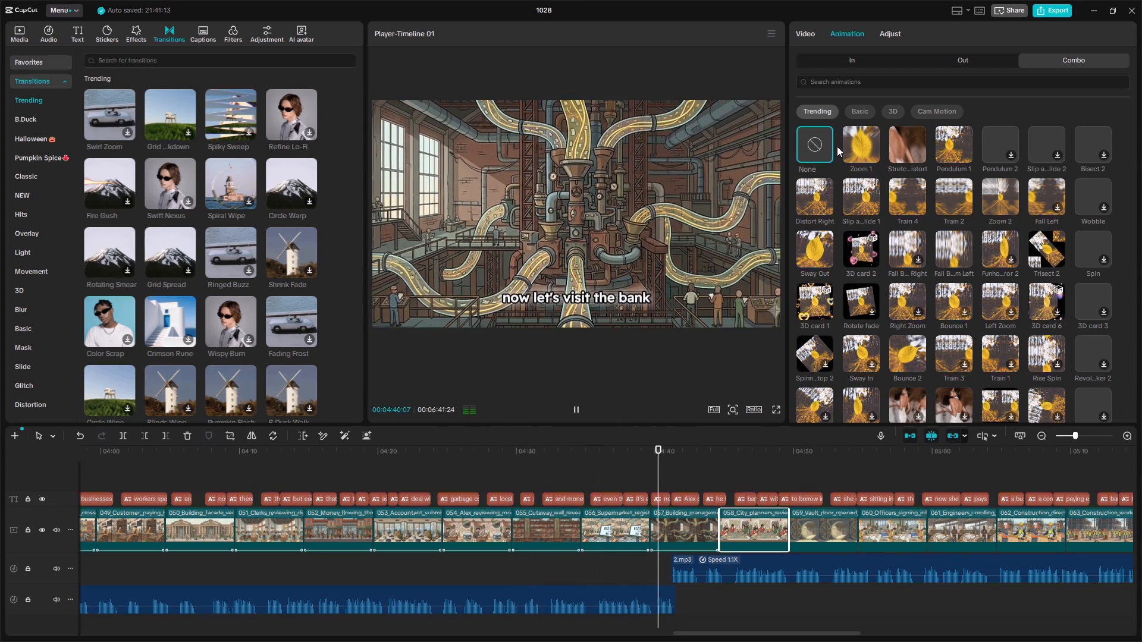
click(862, 145)
click(802, 521)
click(865, 151)
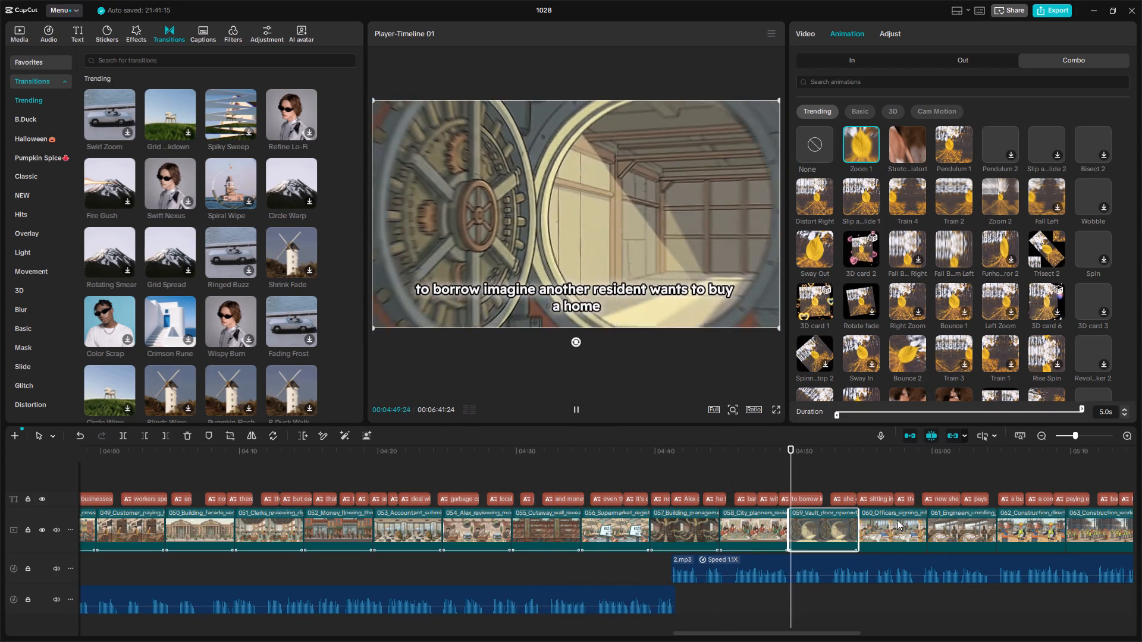
Apply the Zoom 1 combo animation to clips 060, 061 and 062.
click(892, 527)
click(845, 149)
click(949, 523)
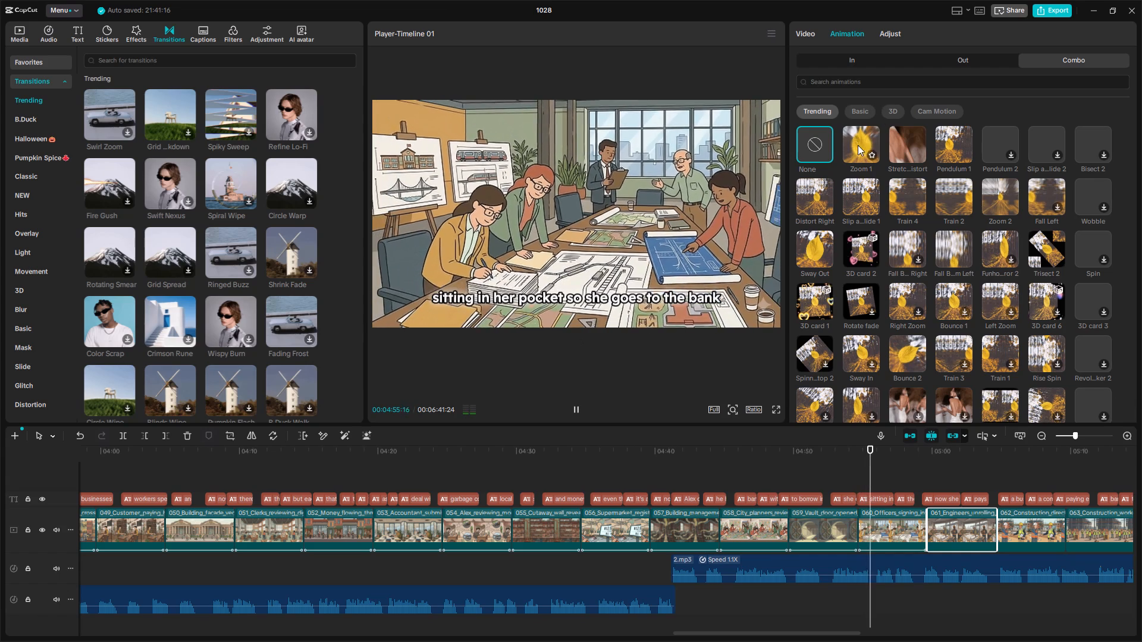
click(859, 147)
click(1018, 518)
click(876, 157)
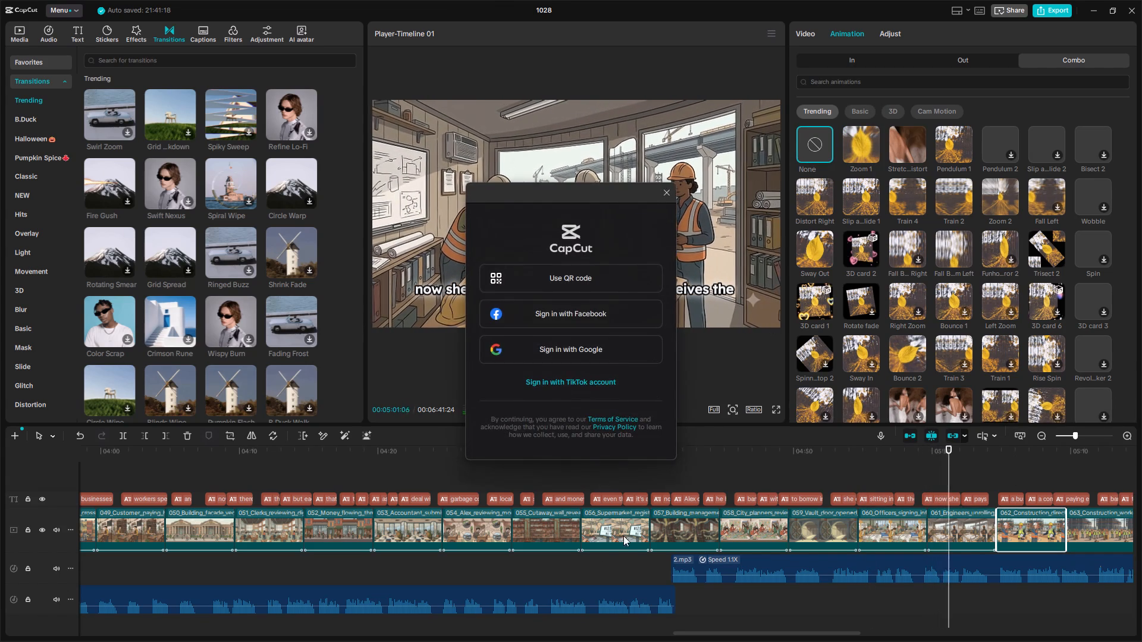
click(661, 197)
click(858, 138)
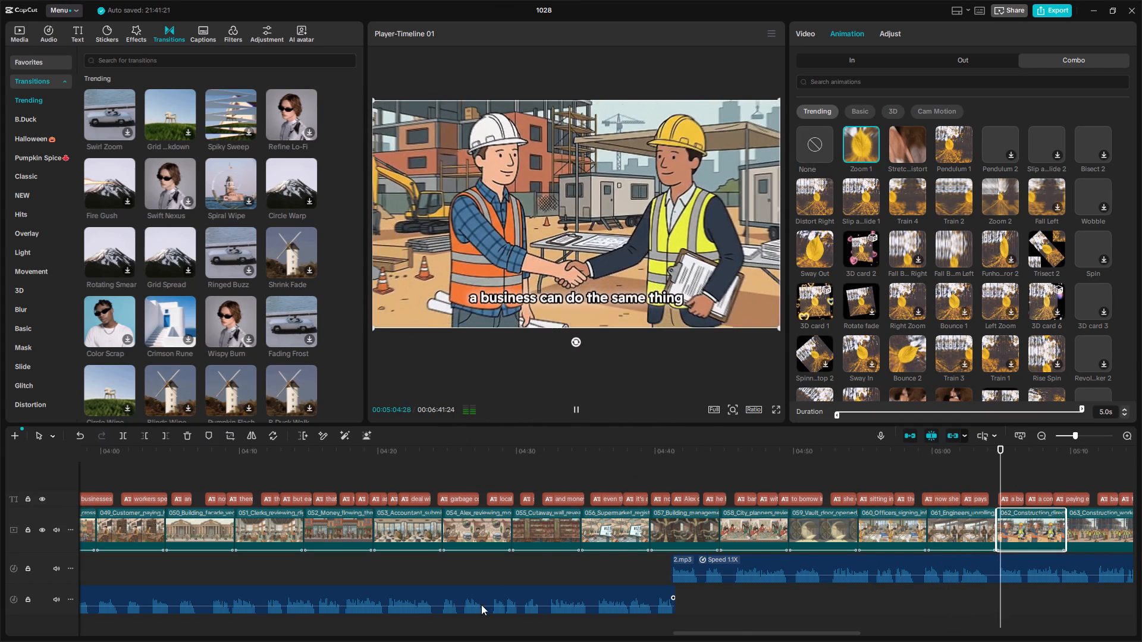
Apply the Zoom 1 combo animation to each of clips 063 through 066.
drag(726, 634, 806, 634)
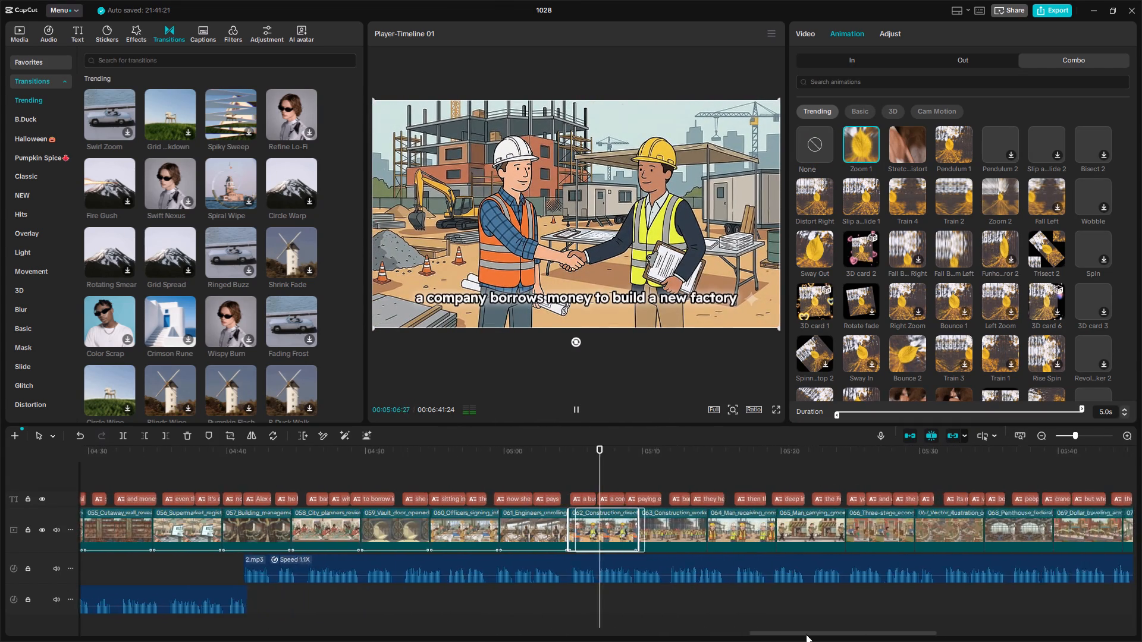
drag(806, 634, 892, 634)
click(171, 531)
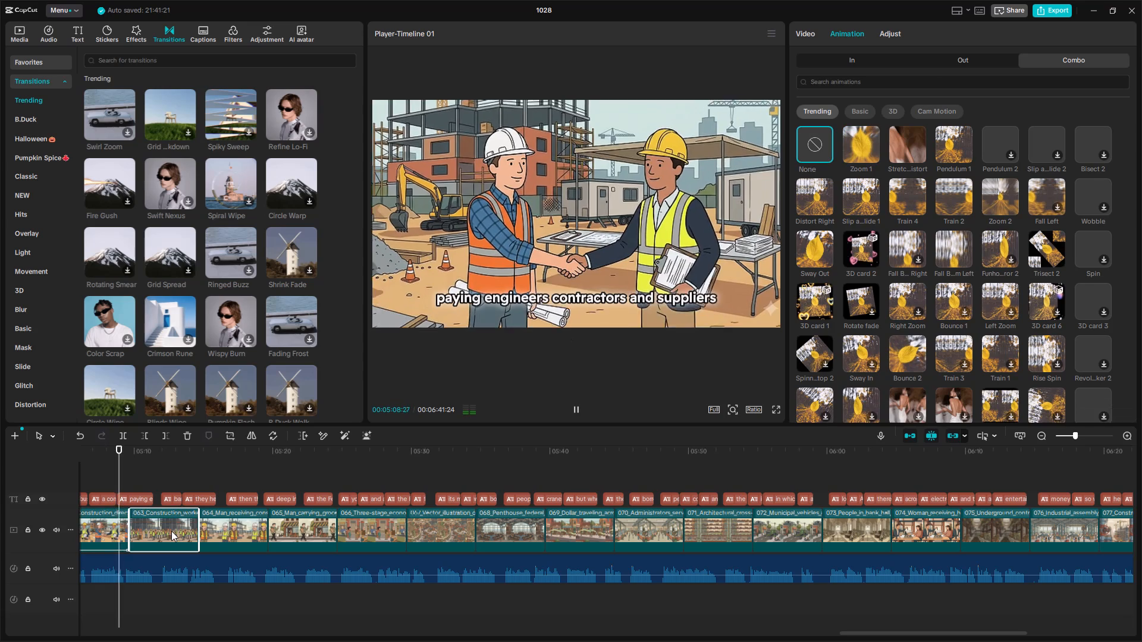
click(857, 147)
click(256, 527)
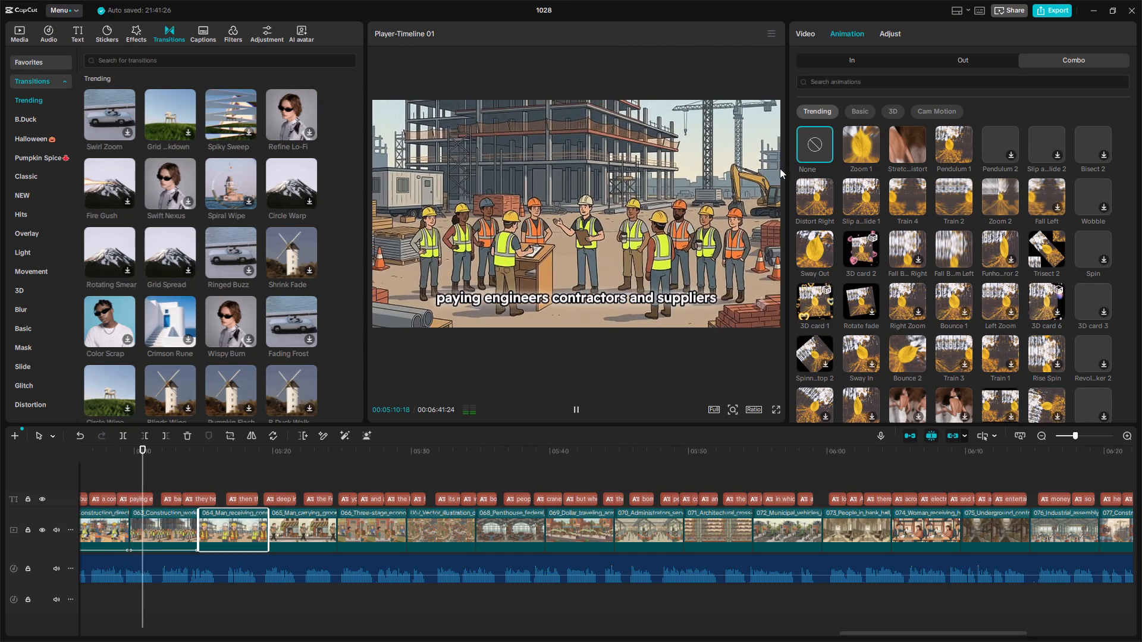
click(855, 143)
click(319, 517)
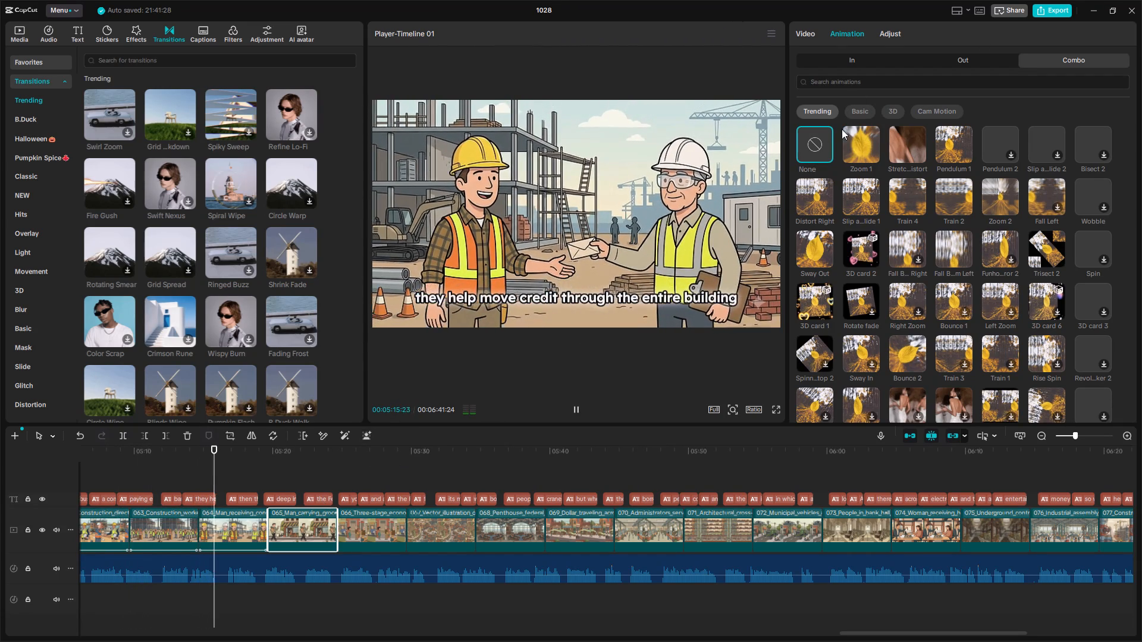
click(868, 139)
click(391, 542)
click(867, 144)
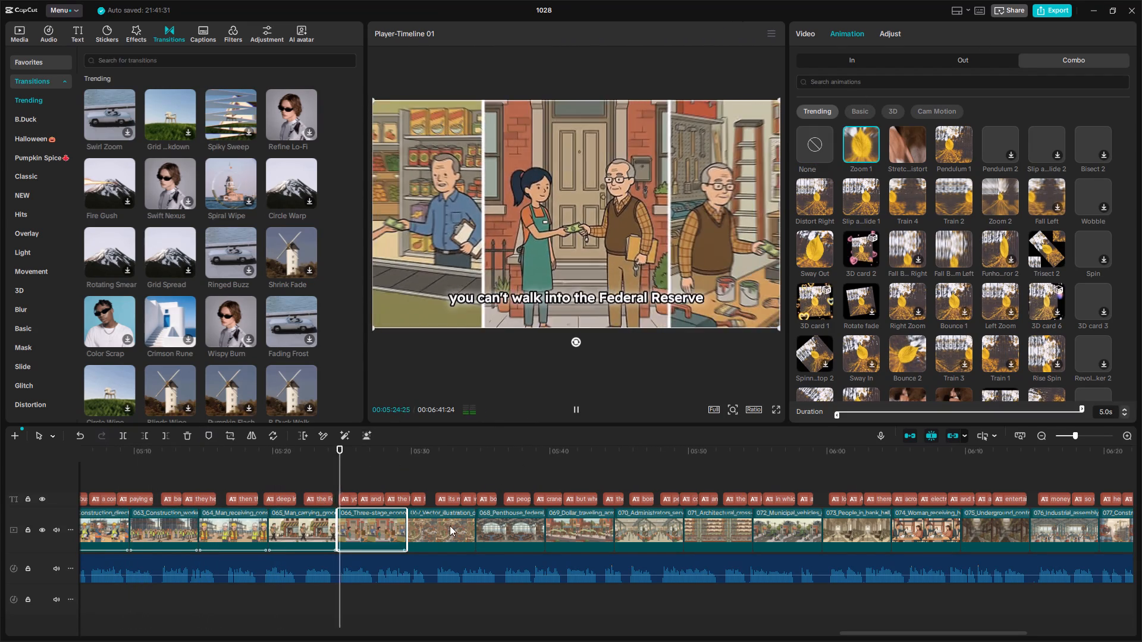
Apply the Zoom 1 combo animation to each of clips 067 through 070.
click(450, 525)
click(846, 134)
click(542, 526)
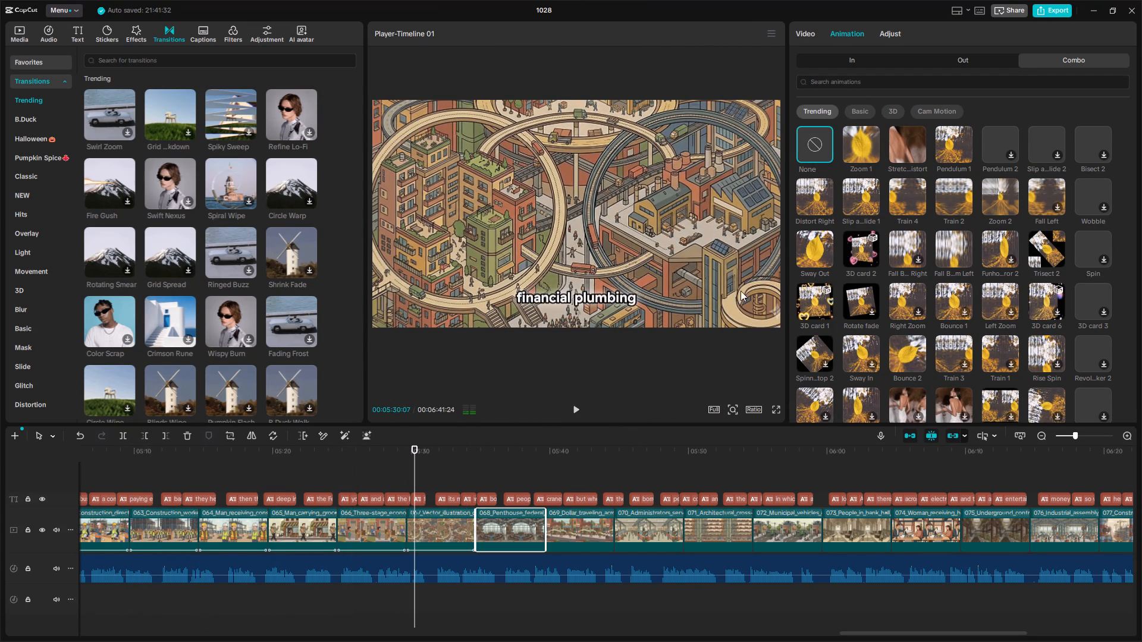
click(856, 152)
click(566, 520)
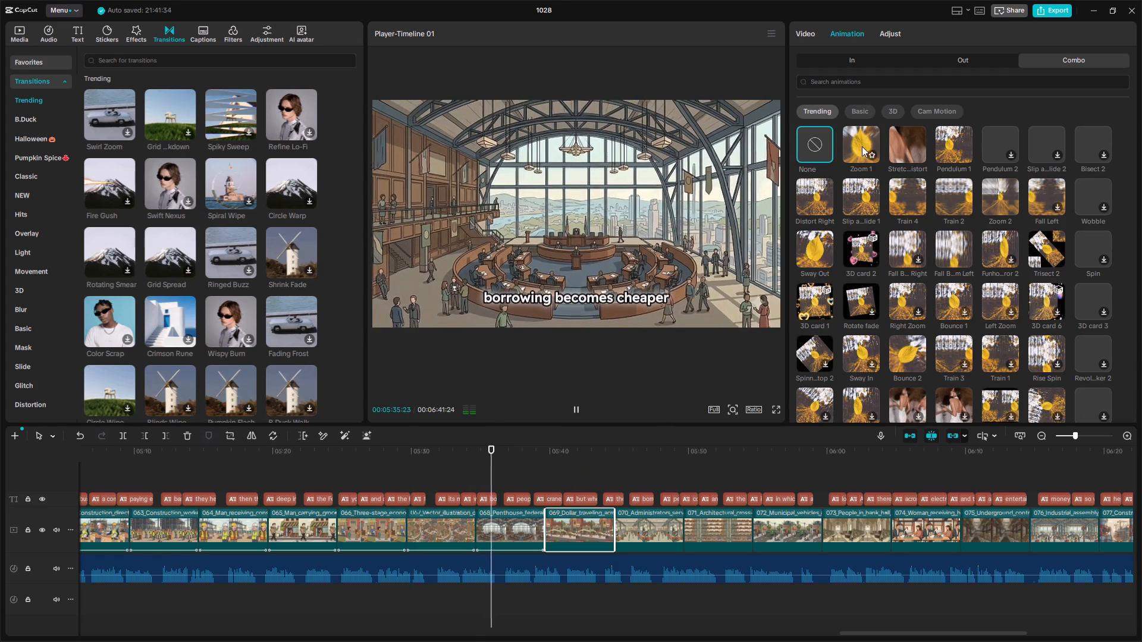
click(862, 146)
click(630, 521)
click(862, 147)
Apply the Zoom 1 combo animation to each of clips 071 through 074.
click(736, 529)
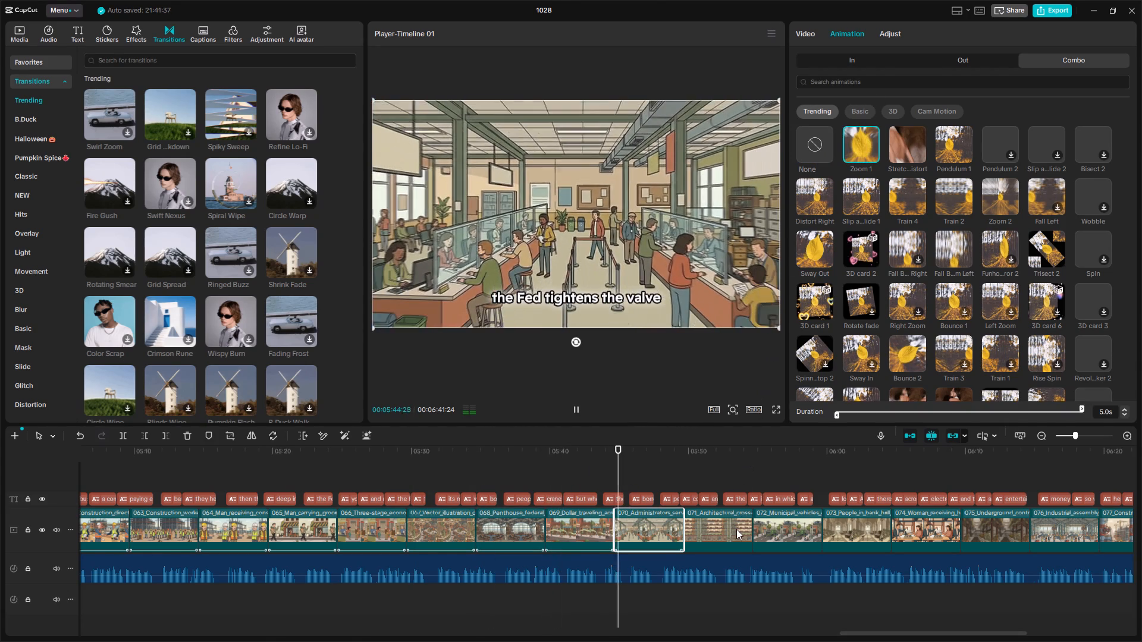
click(844, 156)
click(801, 529)
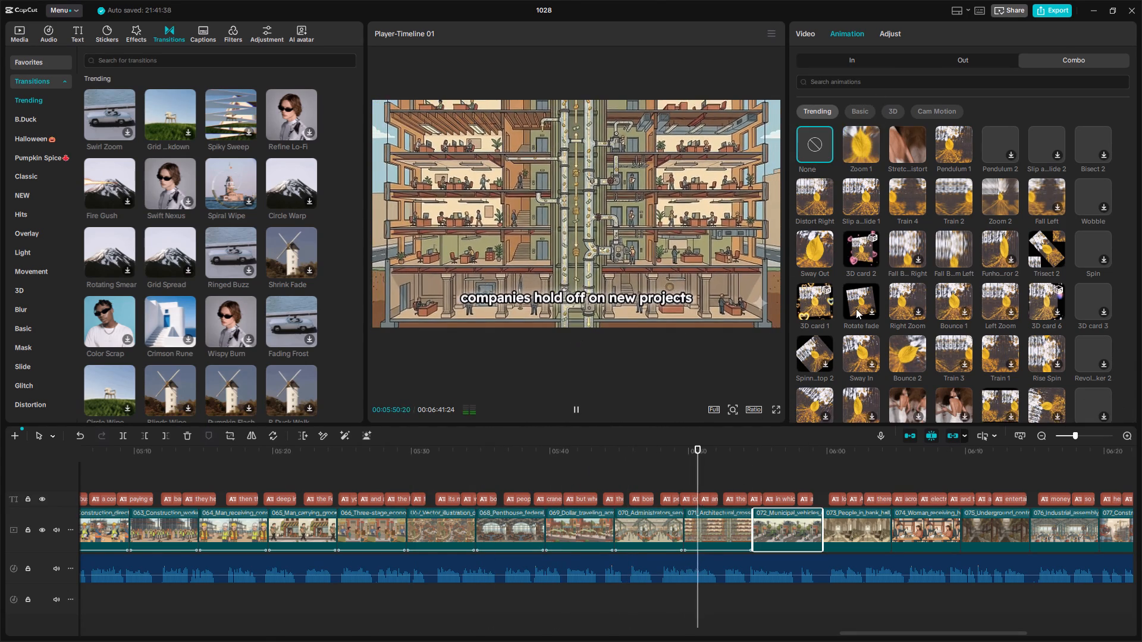
click(865, 133)
click(866, 537)
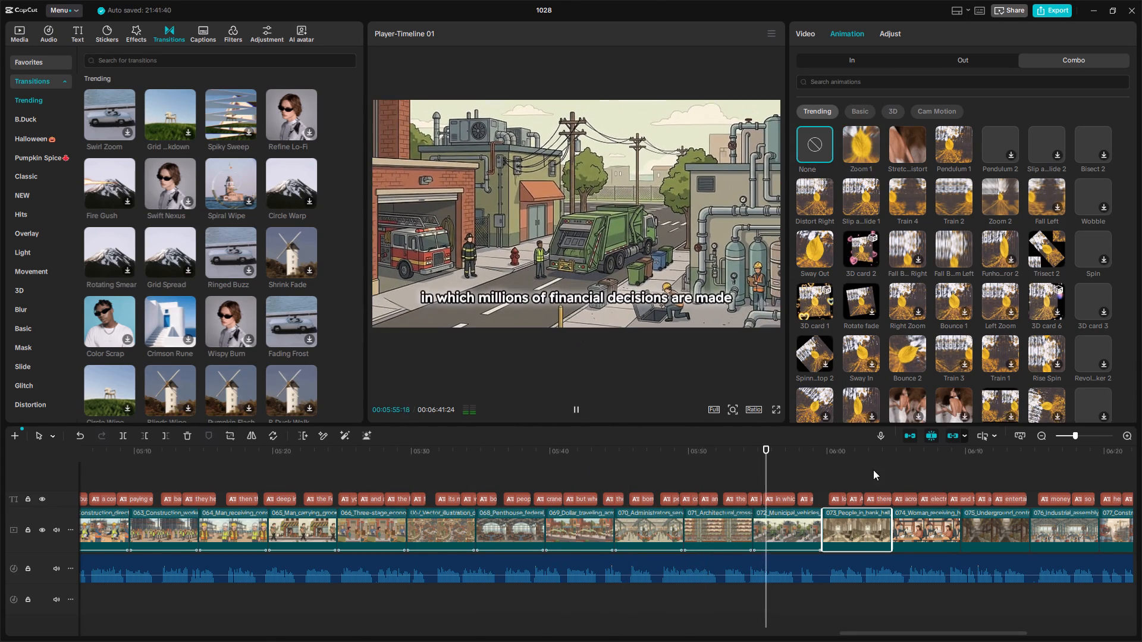
click(859, 155)
click(898, 530)
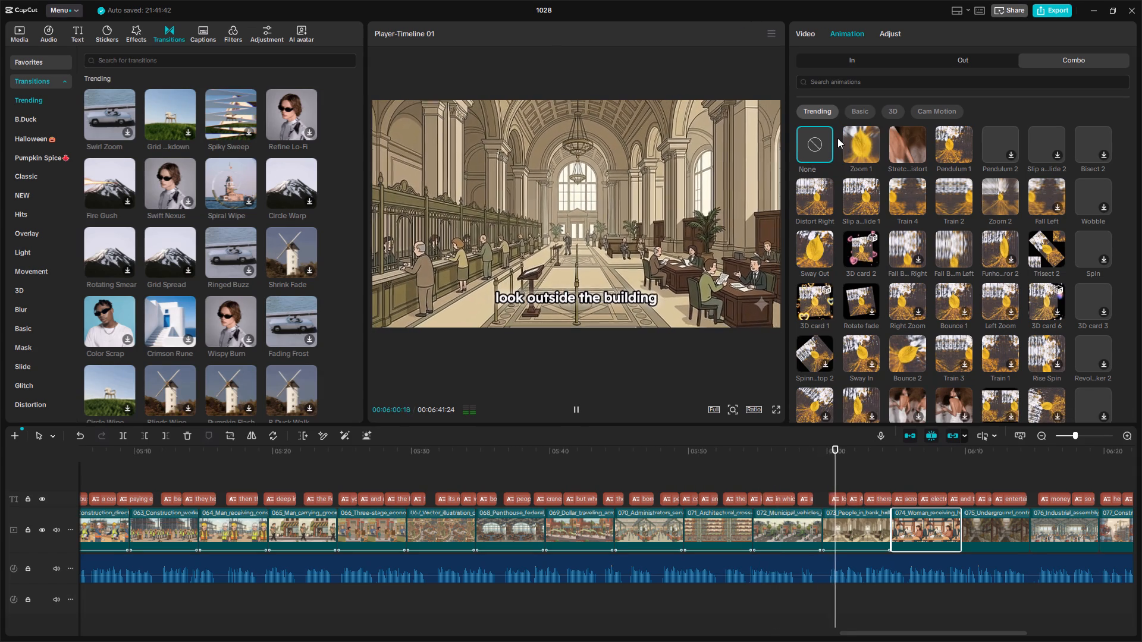
click(851, 141)
Apply the Zoom 1 combo animation to clip 075, the underground scene.
click(995, 533)
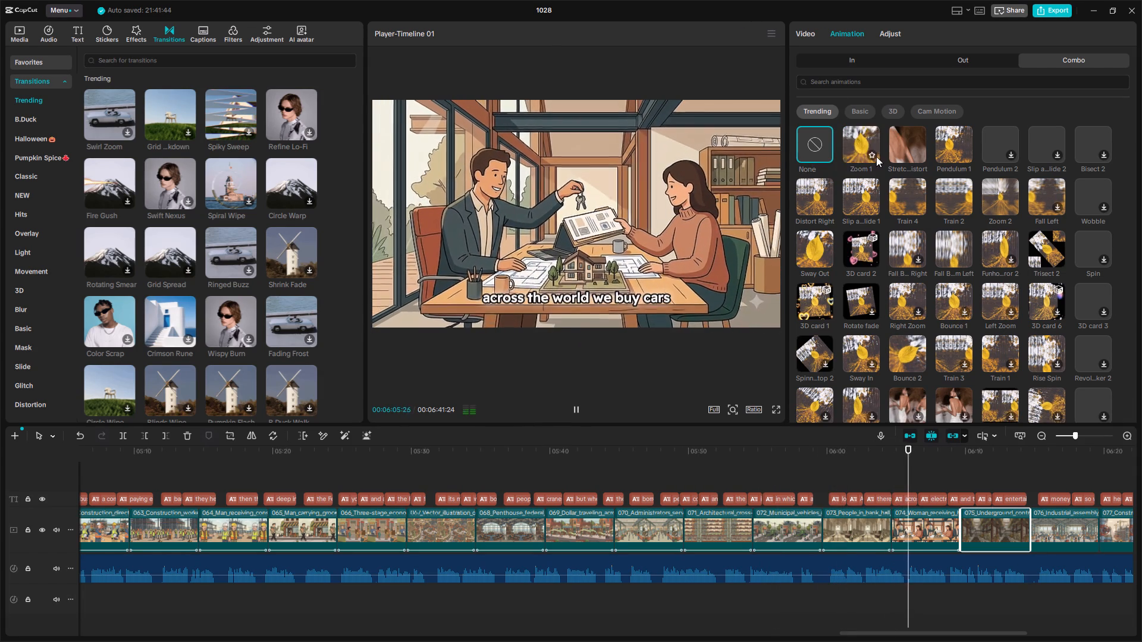
click(874, 155)
click(661, 193)
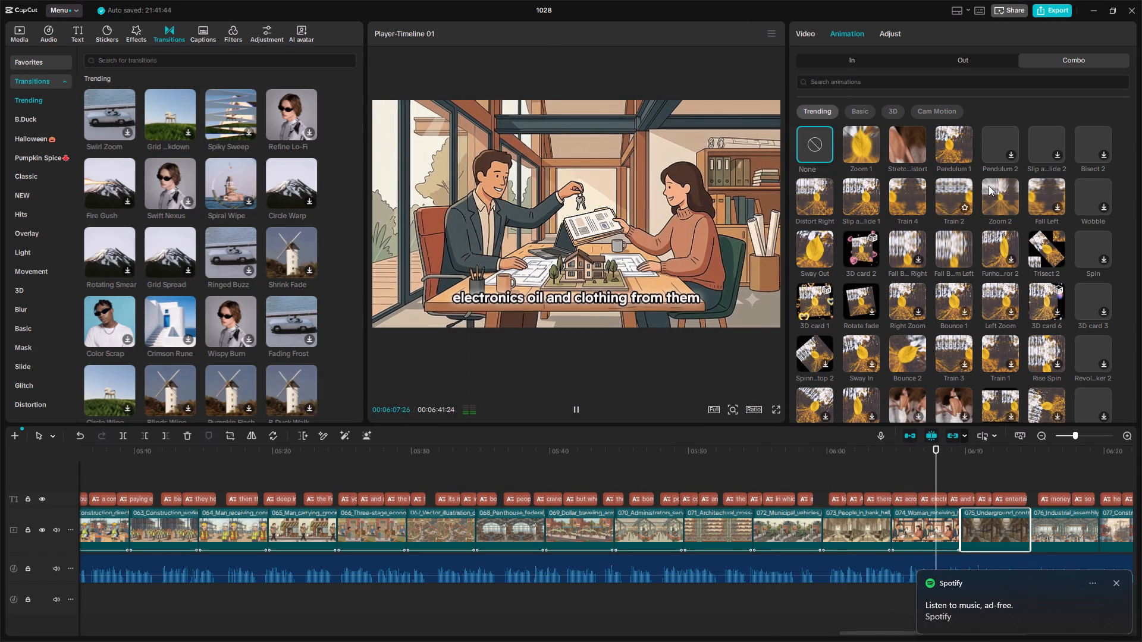
Apply the Zoom 1 combo animation to clip 075, closing the sign-in dialog.
click(877, 156)
click(663, 194)
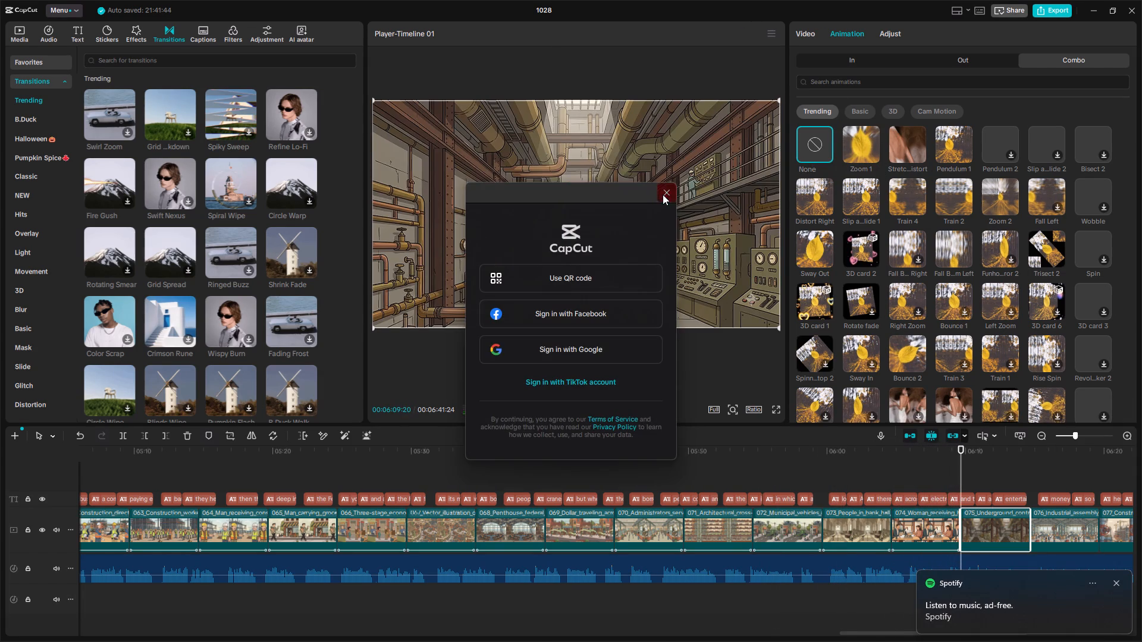
click(849, 142)
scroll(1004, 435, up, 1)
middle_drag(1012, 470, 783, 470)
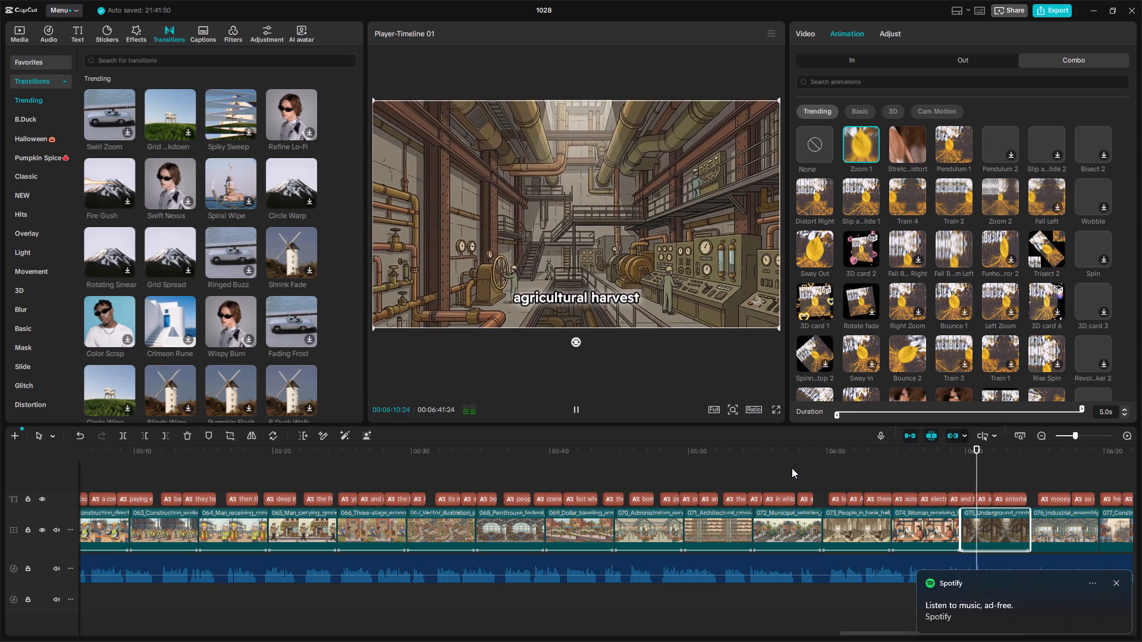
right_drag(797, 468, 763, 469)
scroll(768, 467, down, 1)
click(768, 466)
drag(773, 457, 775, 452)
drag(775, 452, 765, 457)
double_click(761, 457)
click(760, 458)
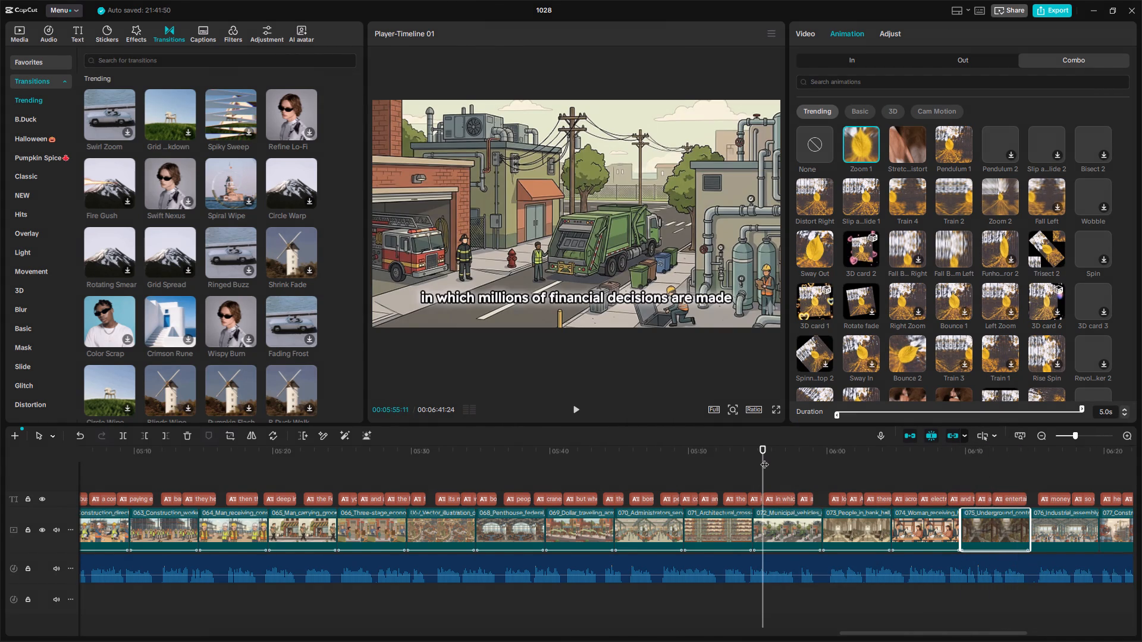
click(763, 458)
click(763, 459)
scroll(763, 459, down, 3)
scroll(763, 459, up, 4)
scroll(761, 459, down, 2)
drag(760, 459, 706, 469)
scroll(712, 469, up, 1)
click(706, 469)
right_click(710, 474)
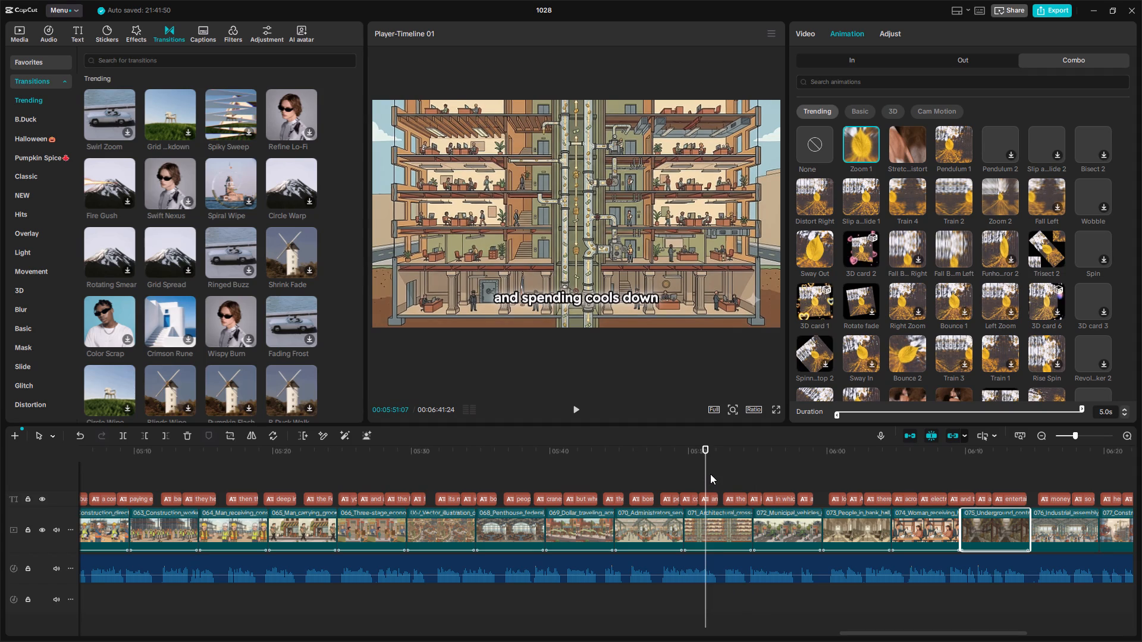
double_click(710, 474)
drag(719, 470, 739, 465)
Apply the Zoom 1 combo animation to each of the last five clips, 076 through 080.
click(1074, 521)
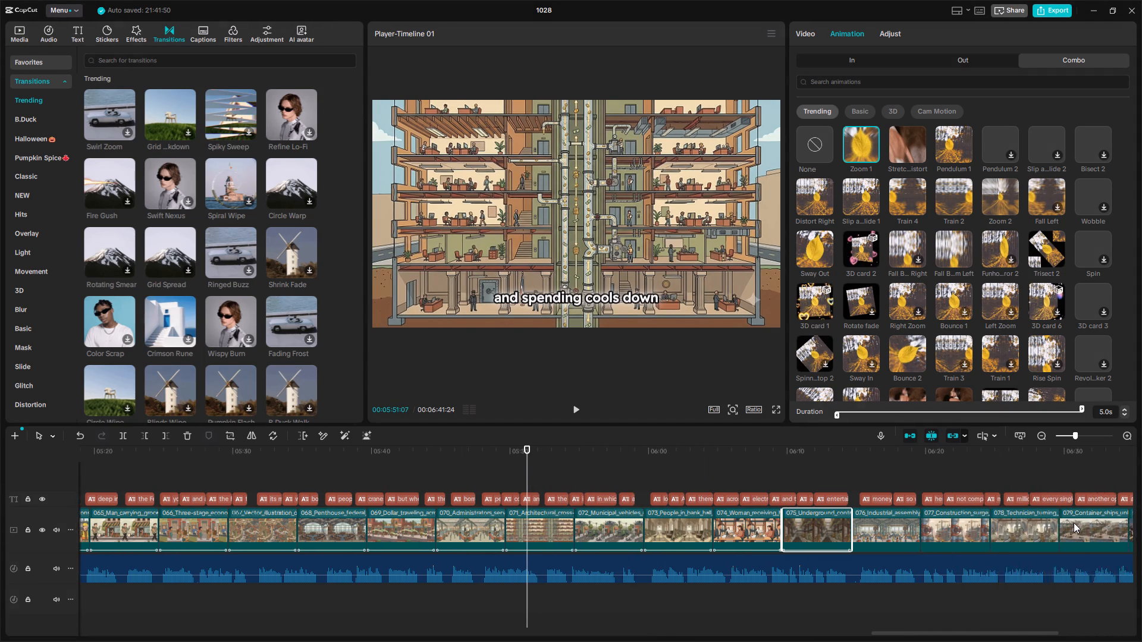
drag(746, 545, 198, 549)
drag(143, 549, 130, 549)
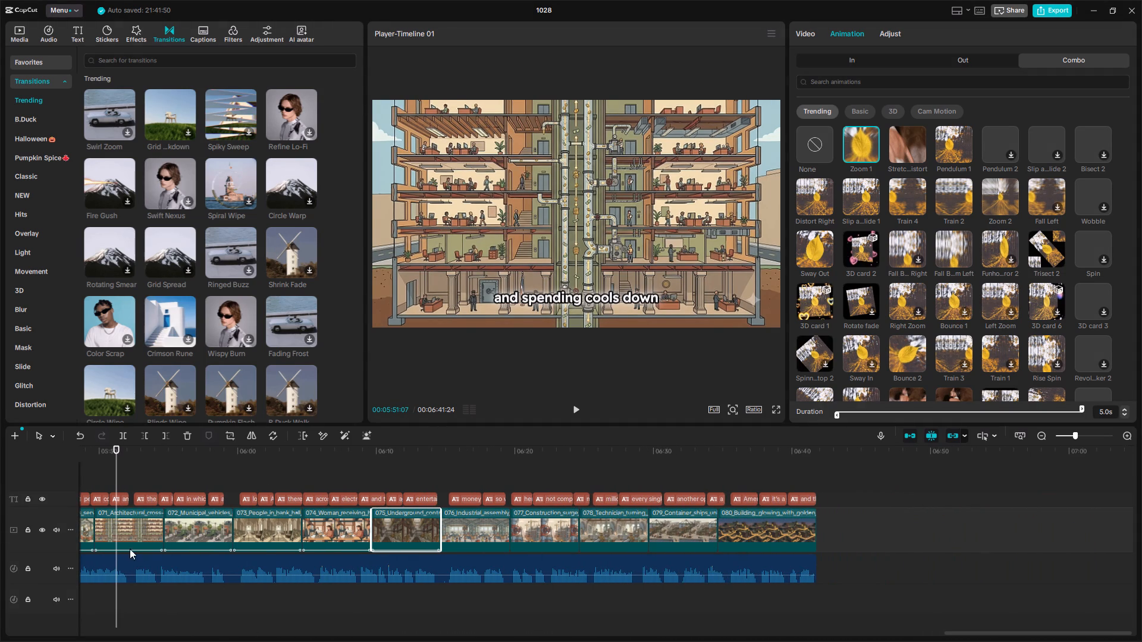
drag(130, 549, 304, 496)
click(470, 525)
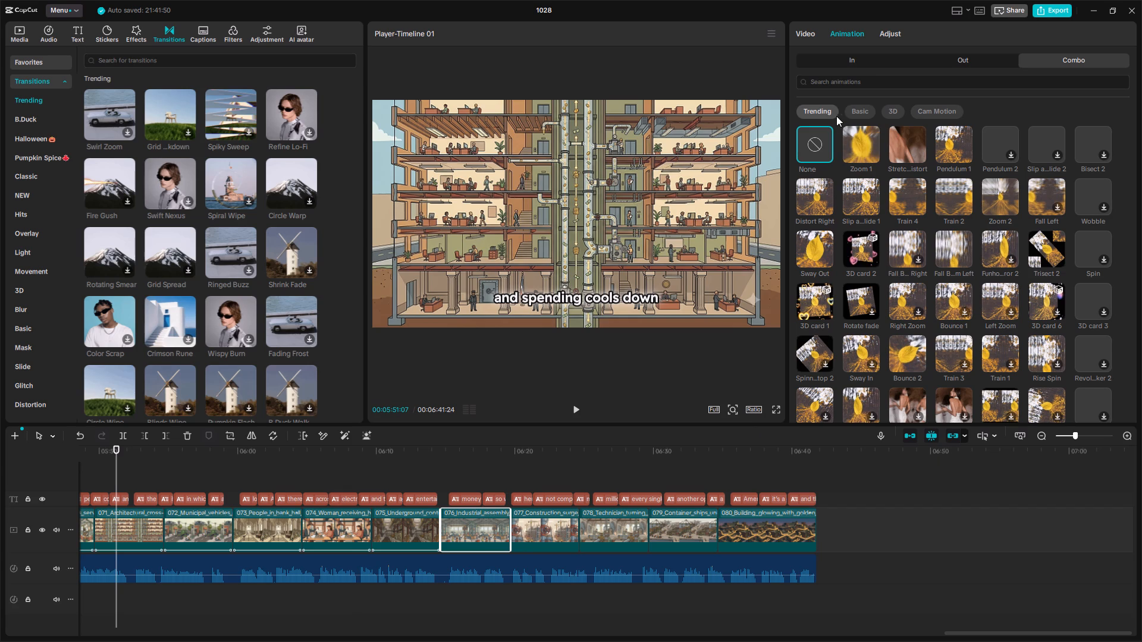
click(844, 163)
click(864, 144)
click(536, 517)
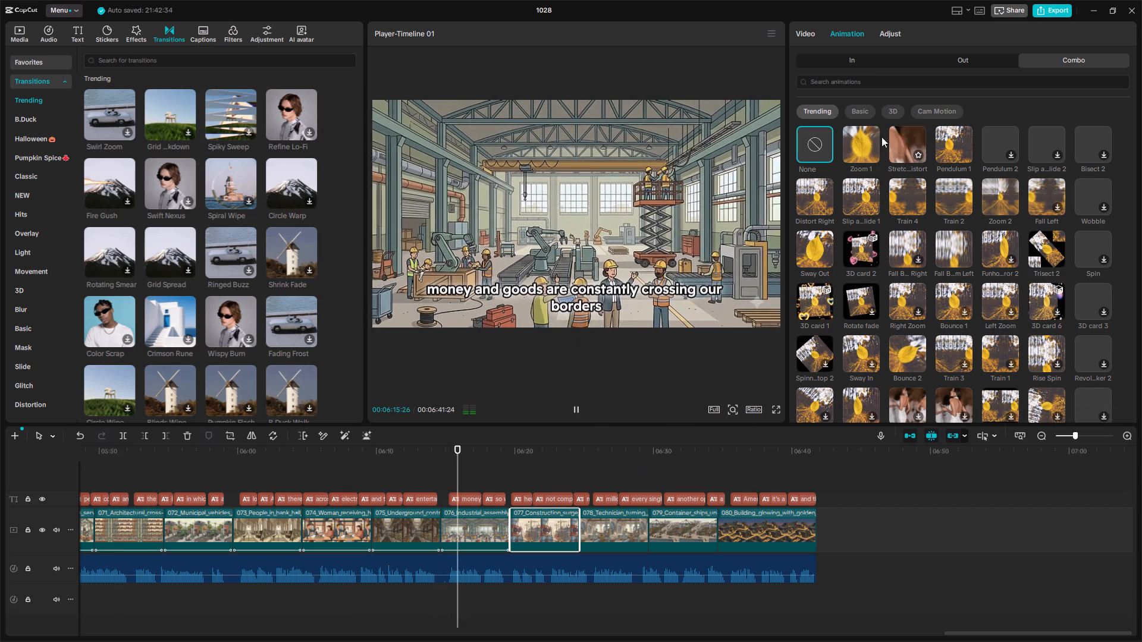
click(868, 142)
click(606, 531)
click(859, 145)
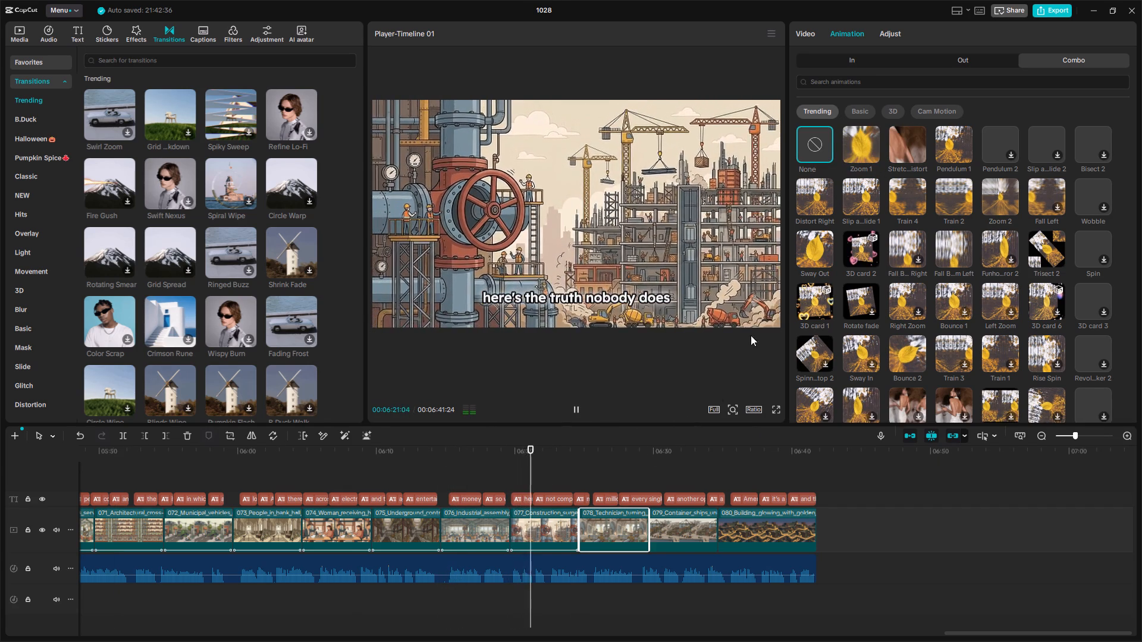
click(672, 528)
click(846, 131)
click(730, 550)
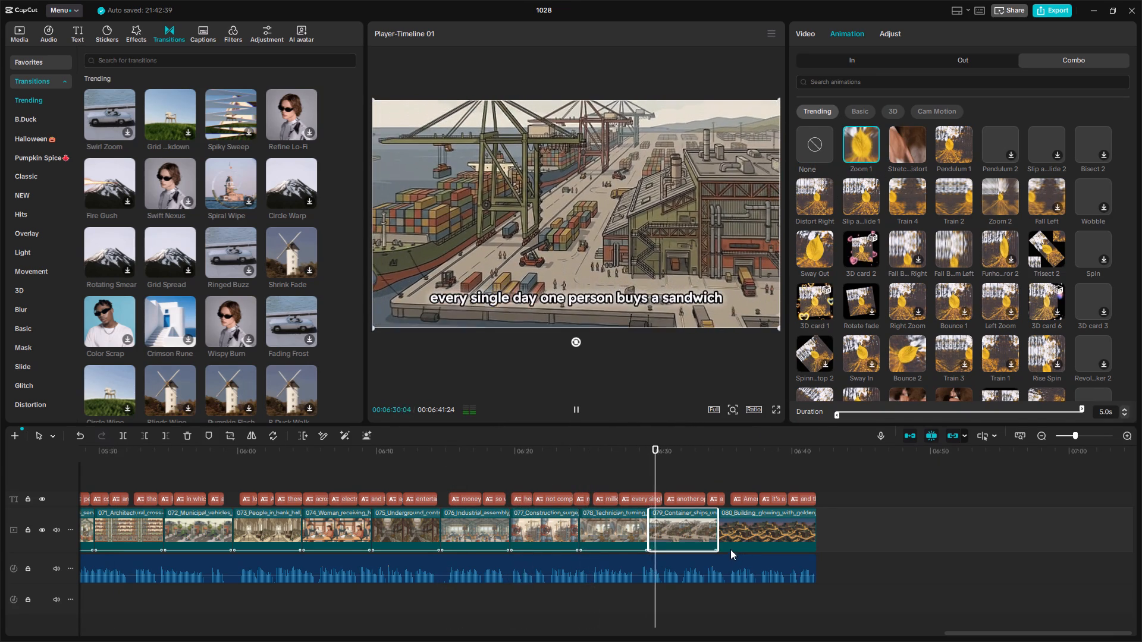
click(867, 145)
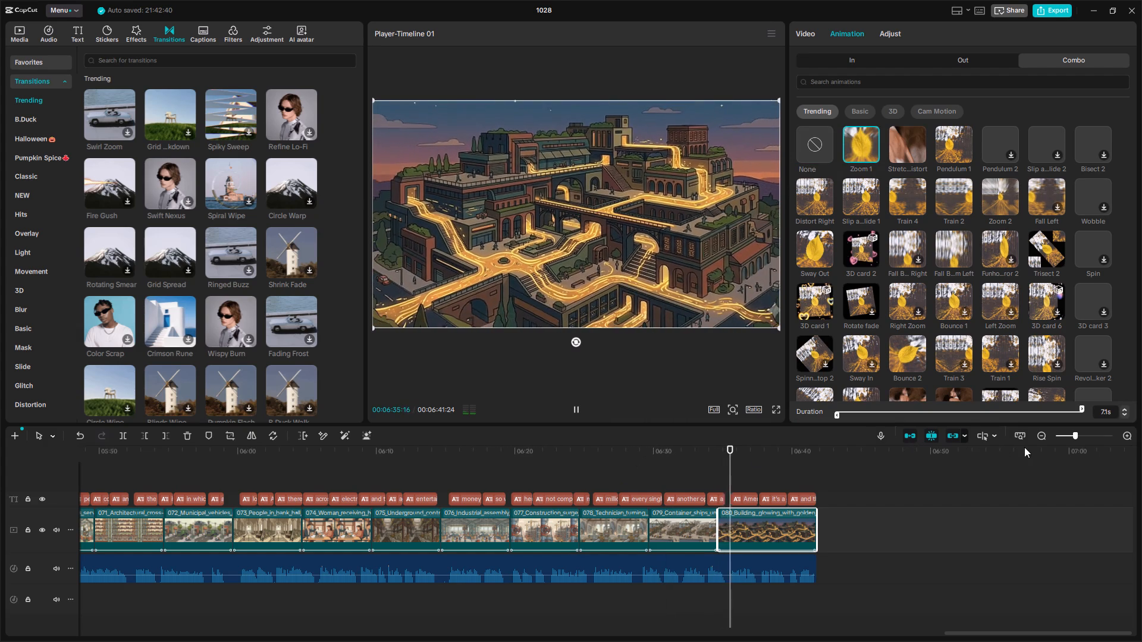
Return to the start of the timeline and play the opening clips to review captions and motion.
drag(972, 631, 716, 627)
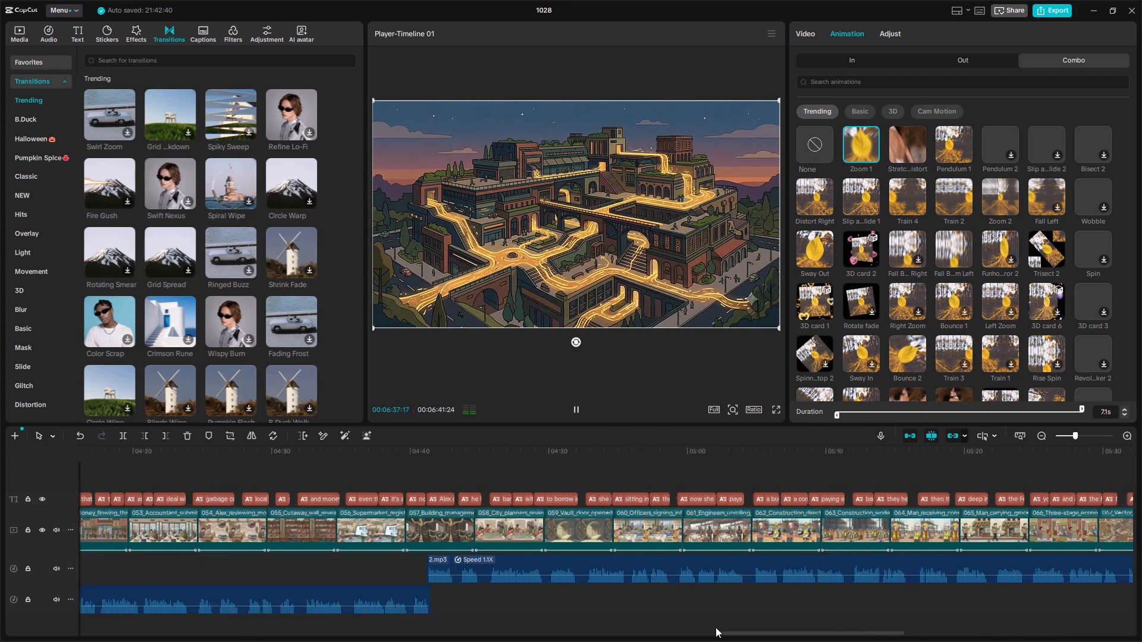
drag(716, 627, 8, 560)
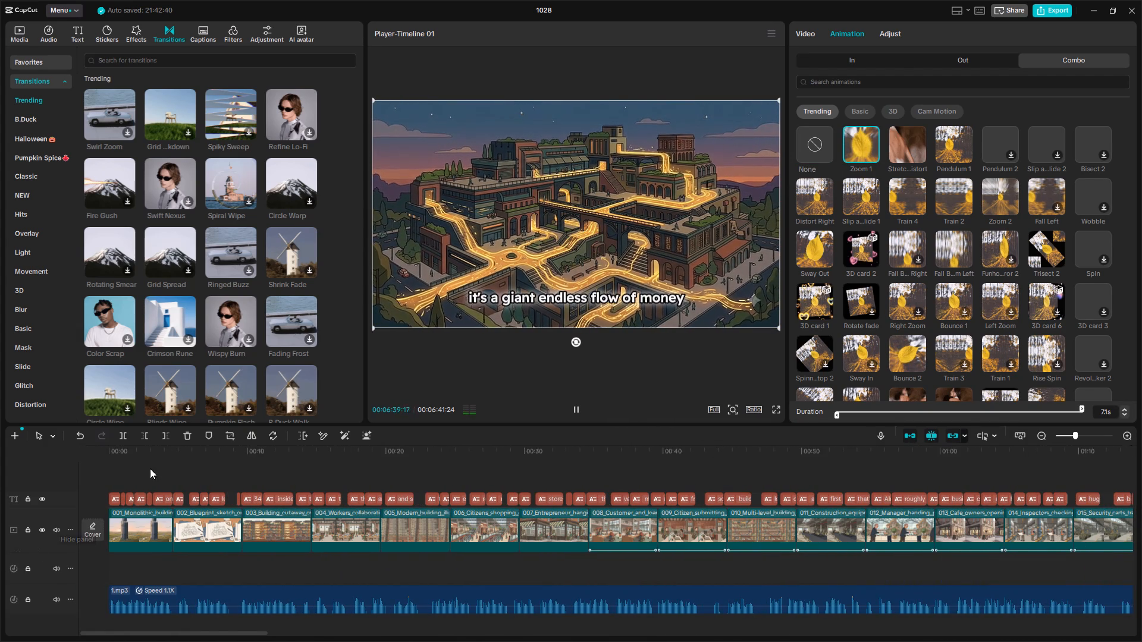
drag(143, 454, 108, 452)
drag(102, 452, 95, 453)
click(567, 414)
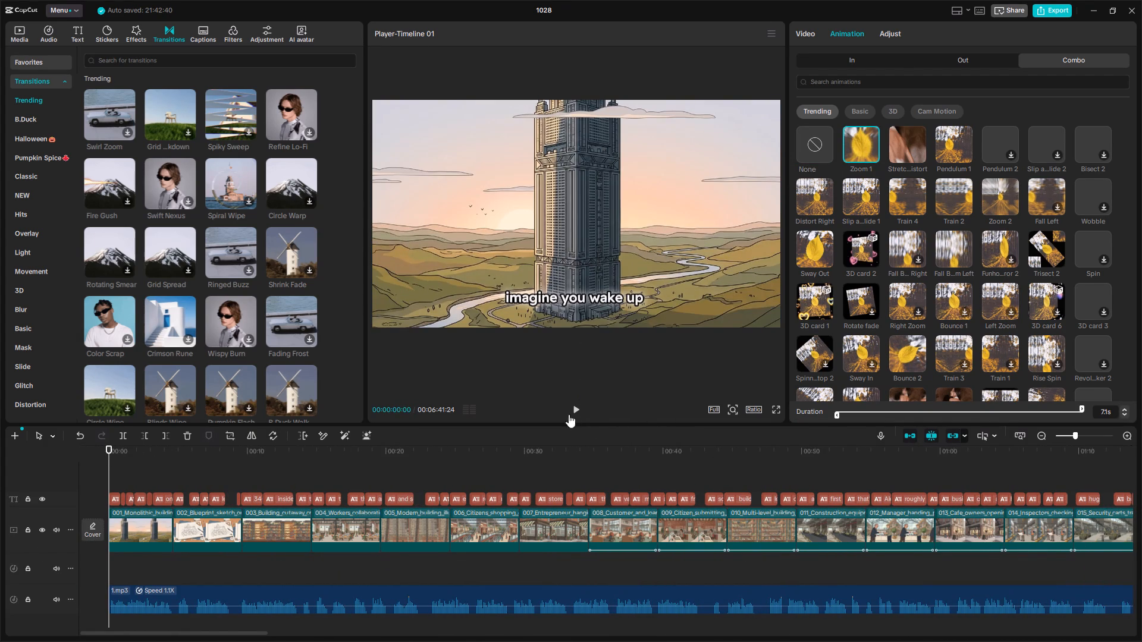
click(579, 413)
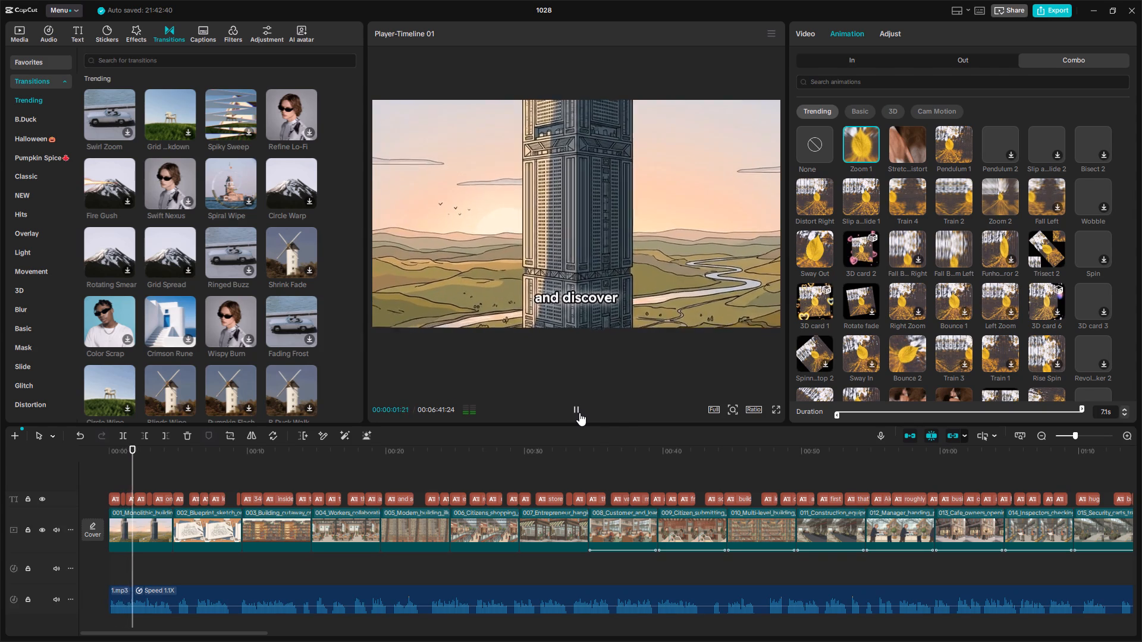
click(579, 414)
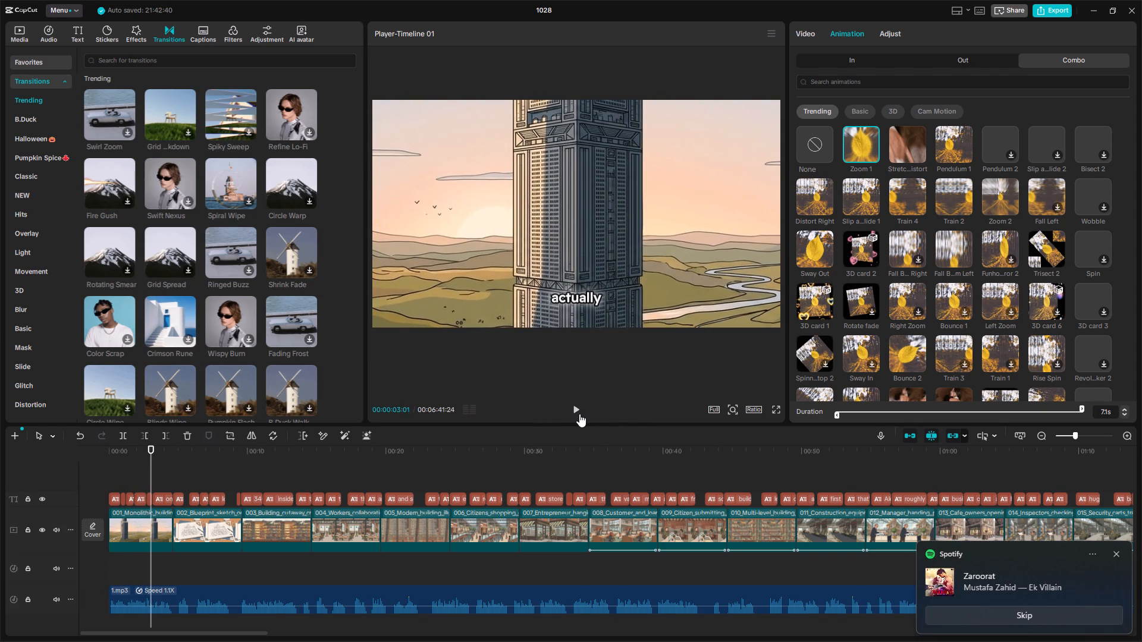
click(579, 414)
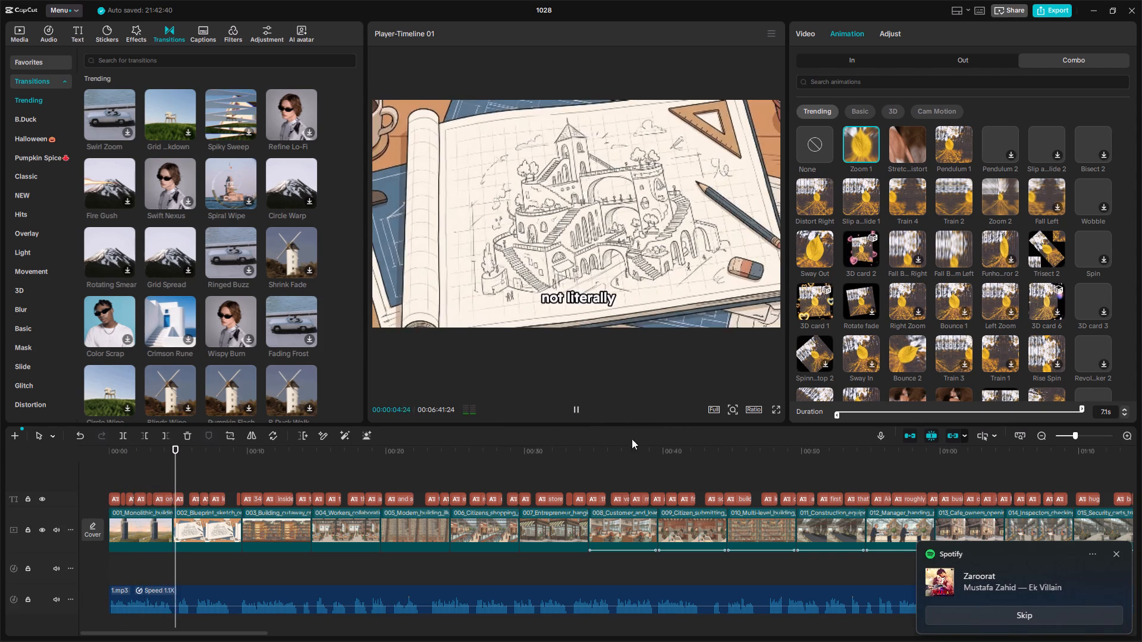
Switch to Spotify, dismiss its notification and show the recently played tracks.
key(alt+Tab)
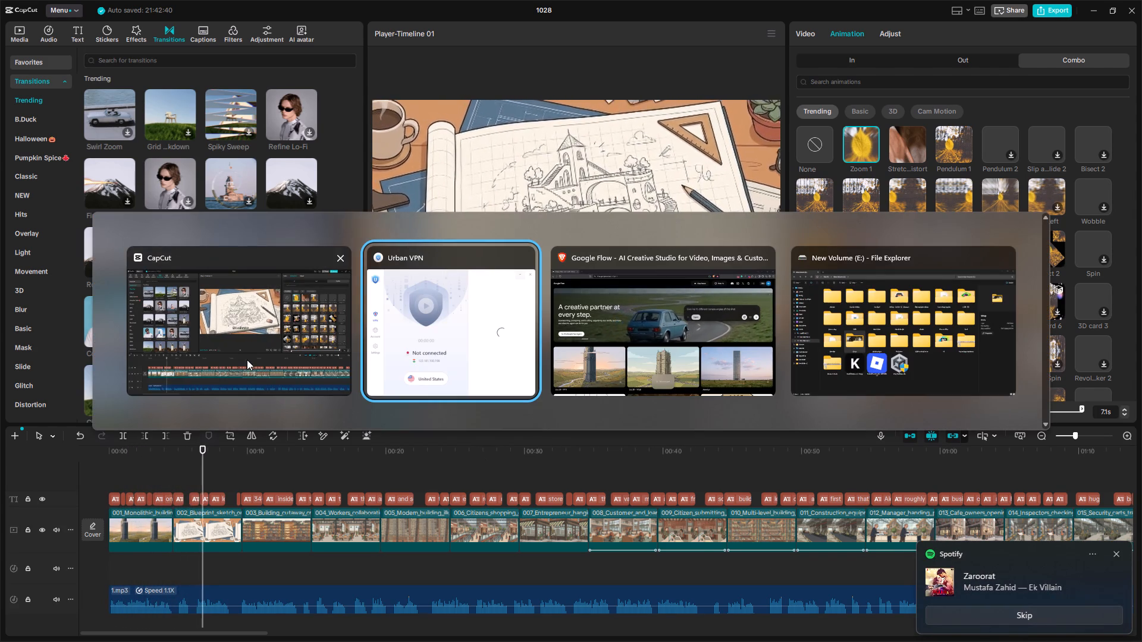
alt+click(247, 360)
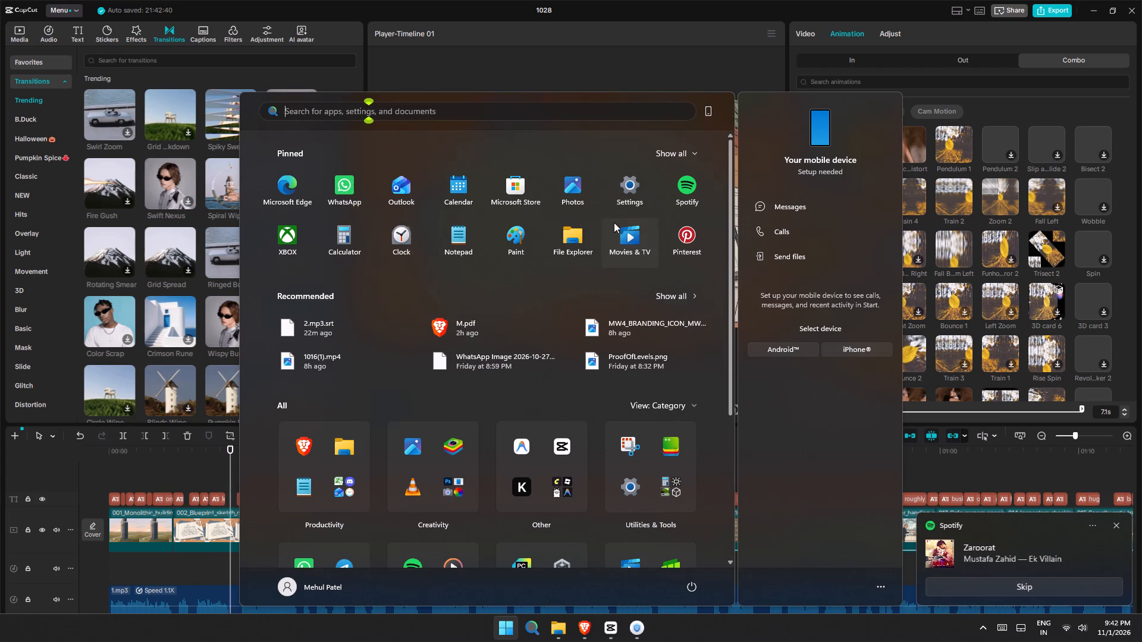
click(677, 191)
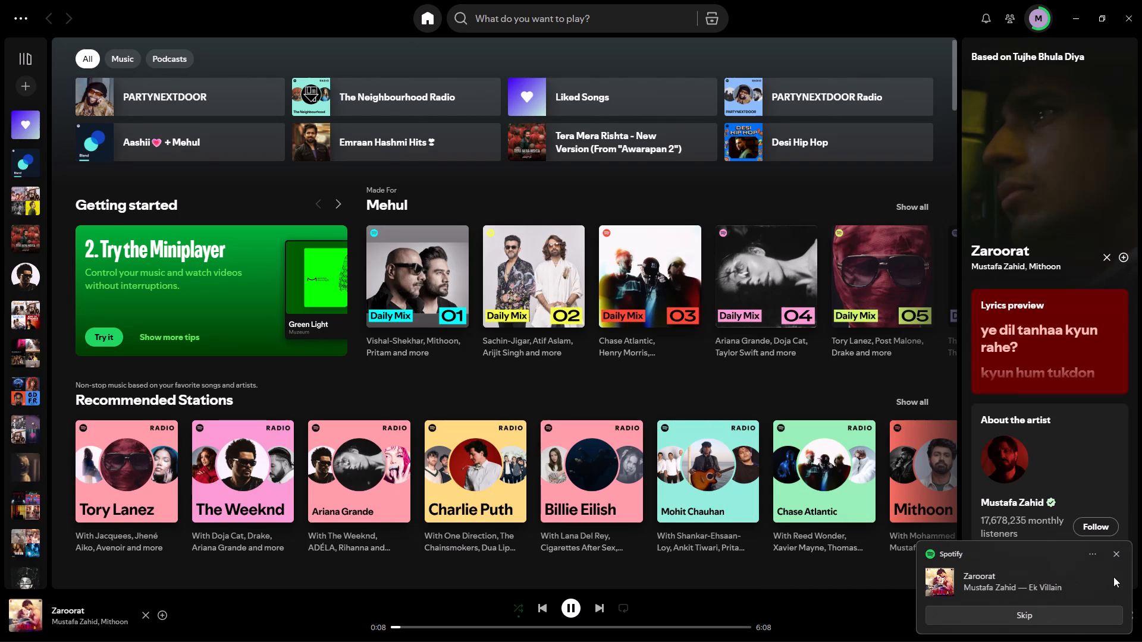
click(1121, 558)
click(984, 621)
click(992, 612)
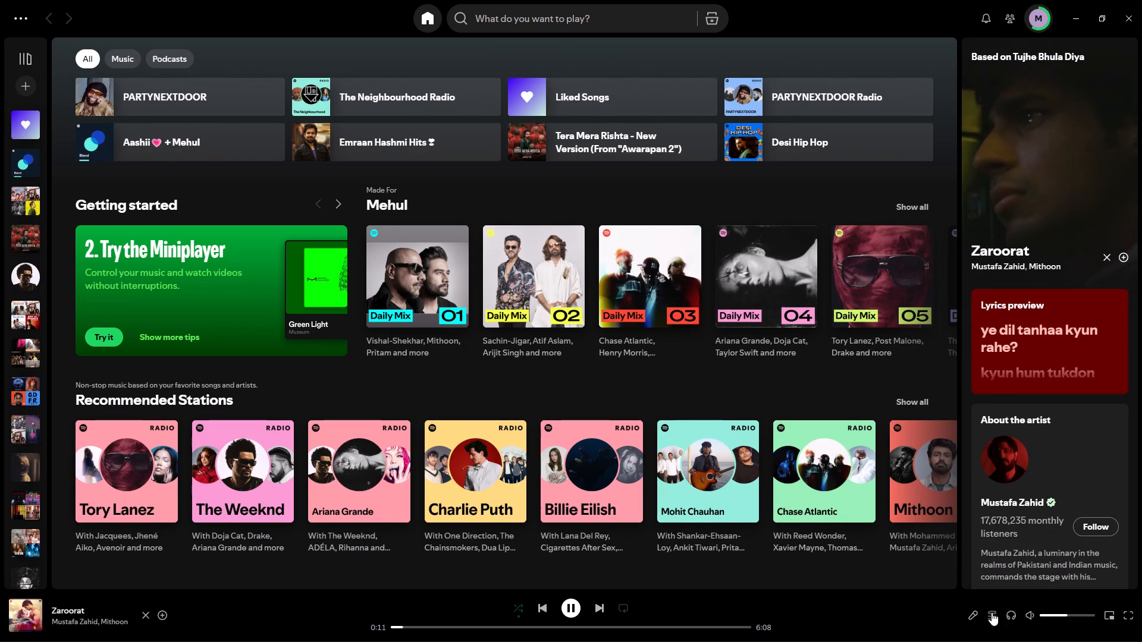
click(1057, 59)
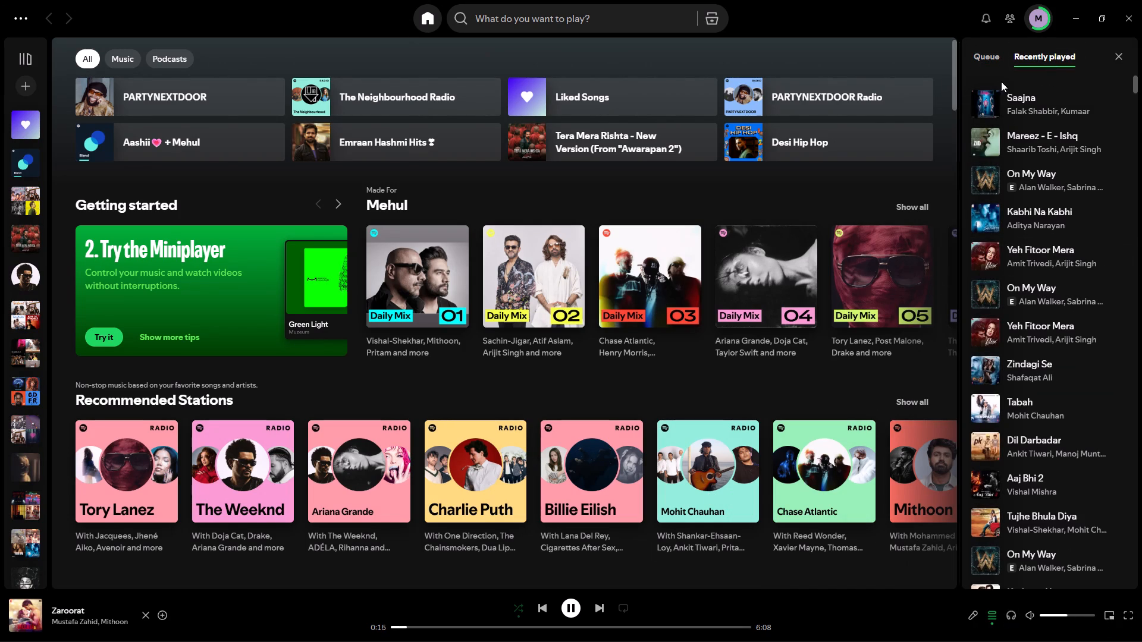
Add the recently played track Saajna to the Spotify queue, show the queue, and return to CapCut.
right_click(1006, 101)
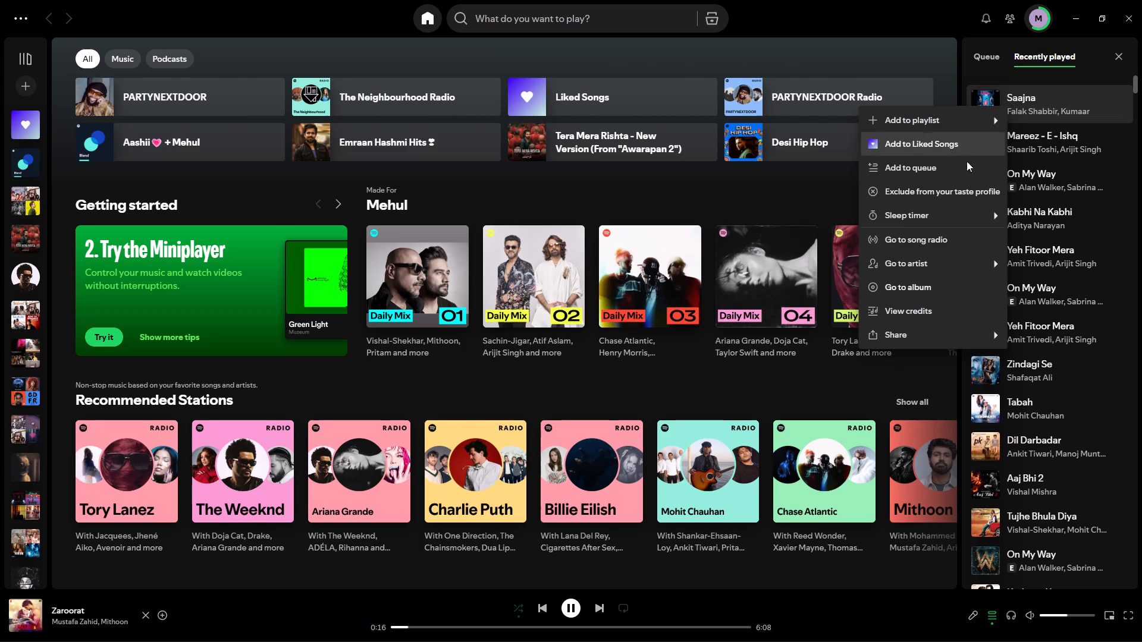
click(961, 171)
click(993, 59)
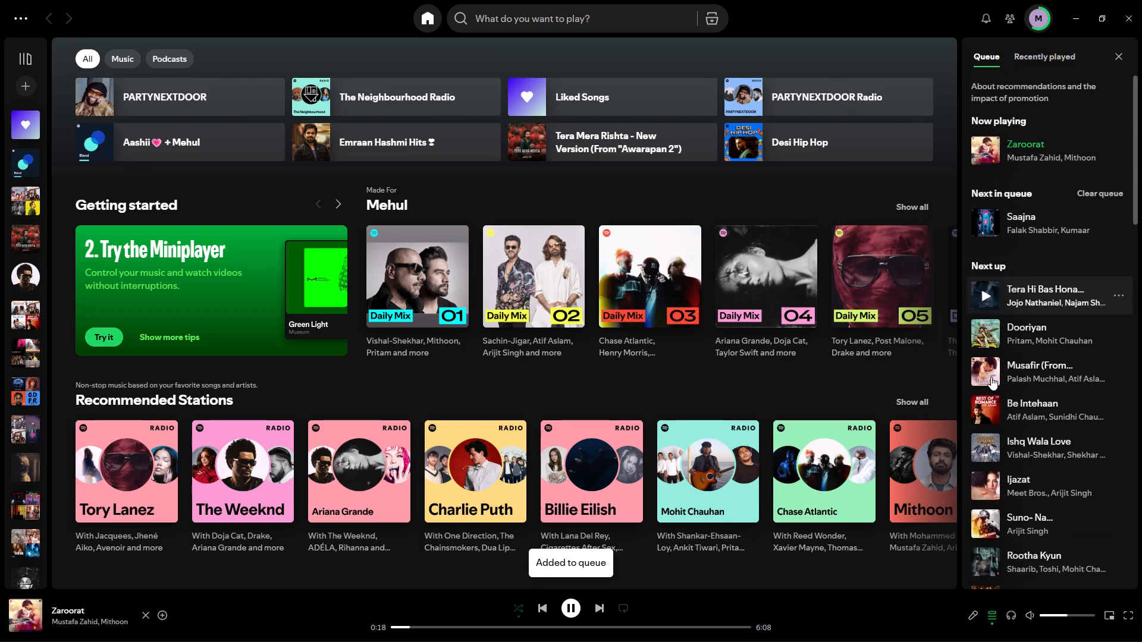
click(1080, 21)
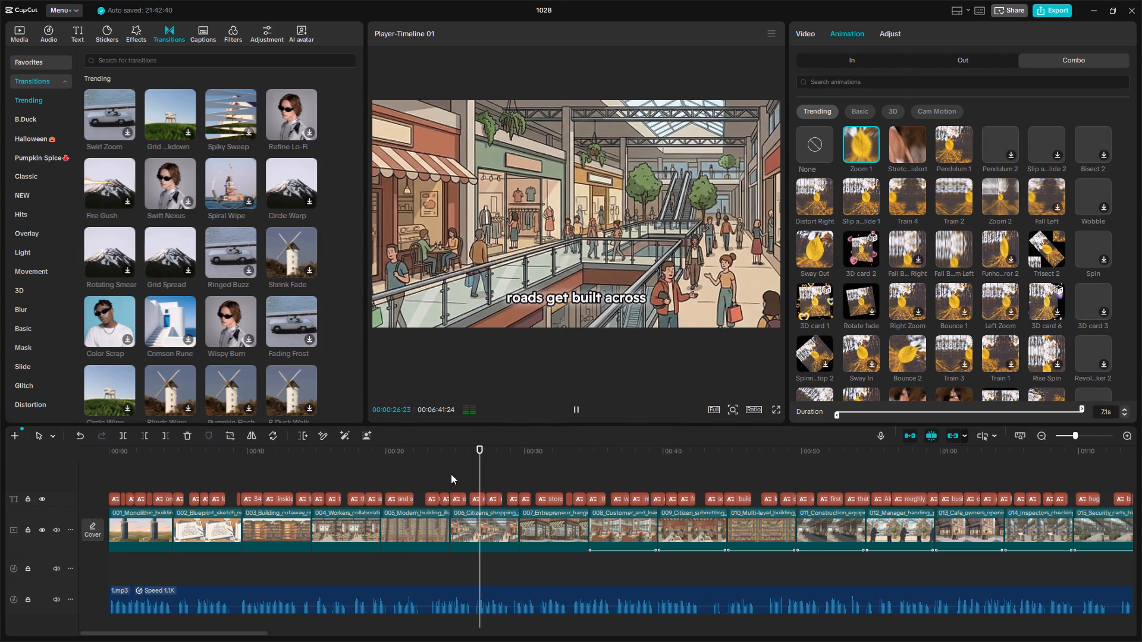
Skim the timeline from clip 006 to the start of clip 015 and view more of its length.
drag(497, 452, 585, 452)
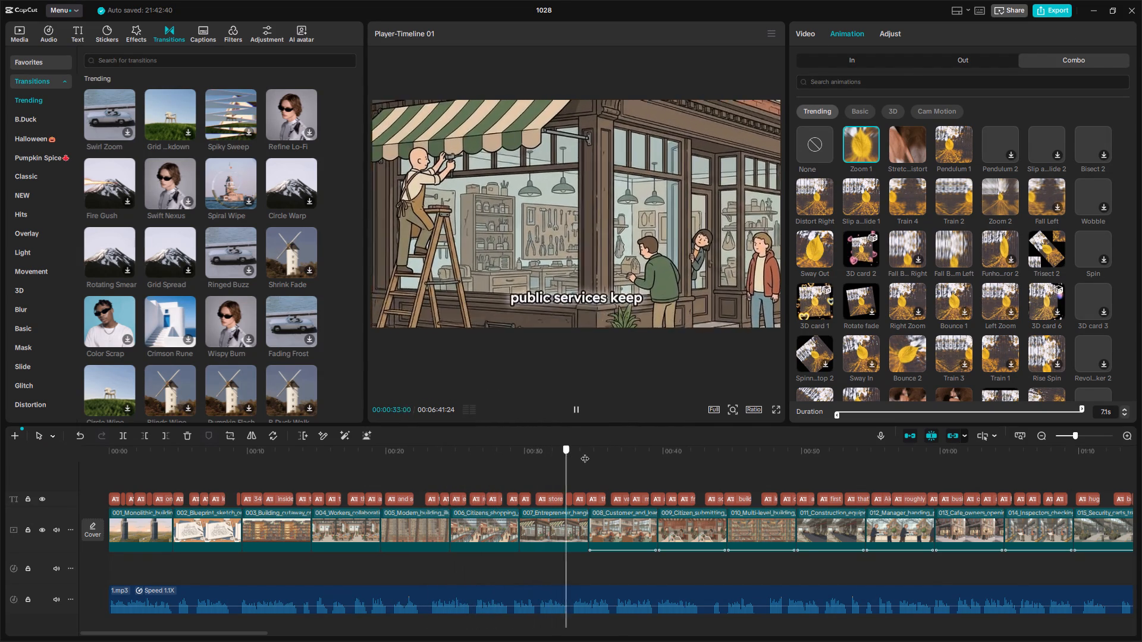
drag(585, 452, 625, 452)
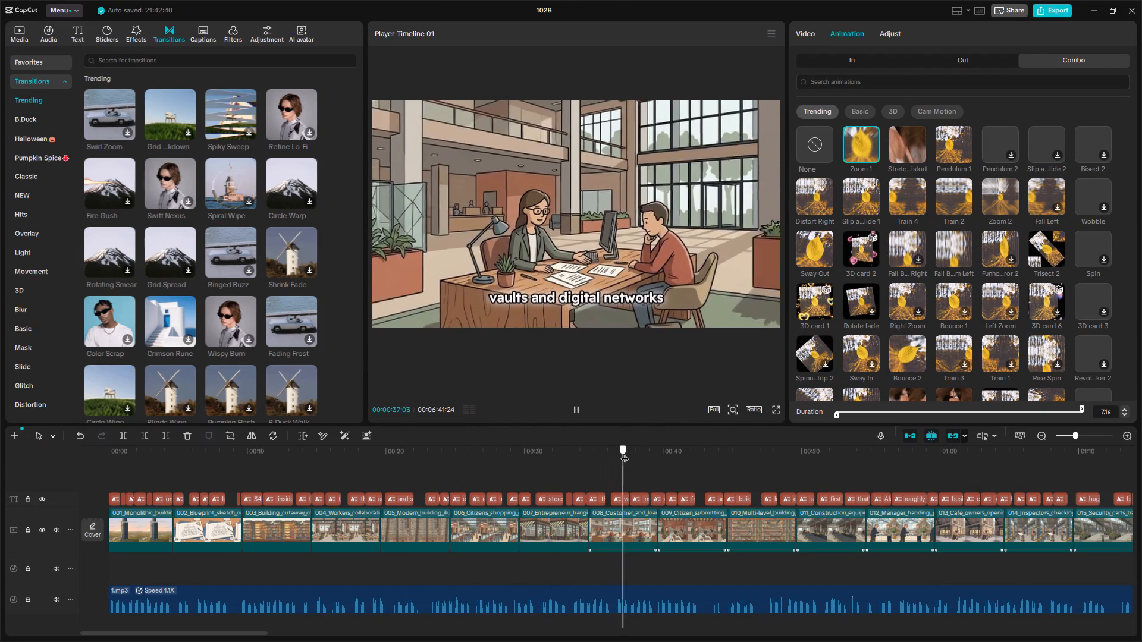
drag(625, 452, 1074, 219)
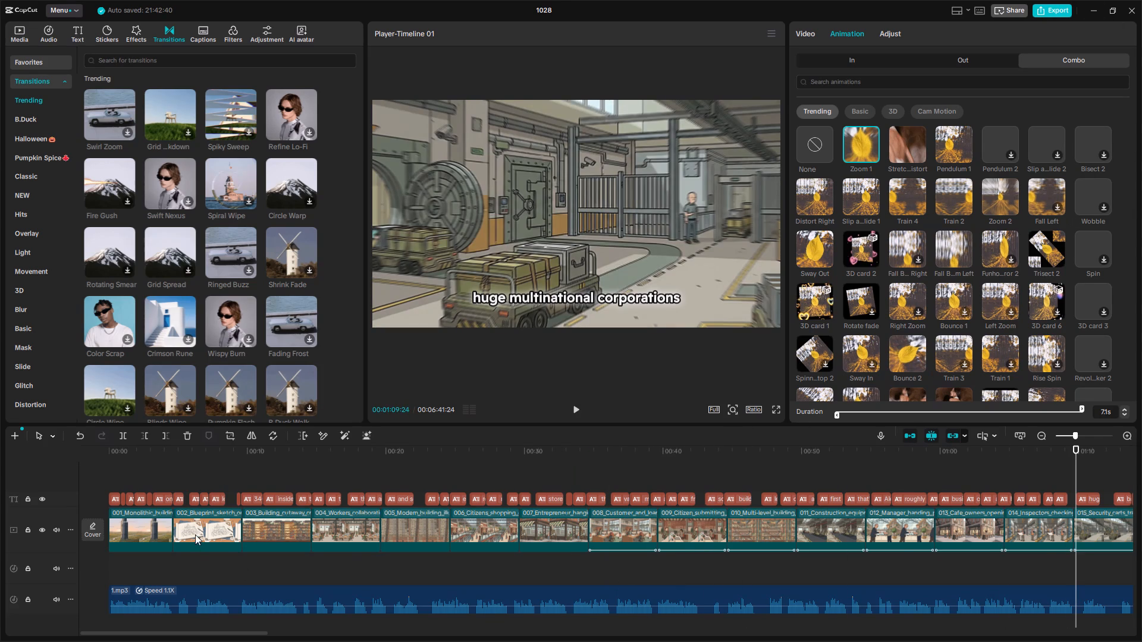
ctrl+scroll(351, 496, down, 8)
ctrl+scroll(343, 521, up, 1)
ctrl+scroll(343, 521, down, 2)
Start setting up the export of project 1028 and browse to the channel folder on New Volume (E:) for its destination.
click(1038, 7)
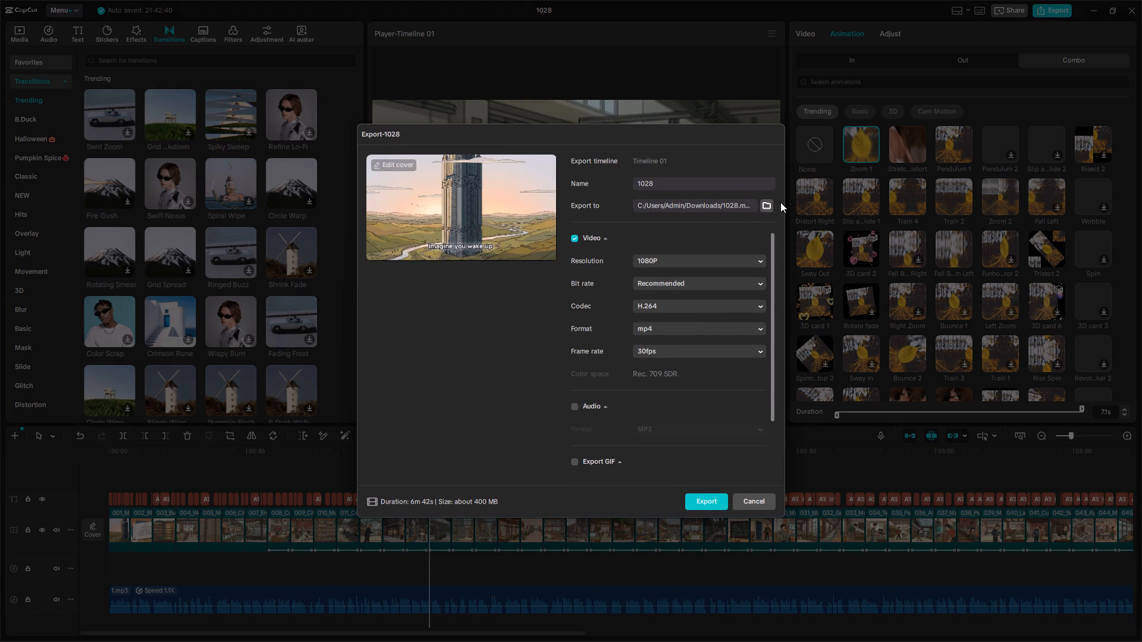
click(781, 199)
click(774, 201)
click(771, 202)
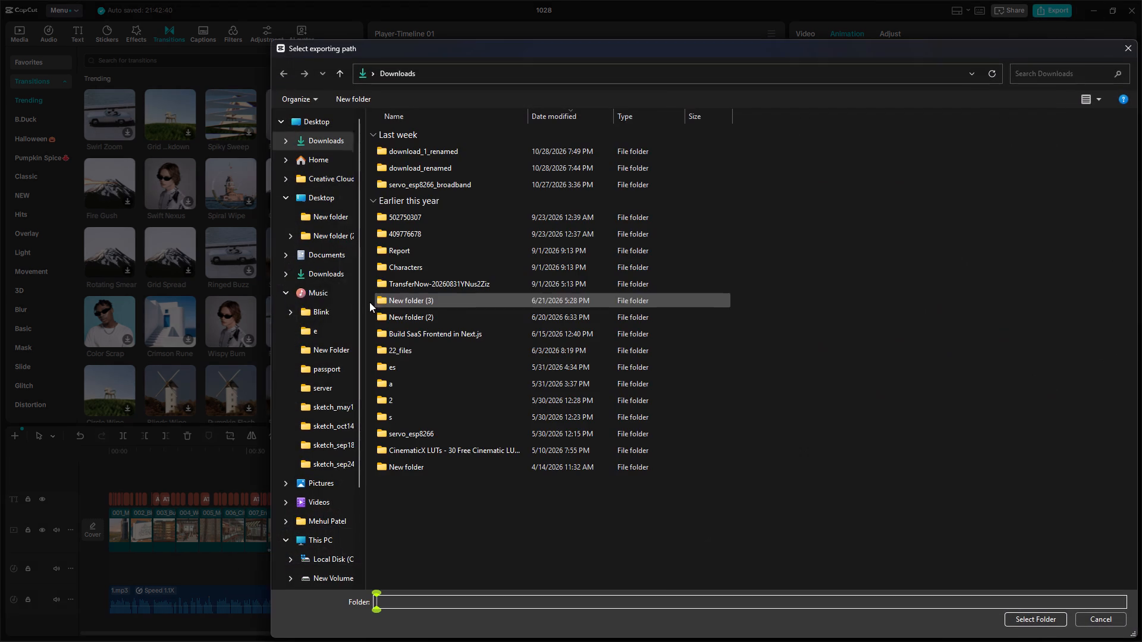
click(320, 557)
scroll(316, 559, down, 1)
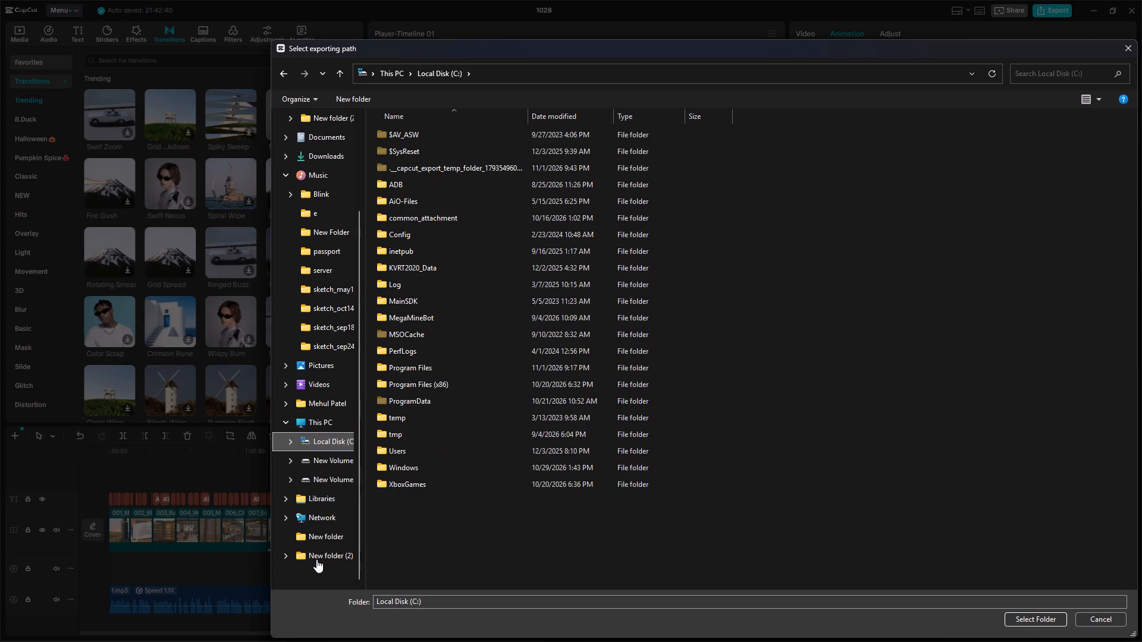
click(306, 476)
double_click(395, 145)
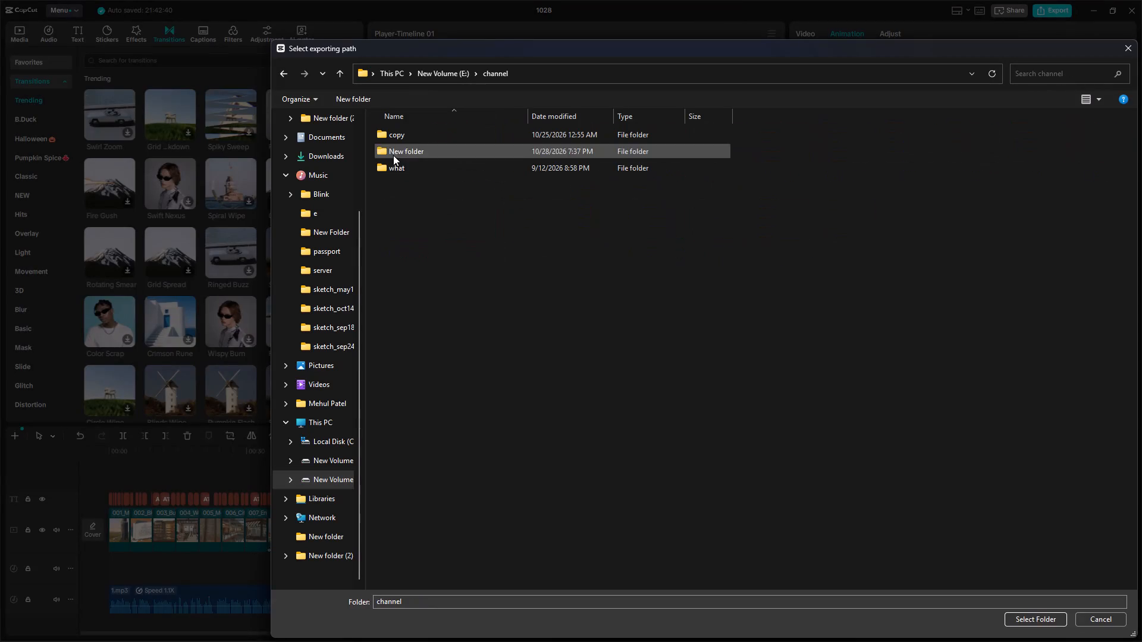
double_click(429, 149)
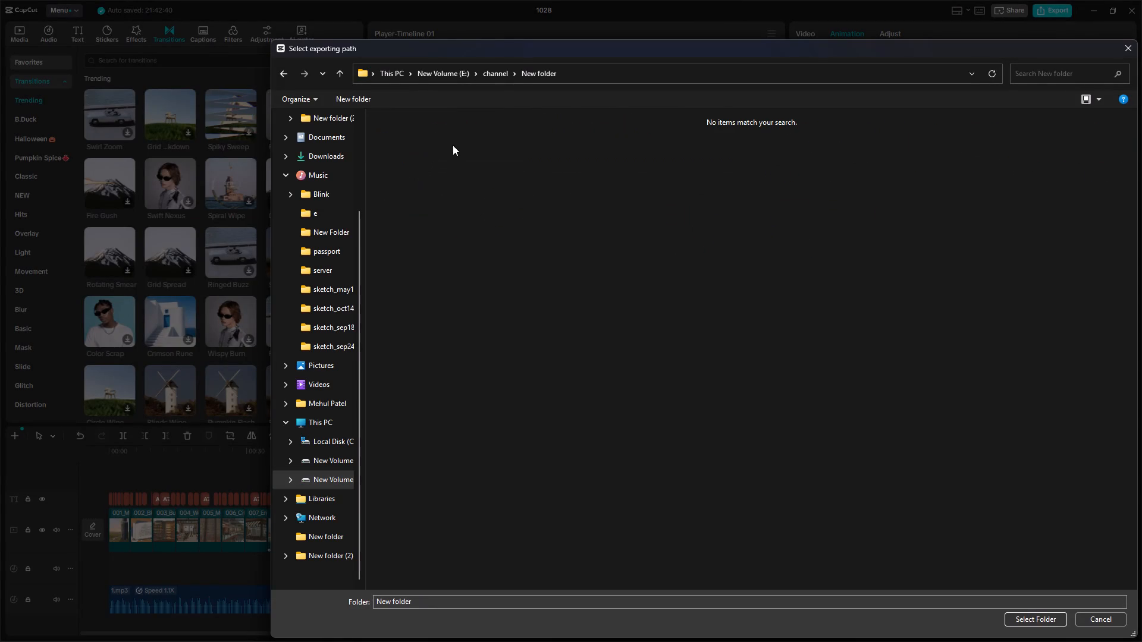
click(494, 68)
double_click(458, 150)
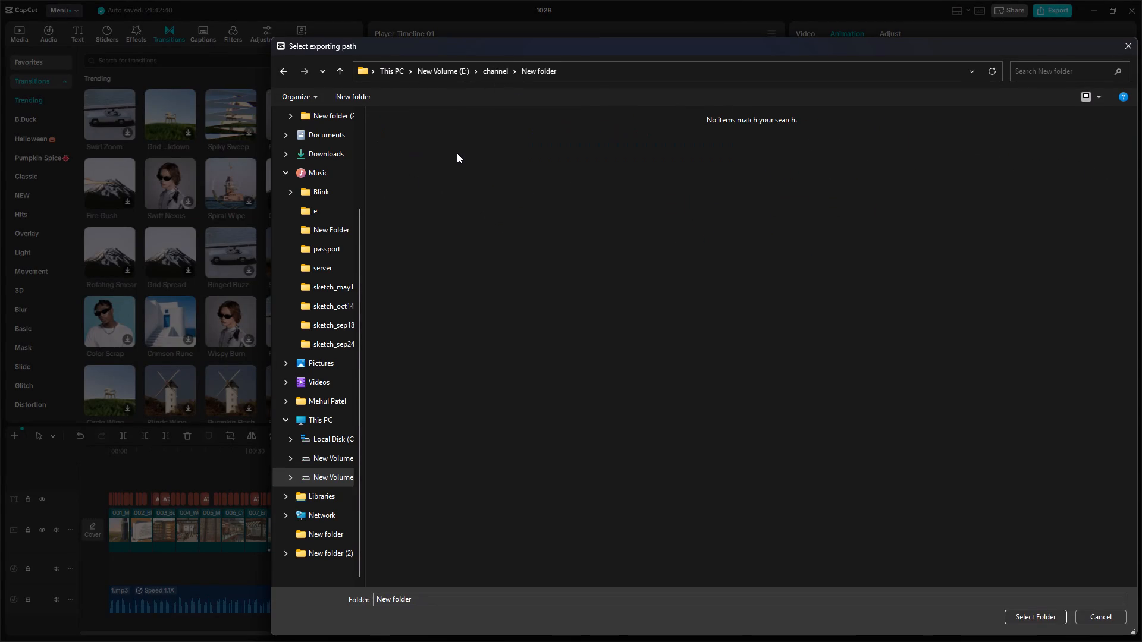
click(443, 75)
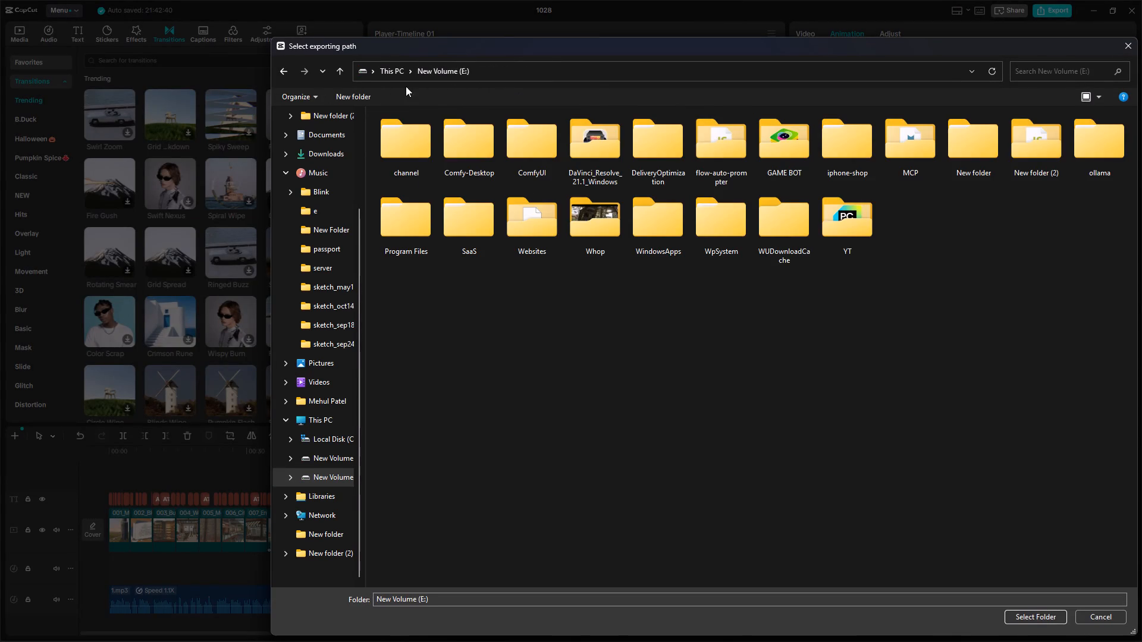
double_click(389, 165)
Create a folder named reasdy inside the channel folder and choose it as the export destination.
click(353, 102)
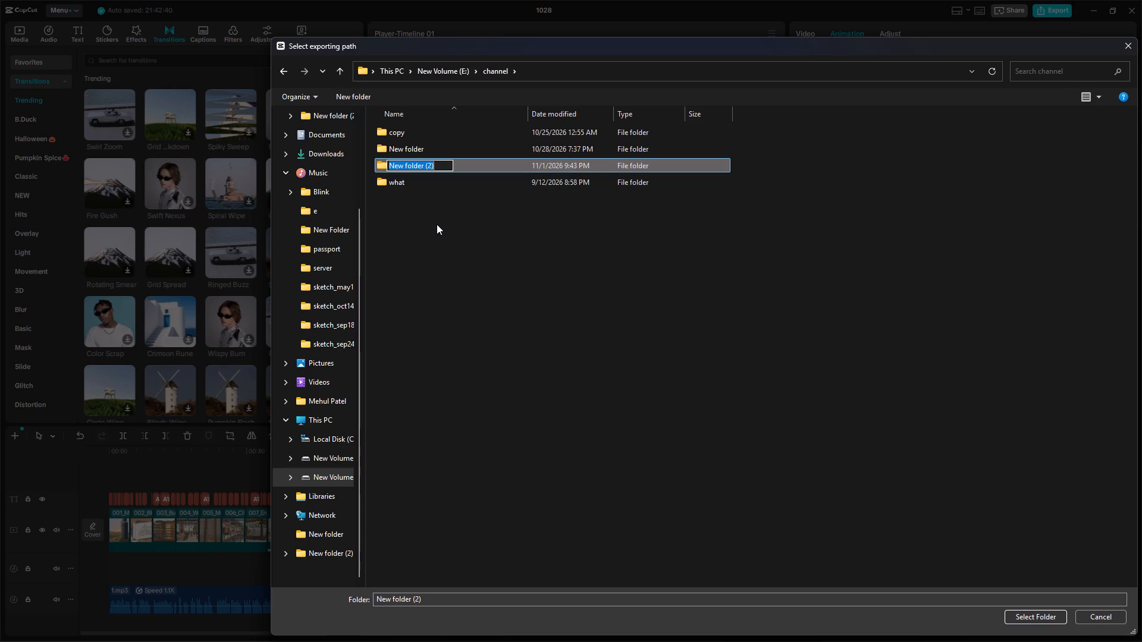
text(re)
key(a)
key(s)
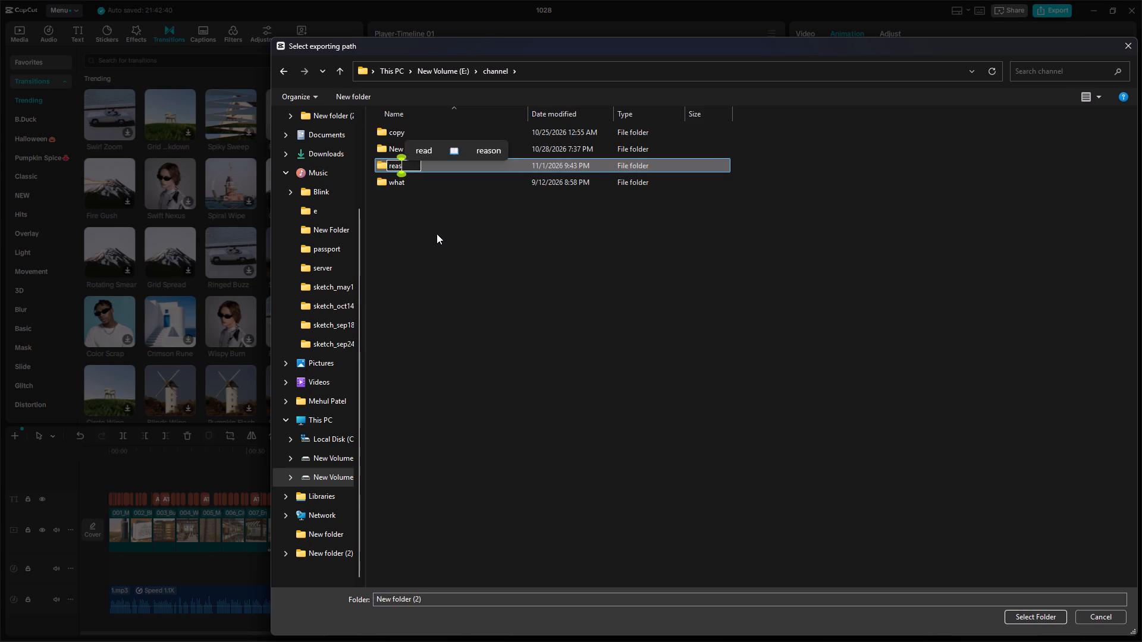
key(d)
key(y)
key(Return)
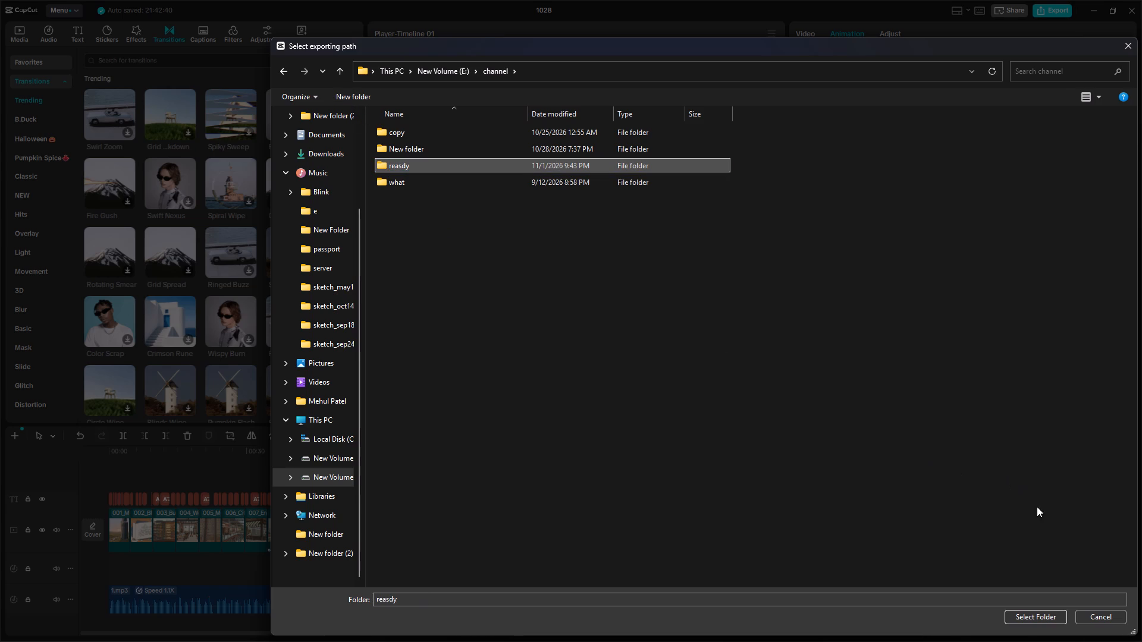
click(1038, 613)
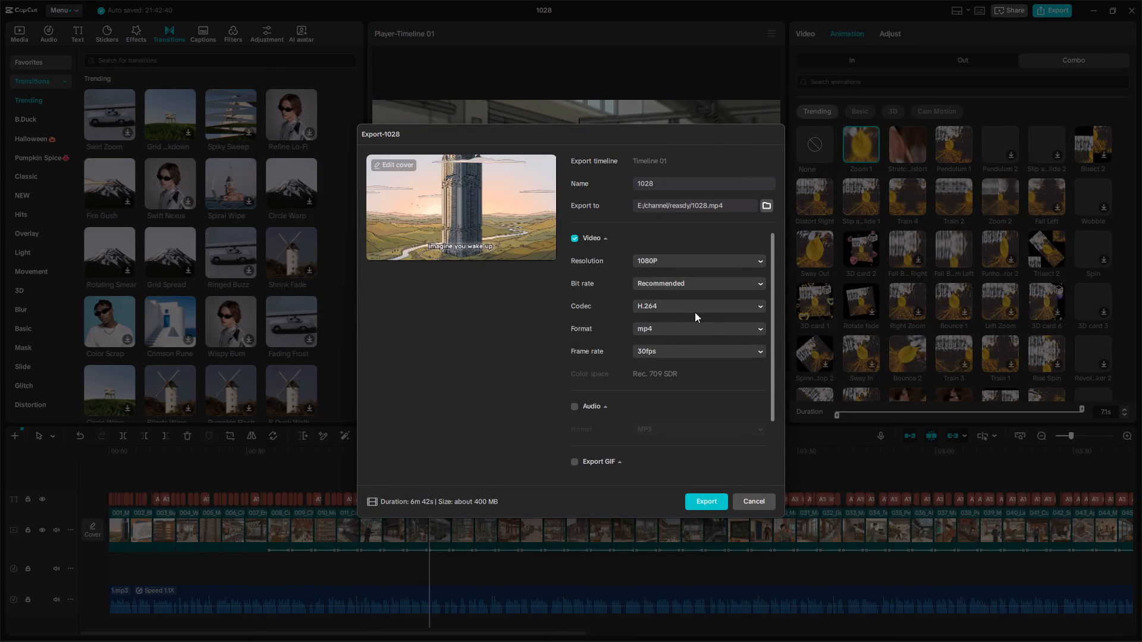
Set the export frame rate to 60fps and start exporting the video.
click(664, 351)
click(667, 486)
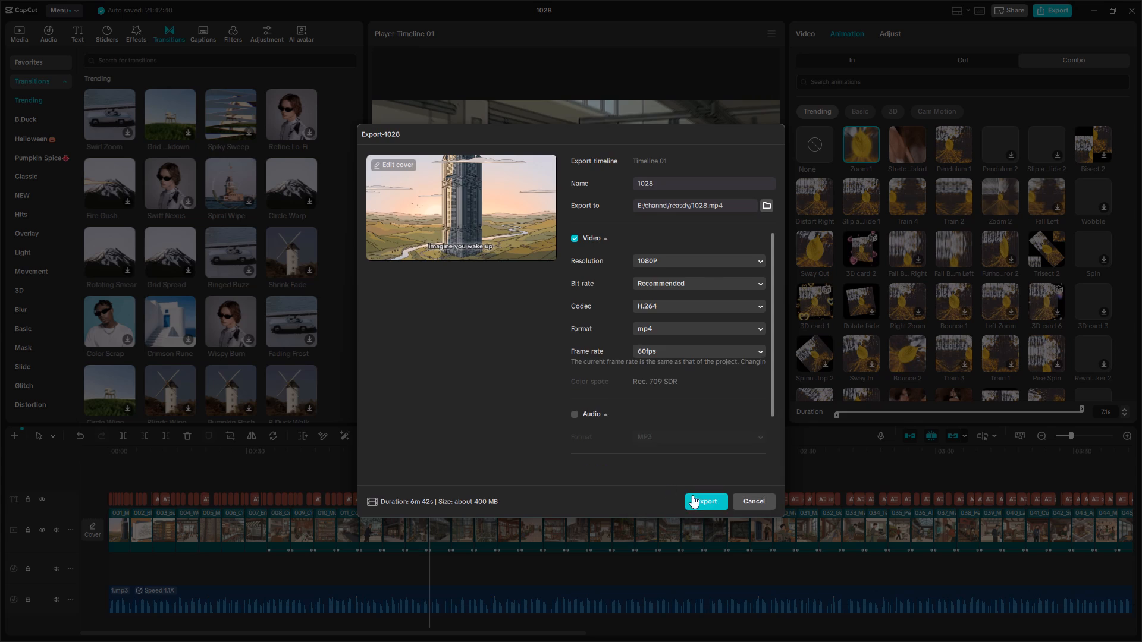
click(692, 497)
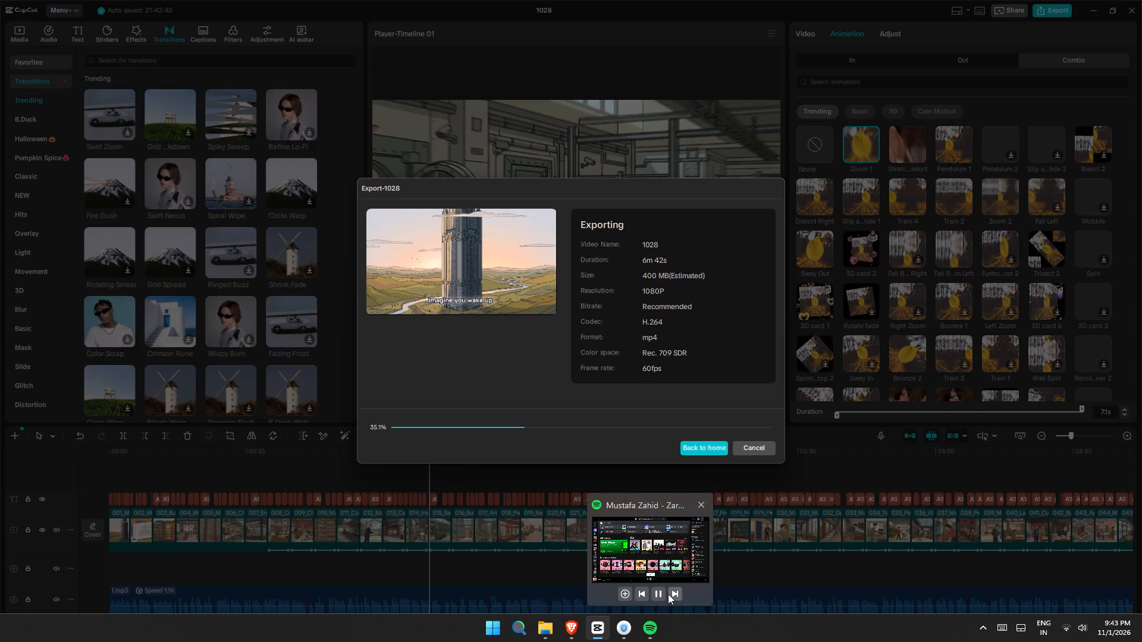
Skip to the next Spotify track, and close the Spotify window and the other background app's window.
click(668, 594)
middle_click(676, 556)
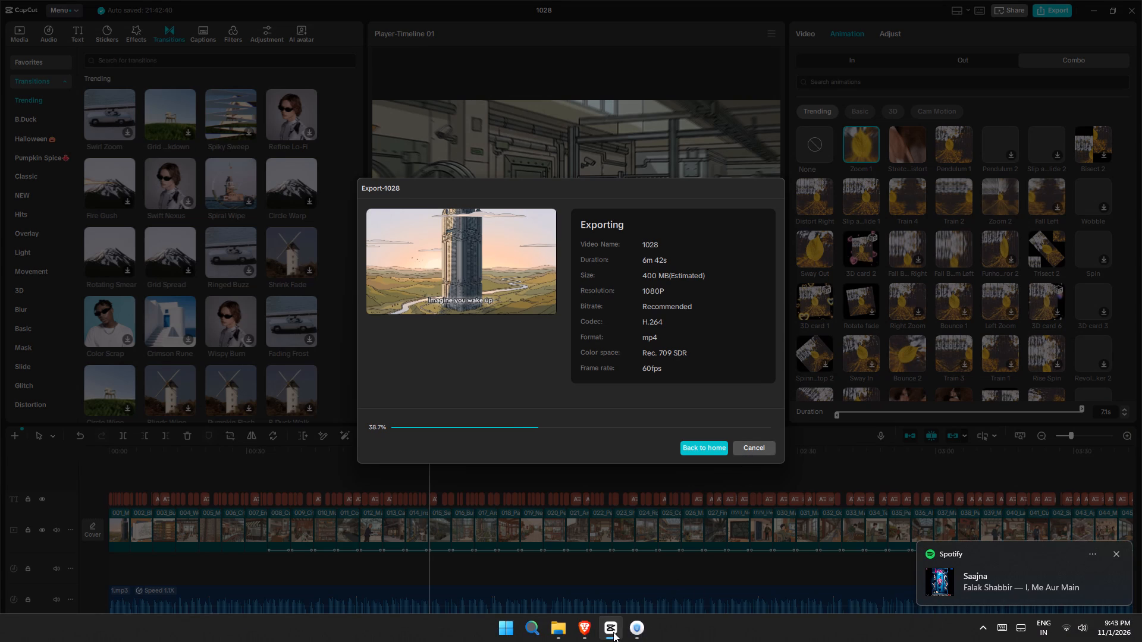
middle_click(650, 584)
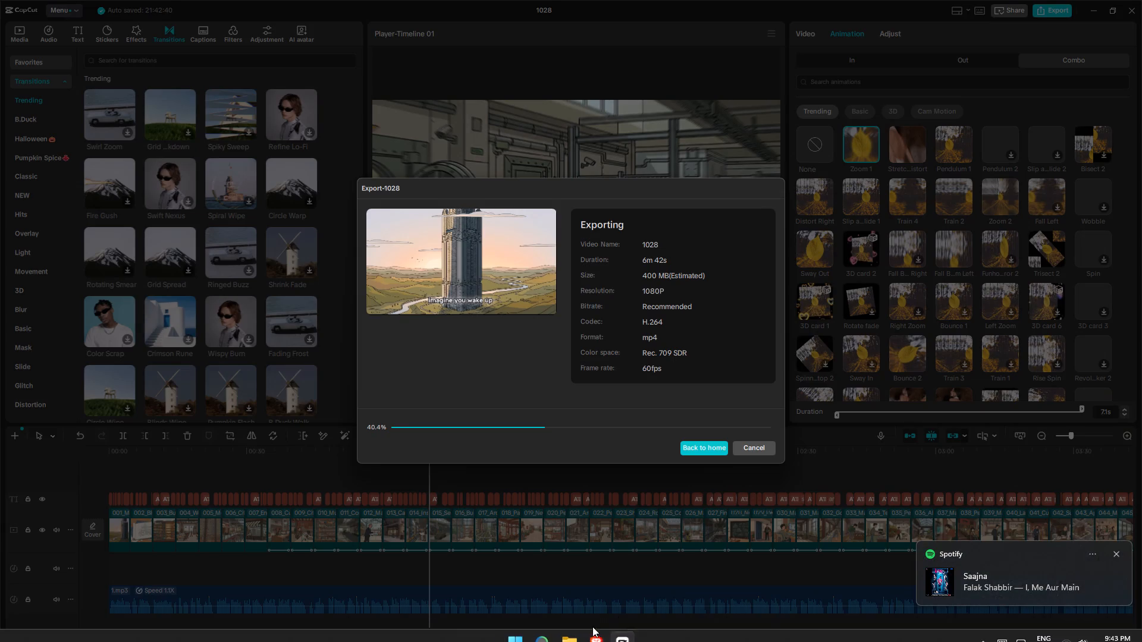
Dismiss the Spotify track notification and look through the hidden system tray icons.
click(972, 641)
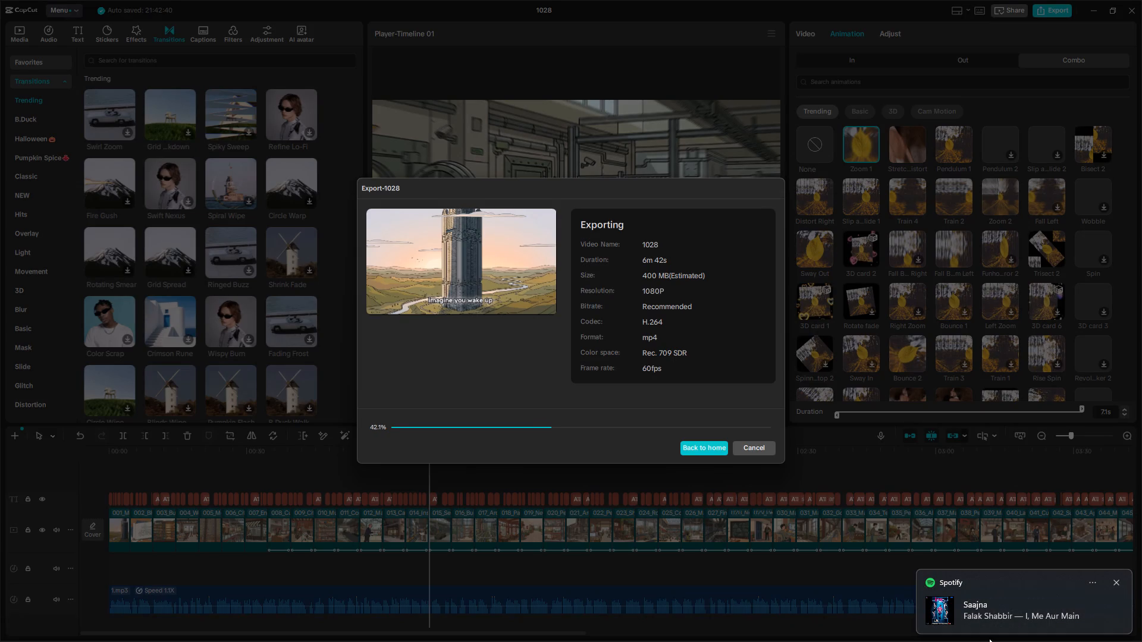
click(990, 637)
click(980, 622)
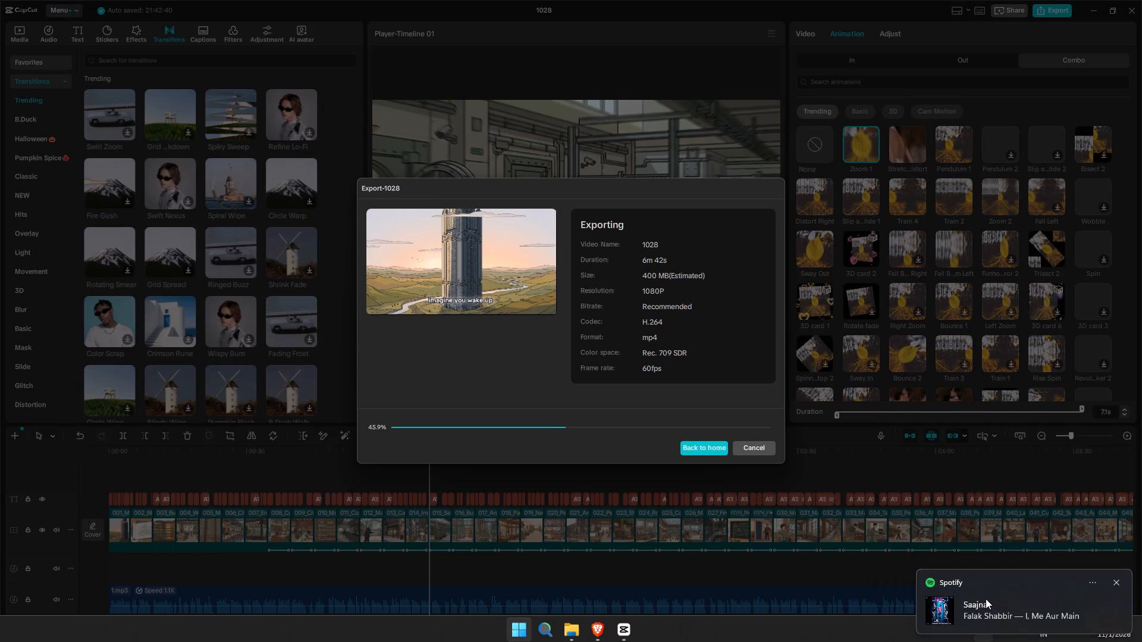
click(1115, 552)
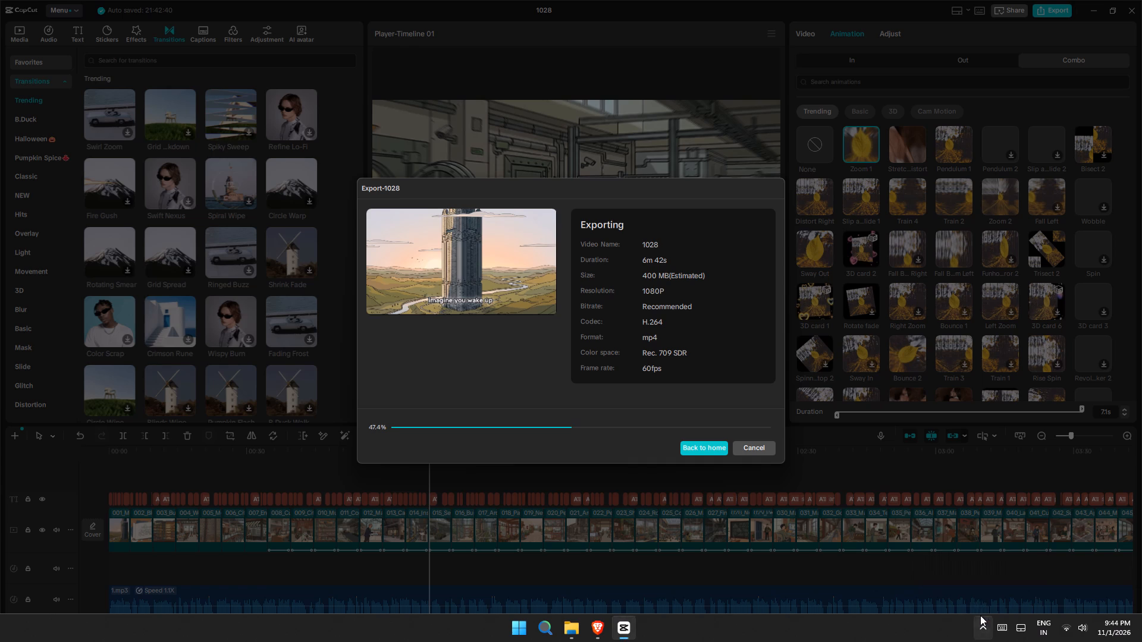
click(980, 622)
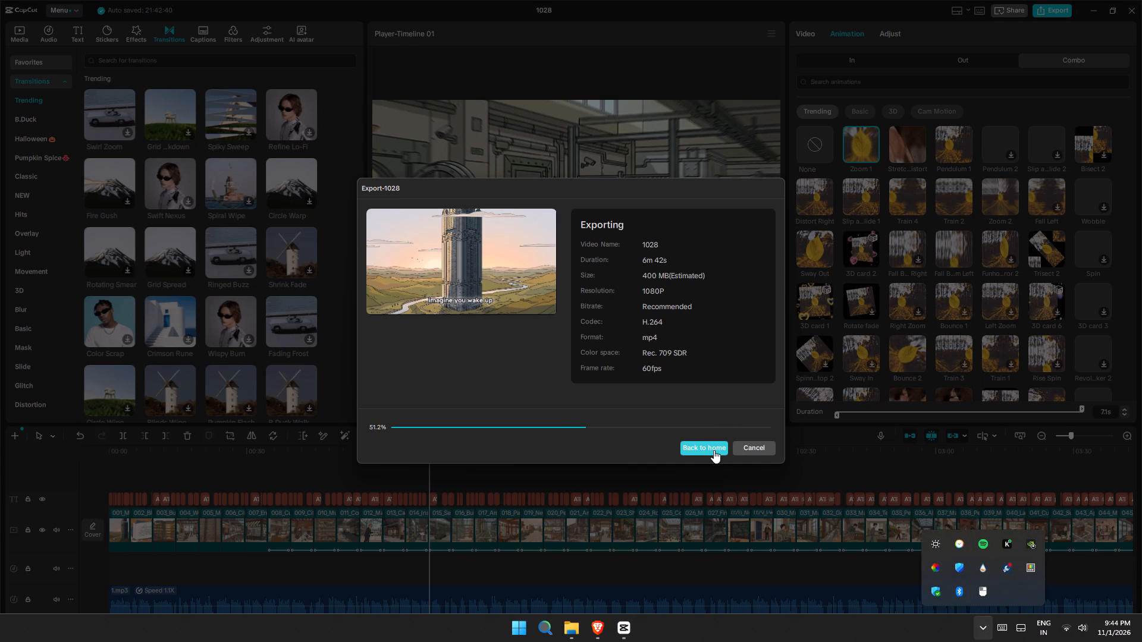
click(582, 439)
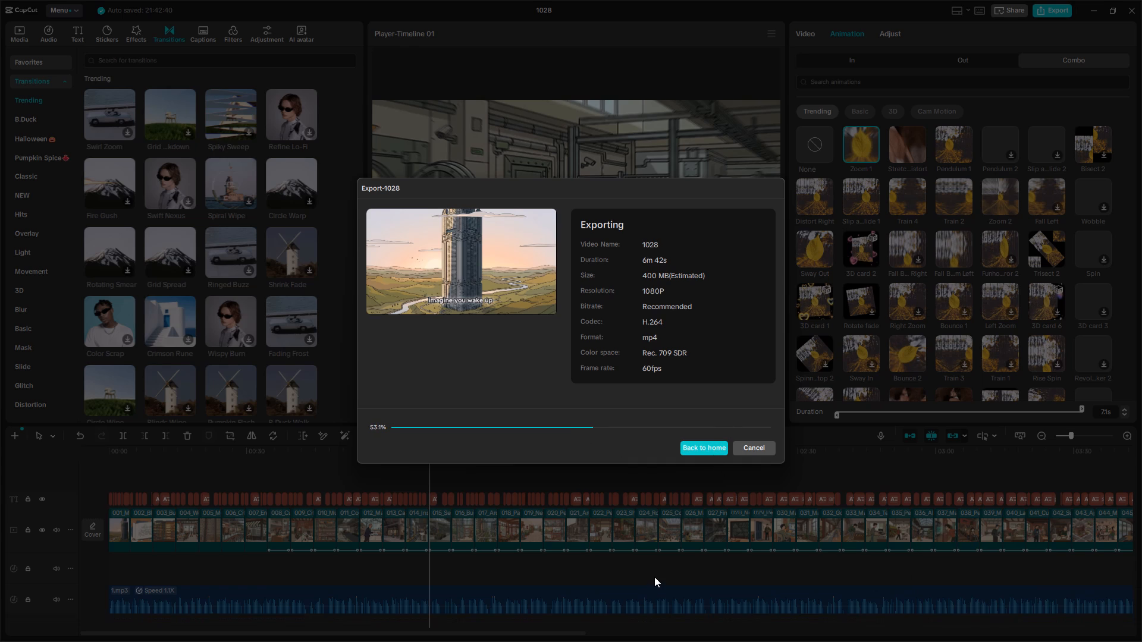